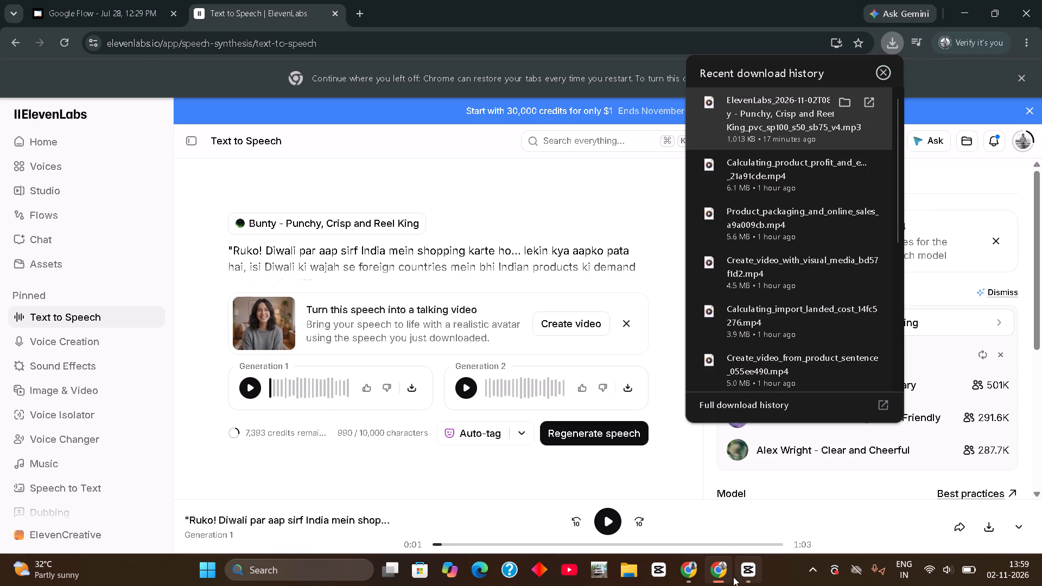
{"action": "left_click_drag", "start_coordinate": [733, 577], "coordinate": [178, 455]}
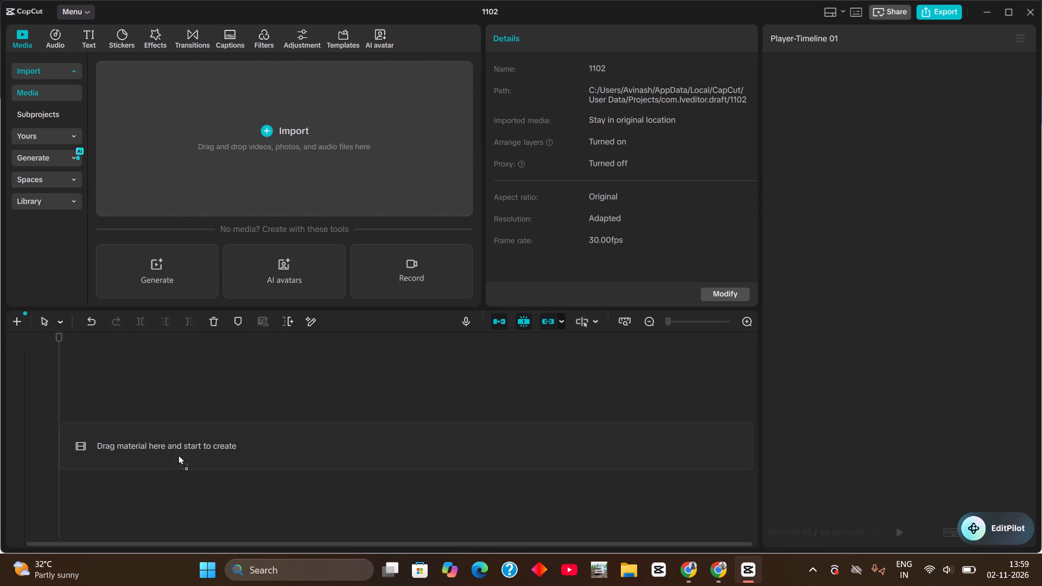
{"action": "left_click_drag", "start_coordinate": [178, 455], "coordinate": [156, 450]}
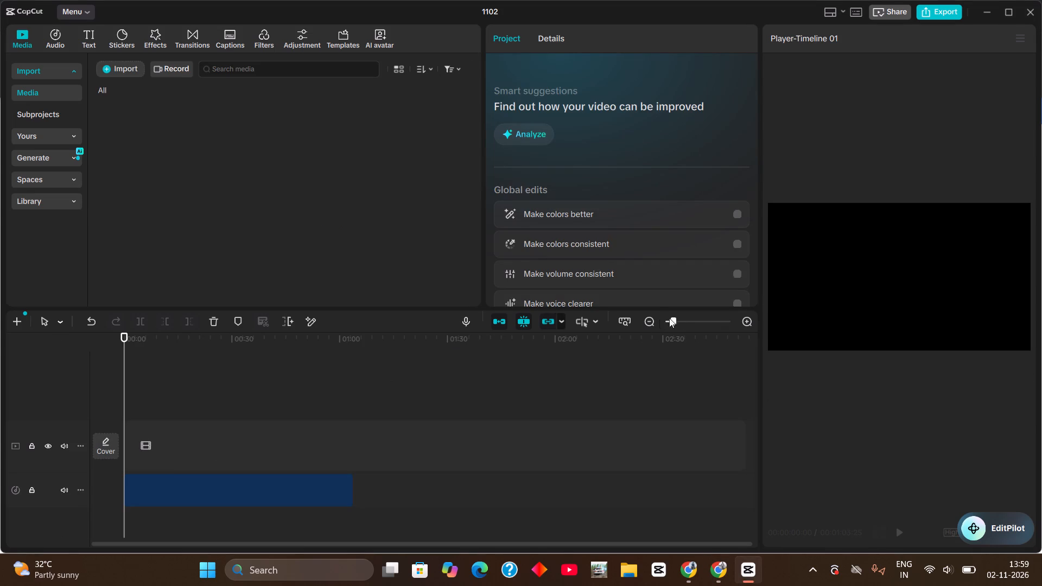
Split the voiceover at 00:00:00:02, delete the short leading piece and move the remaining audio to the timeline start.
{"action": "left_click", "coordinate": [680, 318]}
{"action": "left_click", "coordinate": [691, 320]}
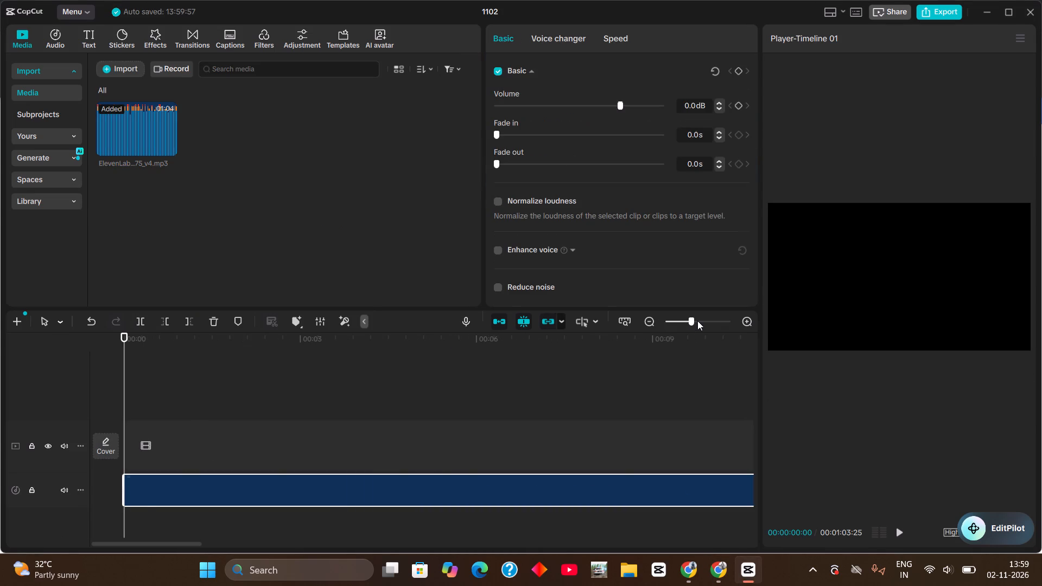
{"action": "left_click", "coordinate": [697, 321]}
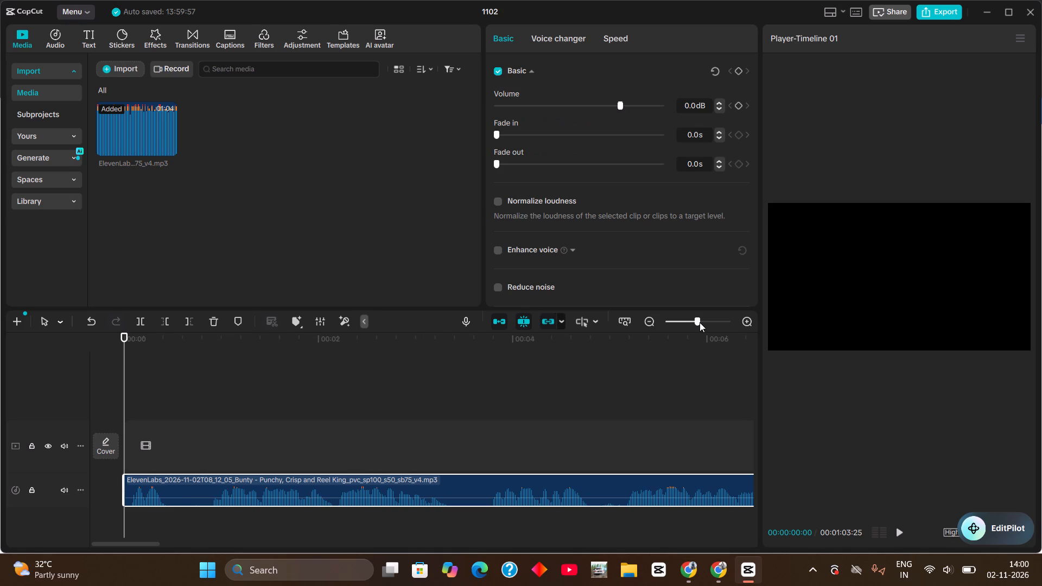
{"action": "left_click", "coordinate": [700, 322]}
{"action": "left_click", "coordinate": [701, 322]}
{"action": "left_click", "coordinate": [698, 321]}
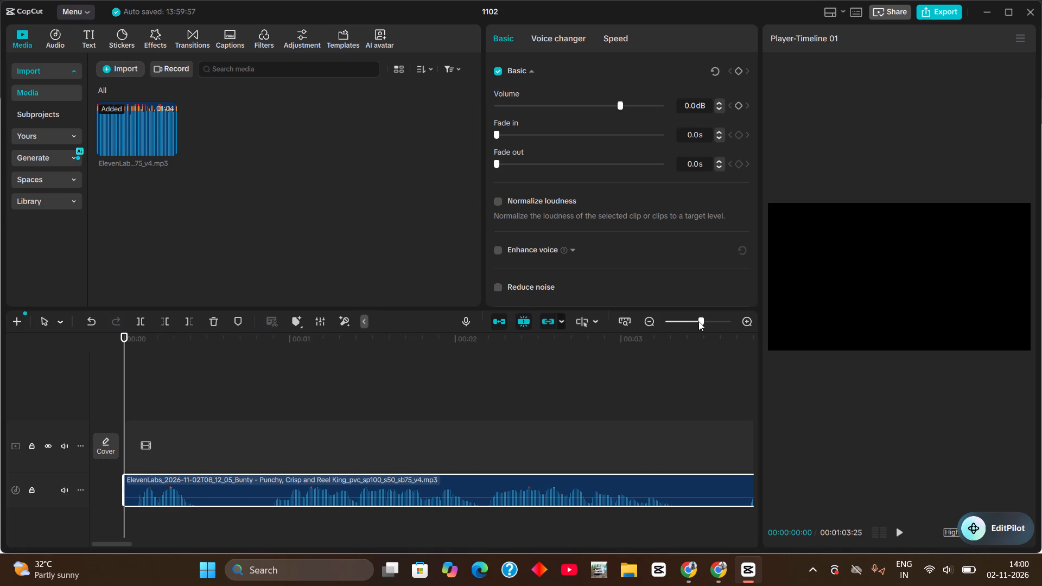
{"action": "left_click", "coordinate": [698, 321]}
{"action": "left_click", "coordinate": [697, 322]}
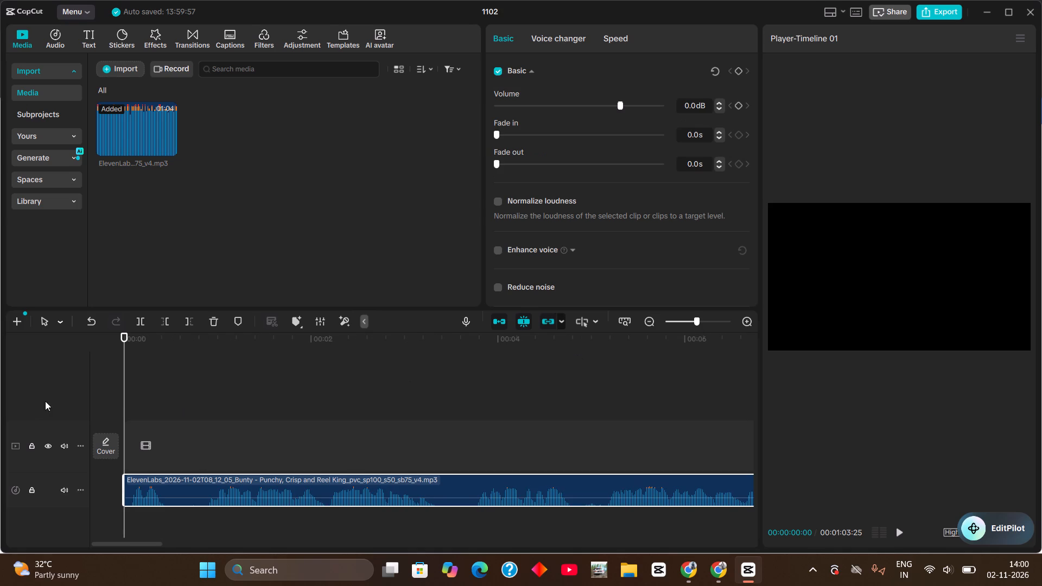
{"action": "left_click", "coordinate": [127, 396]}
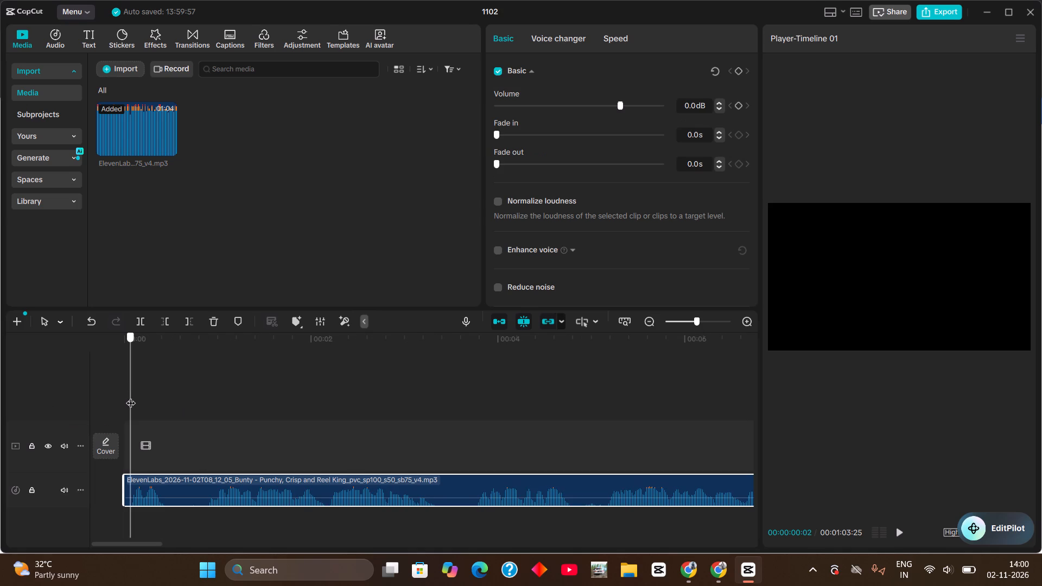
{"action": "key", "text": "ctrl+b"}
{"action": "left_click", "coordinate": [126, 482]}
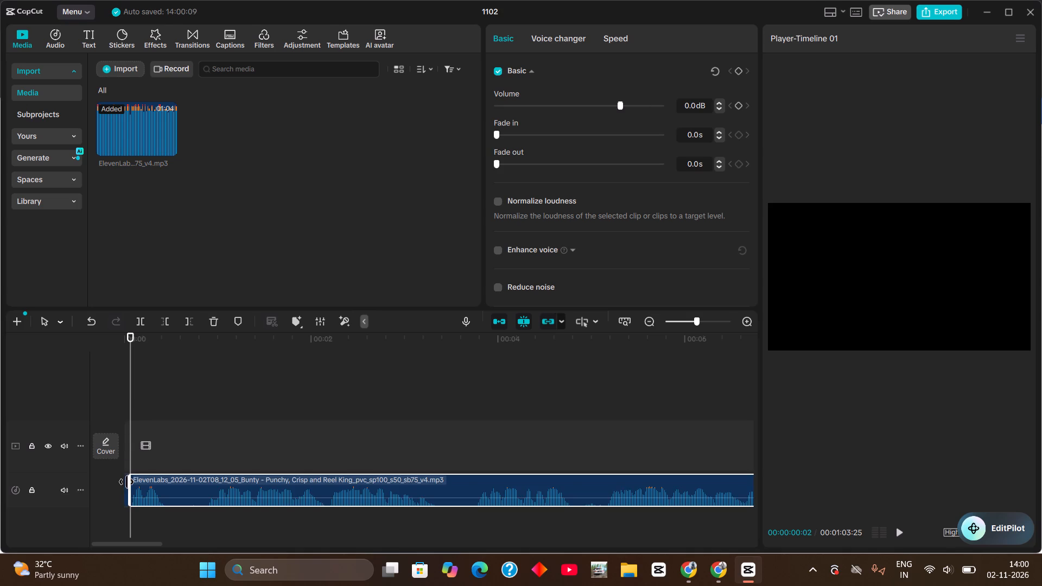
{"action": "left_click", "coordinate": [125, 488]}
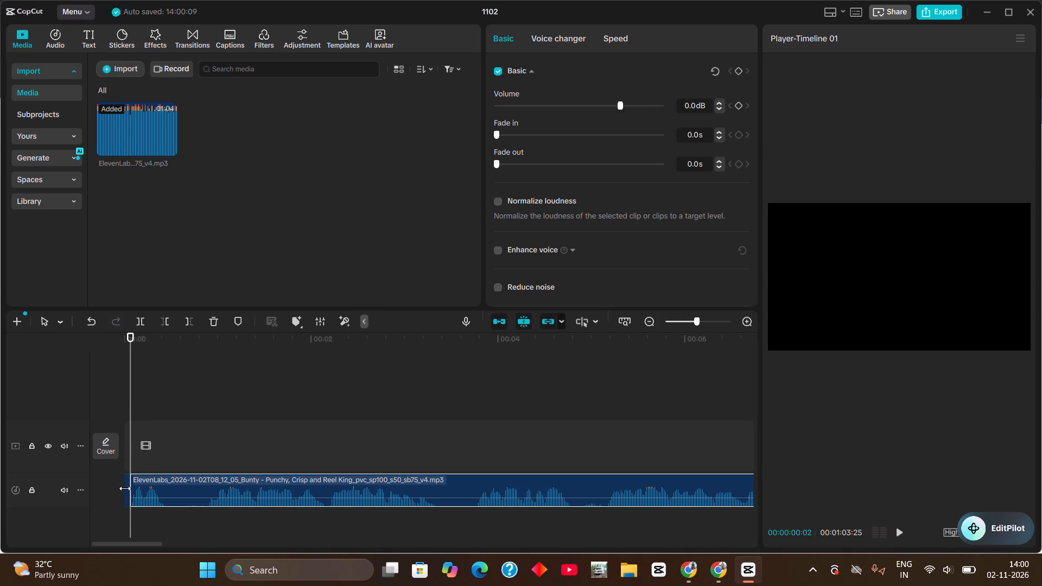
{"action": "key", "text": "BackSpace"}
{"action": "left_click_drag", "start_coordinate": [170, 486], "coordinate": [105, 491]}
Split the voiceover at 00:00:00:11 and 00:00:00:25, delete the silent piece between and move the following audio up to close the gap.
{"action": "left_click_drag", "start_coordinate": [131, 441], "coordinate": [88, 437]}
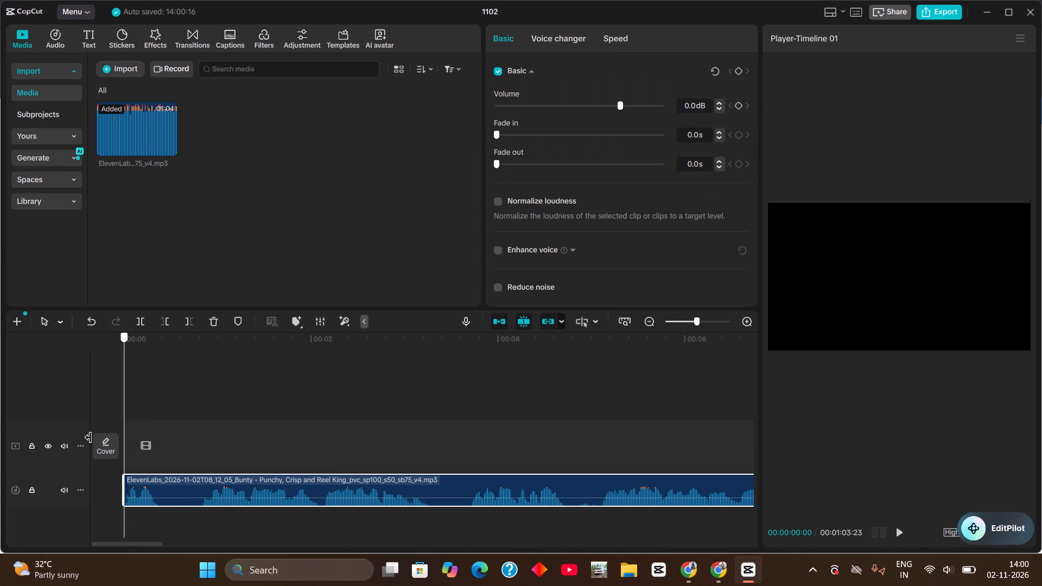
{"action": "left_click_drag", "start_coordinate": [88, 437], "coordinate": [158, 446]}
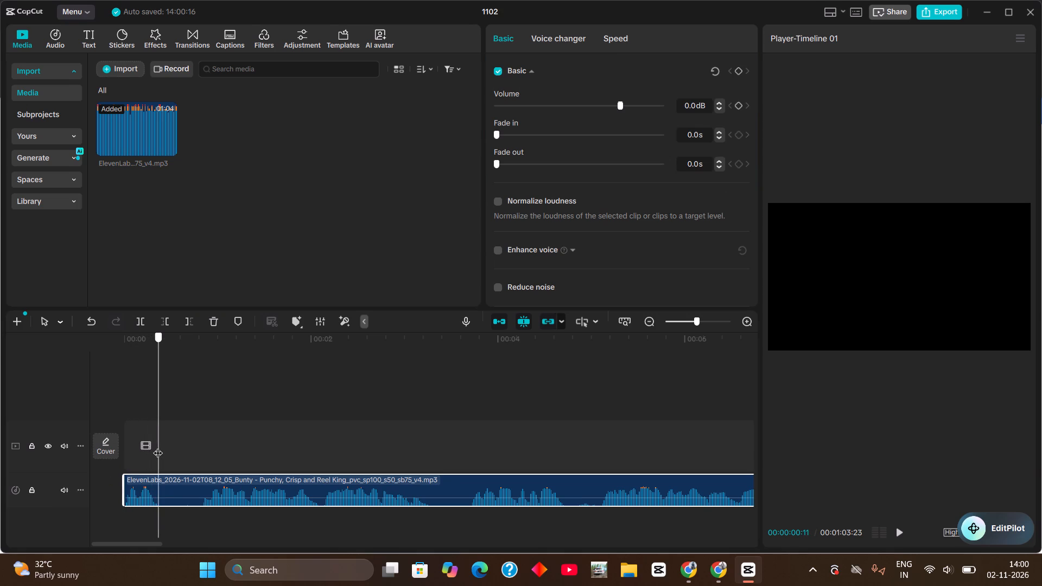
{"action": "left_click_drag", "start_coordinate": [158, 446], "coordinate": [192, 451]}
{"action": "key", "text": "ctrl+b"}
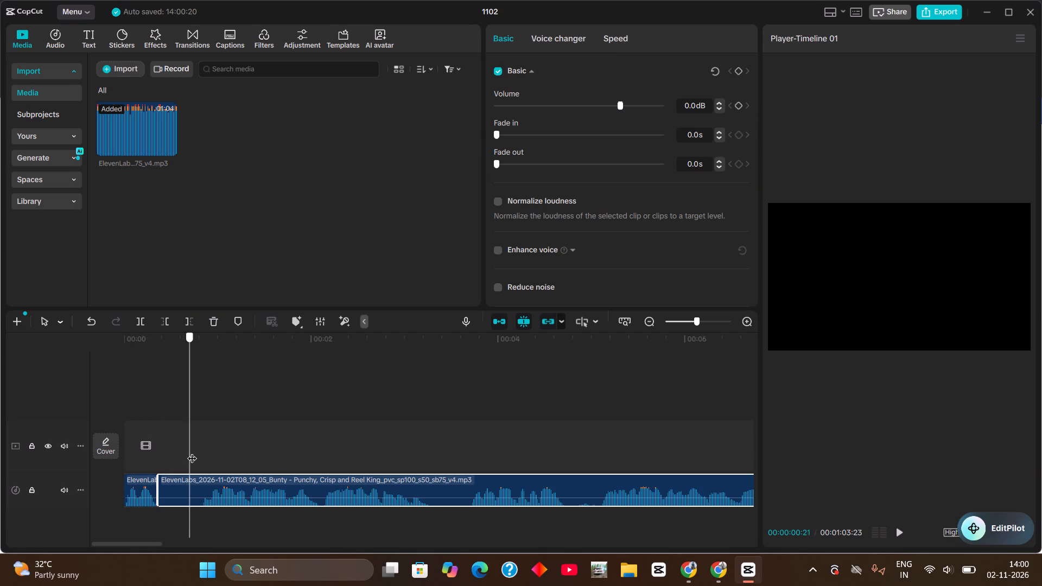
{"action": "left_click_drag", "start_coordinate": [192, 451], "coordinate": [201, 453]}
{"action": "key", "text": "ctrl+b"}
{"action": "left_click", "coordinate": [177, 486]}
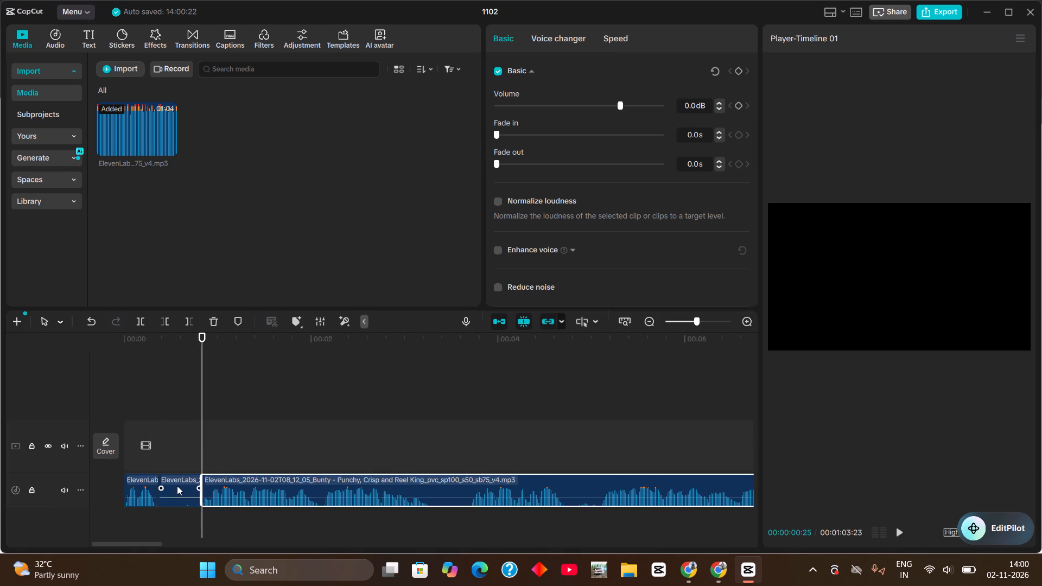
{"action": "key", "text": "BackSpace"}
{"action": "left_click_drag", "start_coordinate": [229, 487], "coordinate": [200, 489]}
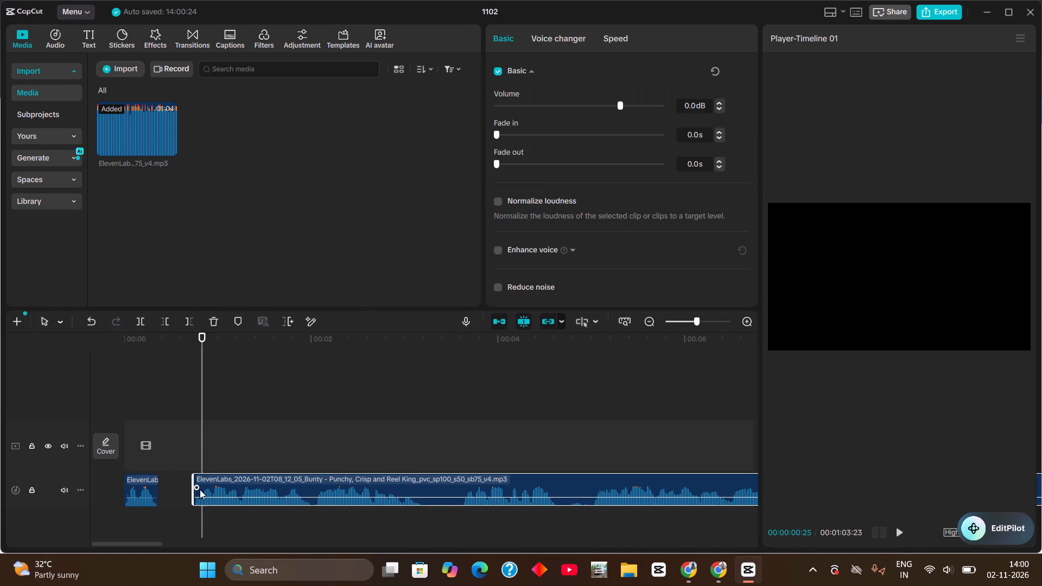
{"action": "left_click_drag", "start_coordinate": [200, 489], "coordinate": [187, 490]}
Split the voiceover at 00:00:02:24 and 00:00:03:07, delete the silent piece between and move the following audio up to close the gap.
{"action": "left_click_drag", "start_coordinate": [201, 448], "coordinate": [262, 451]}
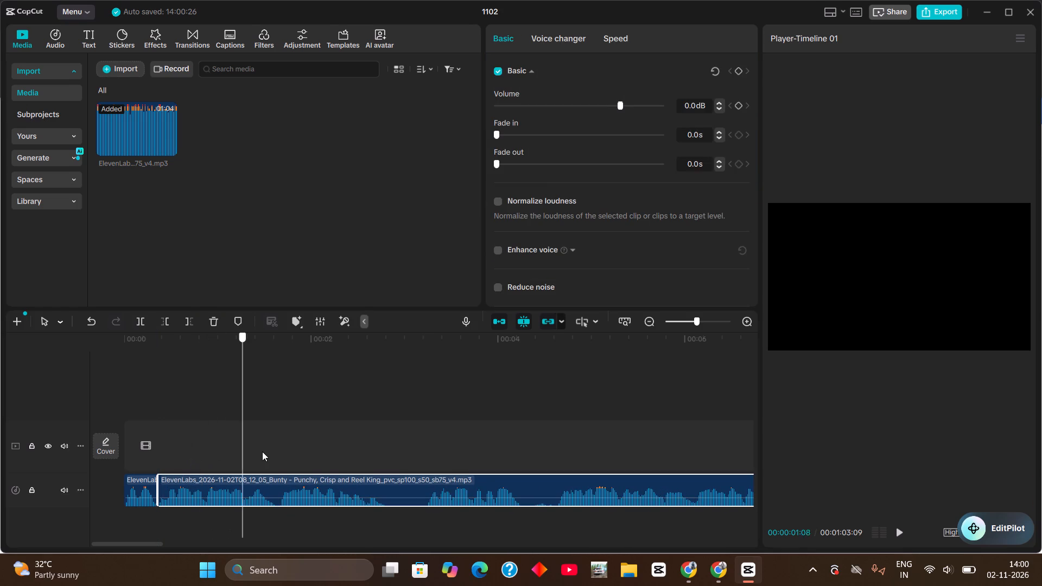
{"action": "left_click_drag", "start_coordinate": [262, 451], "coordinate": [386, 473]}
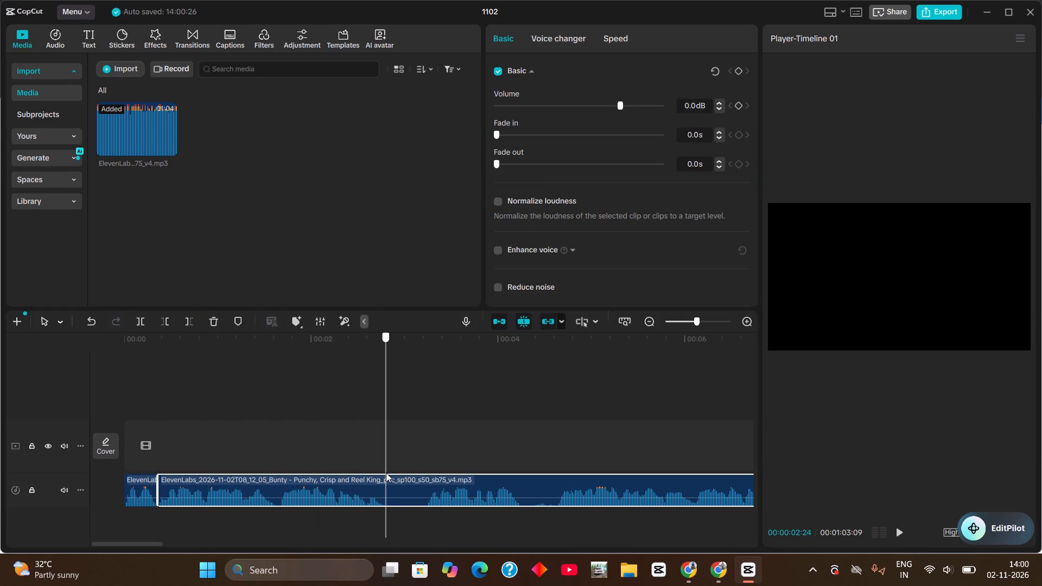
{"action": "left_click_drag", "start_coordinate": [386, 473], "coordinate": [425, 472]}
{"action": "key", "text": "ctrl+b"}
{"action": "key", "text": "ctrl+b"}
{"action": "left_click", "coordinate": [414, 492]}
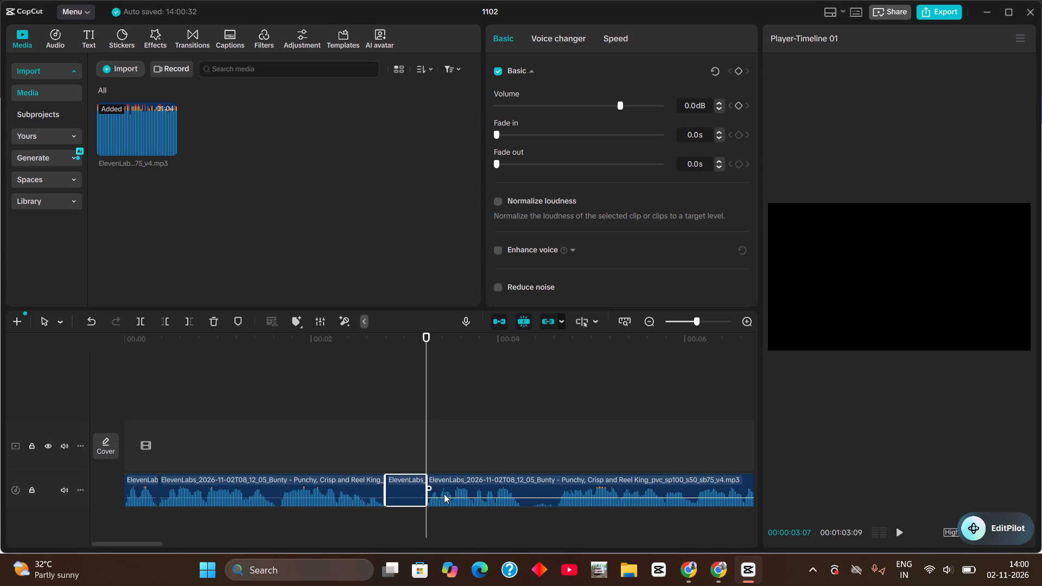
{"action": "key", "text": "BackSpace"}
{"action": "left_click_drag", "start_coordinate": [447, 489], "coordinate": [398, 493]}
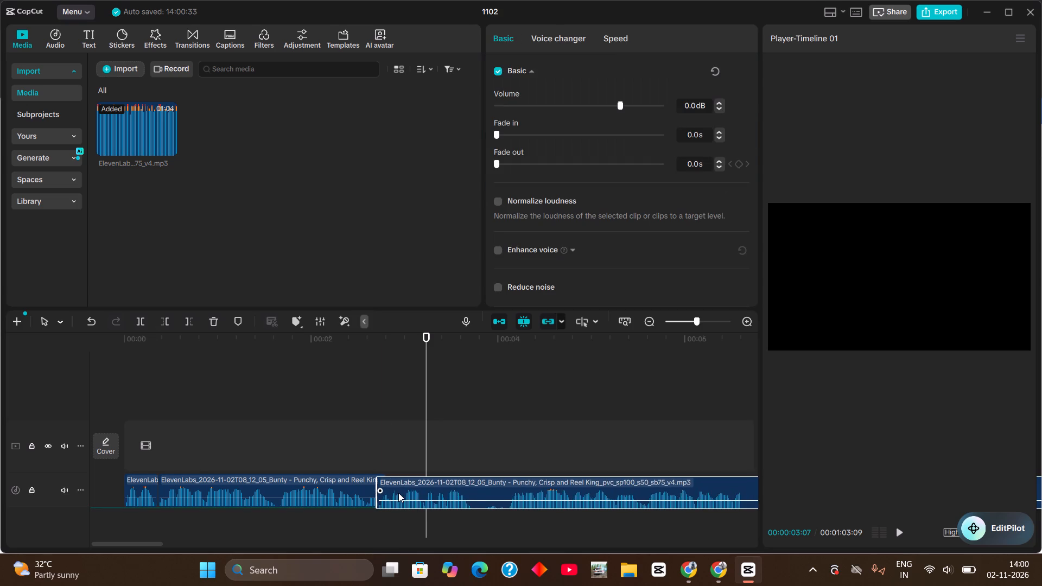
{"action": "left_click_drag", "start_coordinate": [398, 493], "coordinate": [407, 492]}
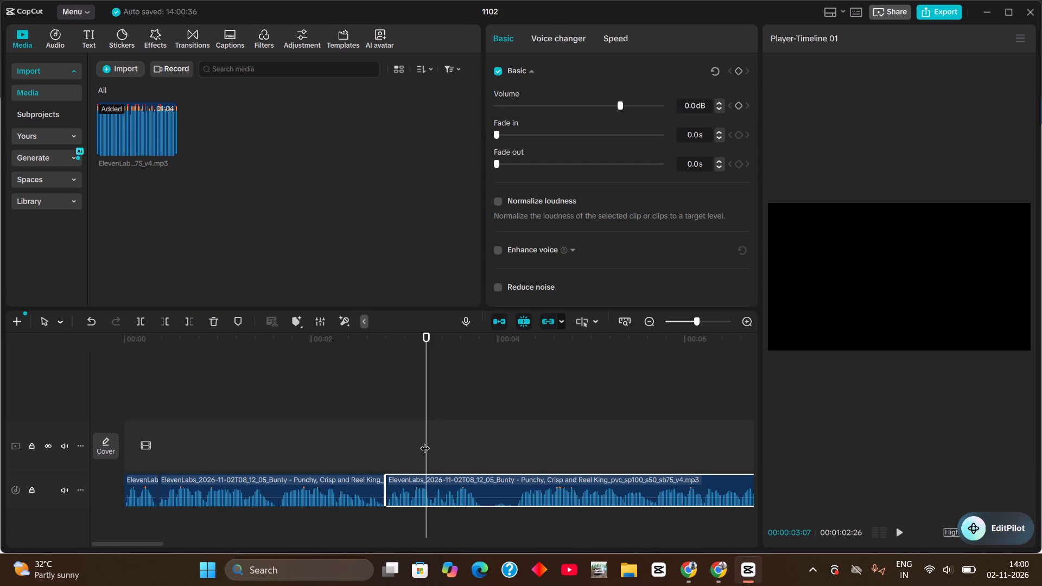
Split the voiceover at 00:00:03:24 and 00:00:04:06, delete the silent piece between and move the following audio up to close the gap.
{"action": "left_click_drag", "start_coordinate": [425, 441], "coordinate": [479, 451]}
{"action": "key", "text": "ctrl+b"}
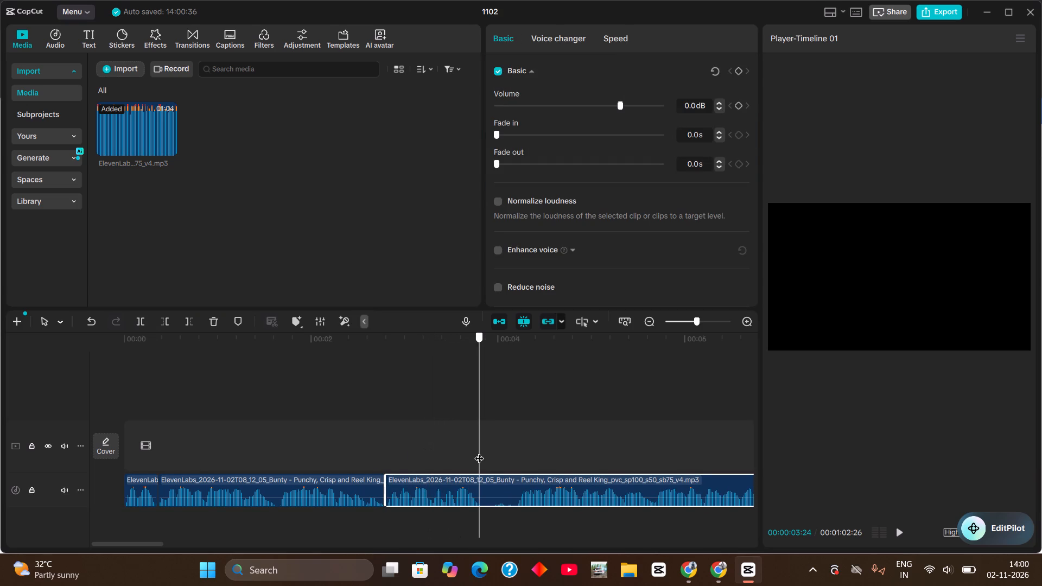
{"action": "left_click_drag", "start_coordinate": [479, 451], "coordinate": [518, 458]}
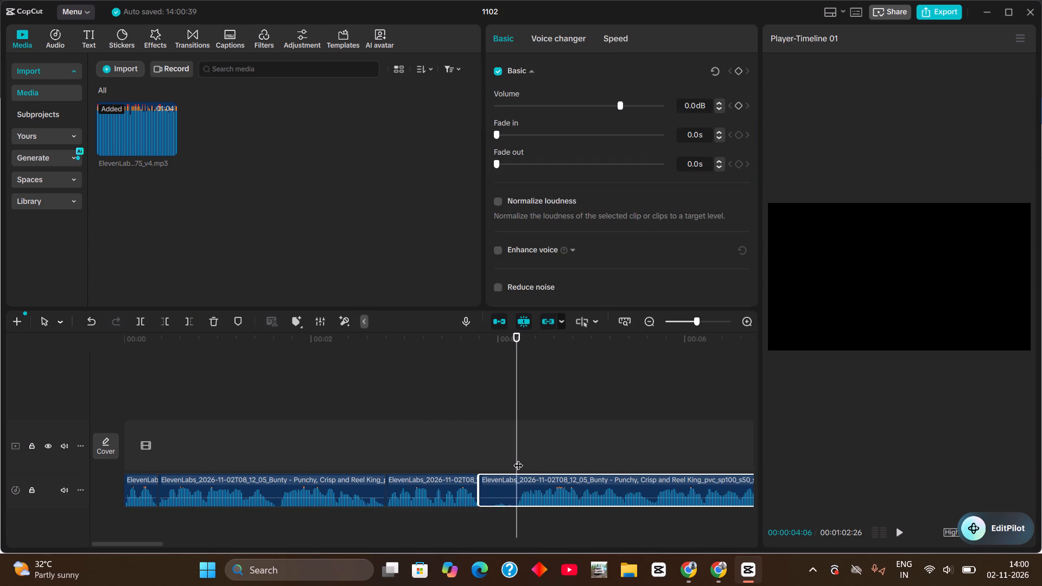
{"action": "key", "text": "ctrl+b"}
{"action": "left_click", "coordinate": [529, 463]}
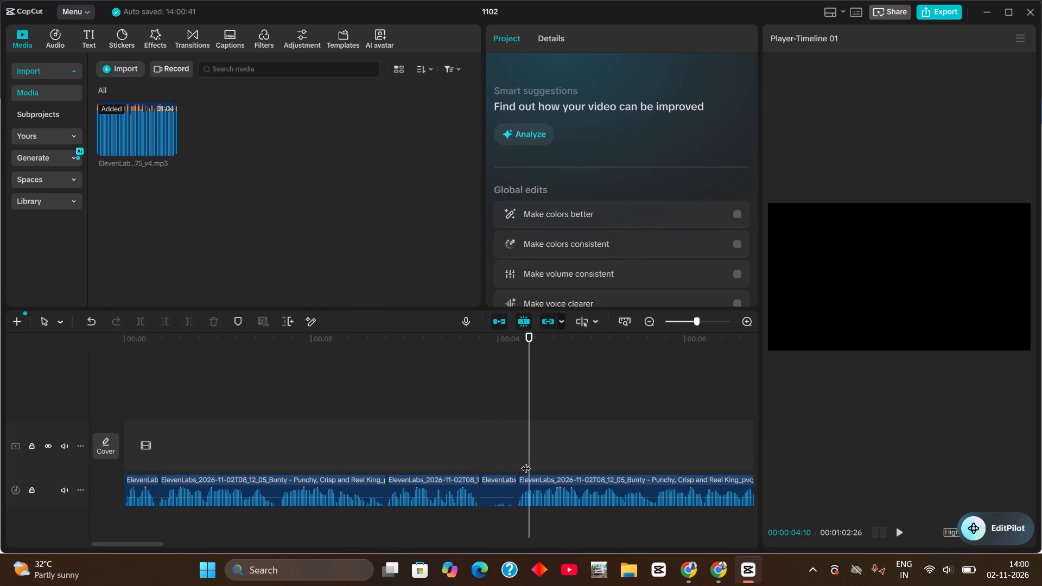
{"action": "left_click", "coordinate": [501, 486]}
{"action": "key", "text": "BackSpace"}
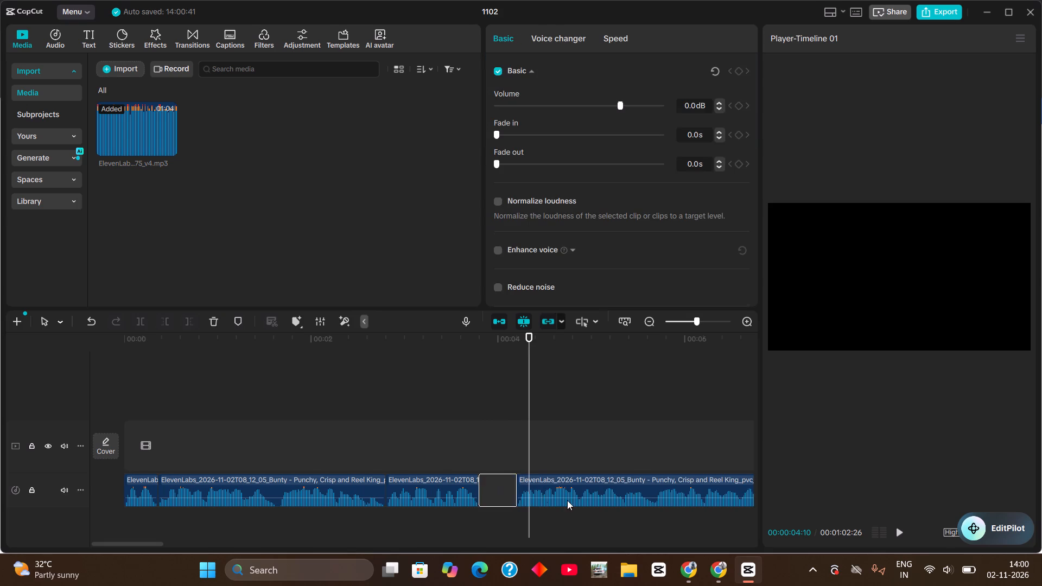
{"action": "left_click_drag", "start_coordinate": [565, 492], "coordinate": [528, 492]}
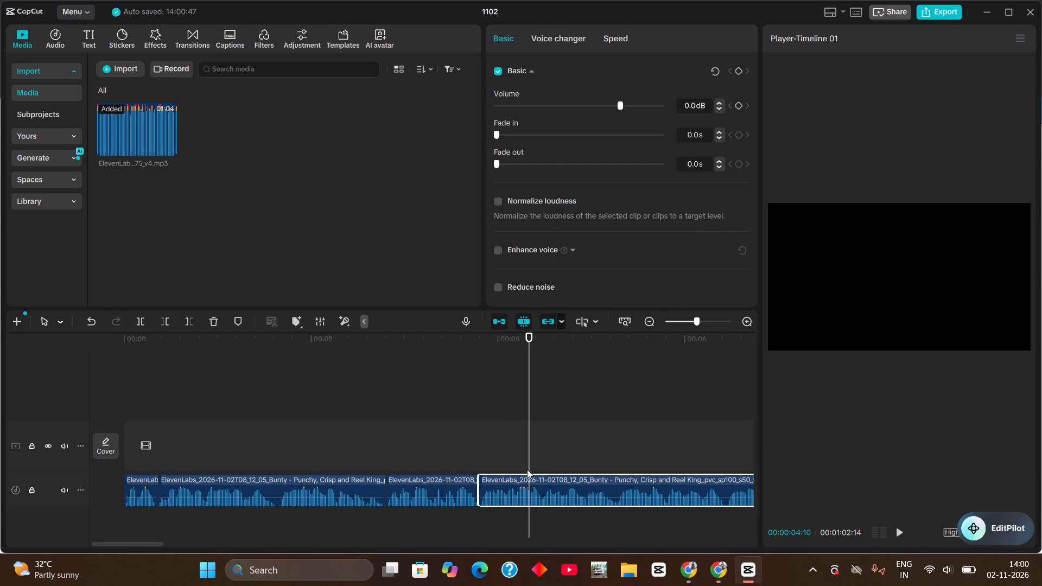
Split the voiceover at 00:00:08:10 and 00:00:08:27, delete the silent piece between and move the following audio up to close the gap.
{"action": "left_click_drag", "start_coordinate": [529, 452], "coordinate": [759, 469]}
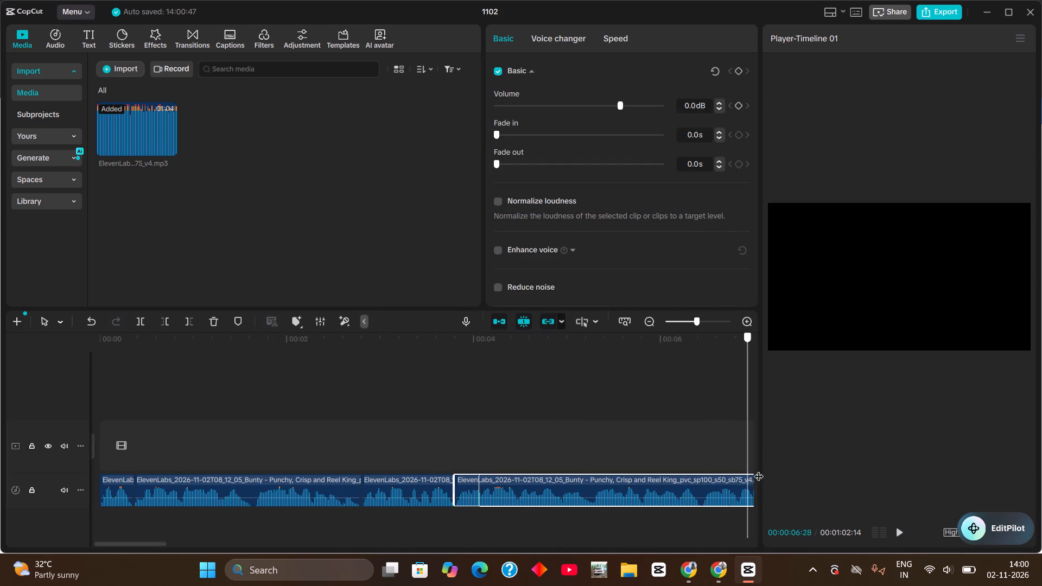
{"action": "left_click_drag", "start_coordinate": [759, 469], "coordinate": [501, 483]}
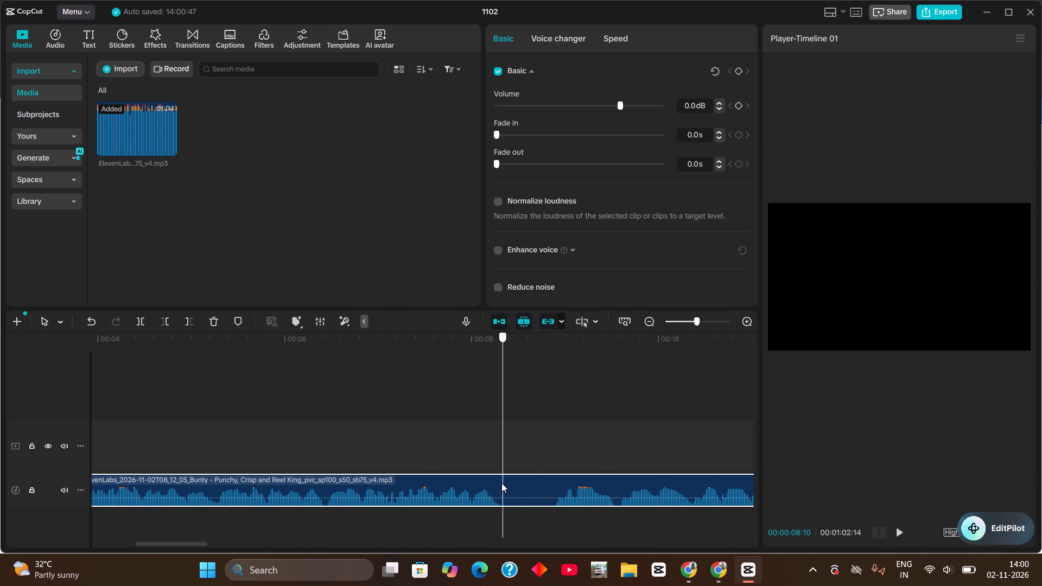
{"action": "left_click_drag", "start_coordinate": [501, 483], "coordinate": [556, 492]}
{"action": "key", "text": "ctrl+b"}
{"action": "key", "text": "ctrl+b"}
{"action": "left_click", "coordinate": [538, 496]}
{"action": "key", "text": "BackSpace"}
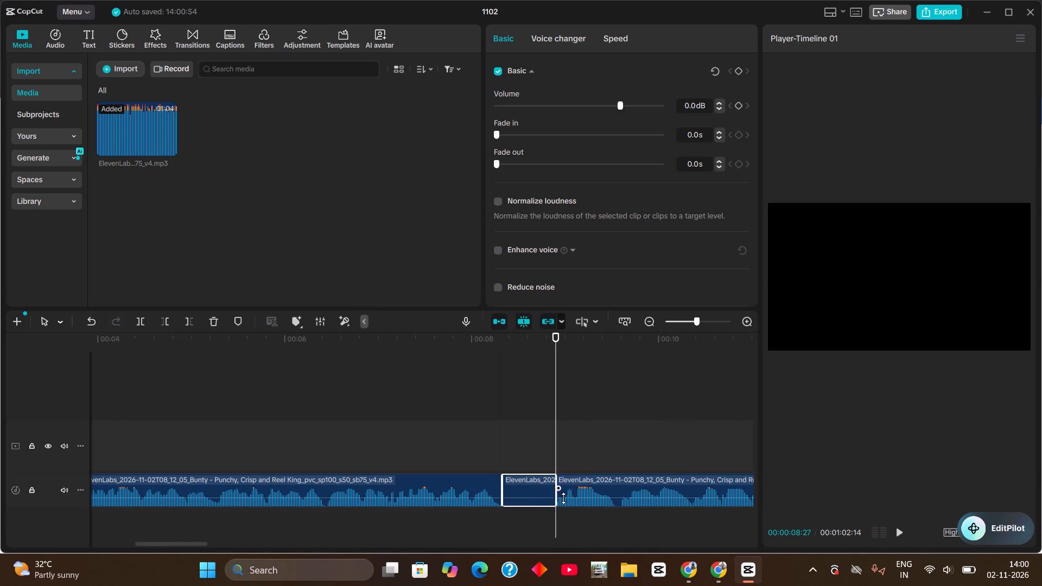
{"action": "left_click_drag", "start_coordinate": [585, 489], "coordinate": [547, 490]}
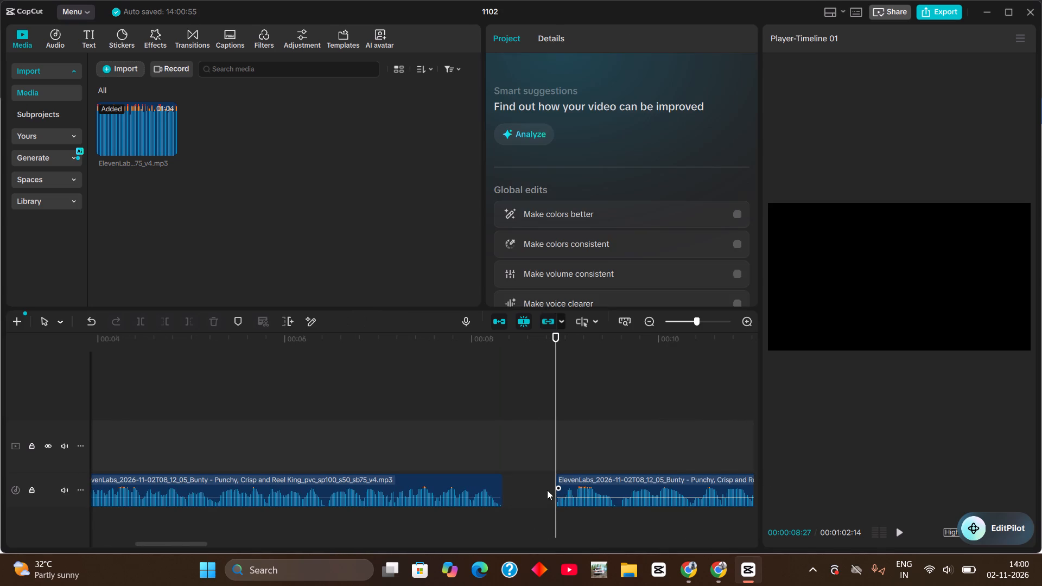
{"action": "left_click_drag", "start_coordinate": [547, 490], "coordinate": [535, 493]}
Split the voiceover at 00:00:12:00 and 00:00:12:08, delete the silent piece between and move the following audio up to close the gap.
{"action": "left_click", "coordinate": [554, 458]}
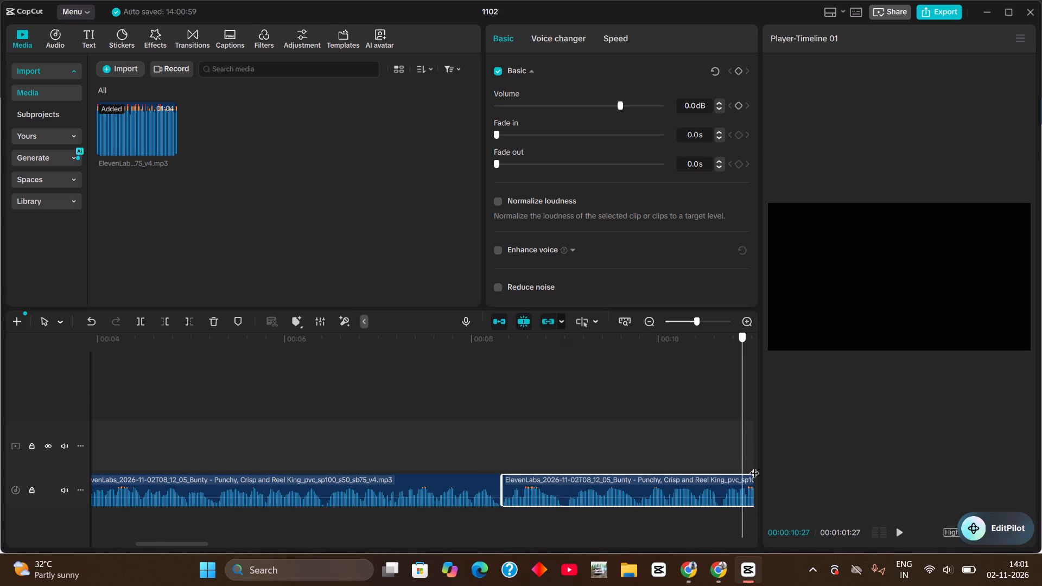
{"action": "left_click_drag", "start_coordinate": [614, 468], "coordinate": [461, 478]}
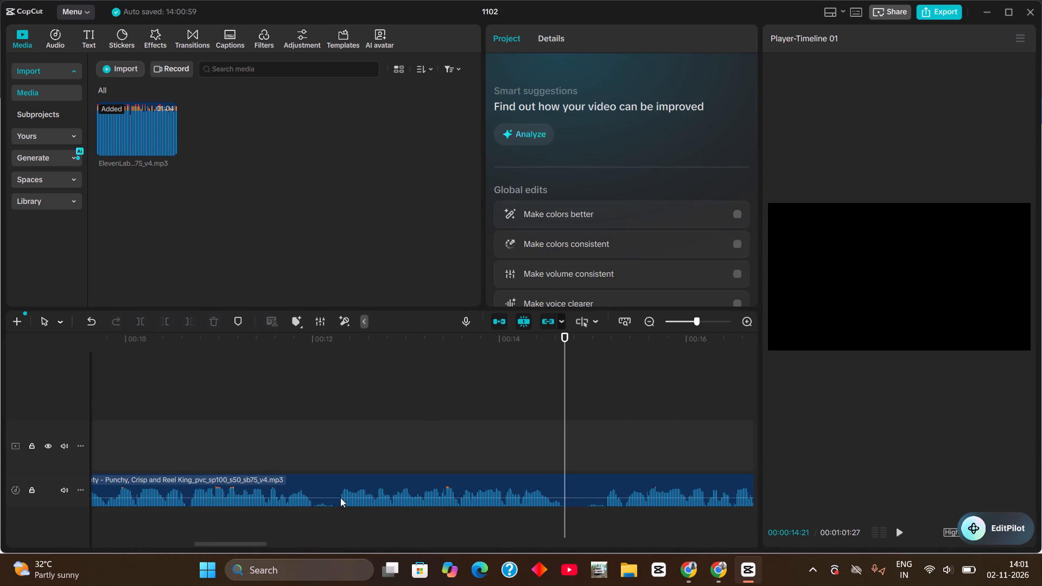
{"action": "left_click_drag", "start_coordinate": [368, 341], "coordinate": [320, 355]}
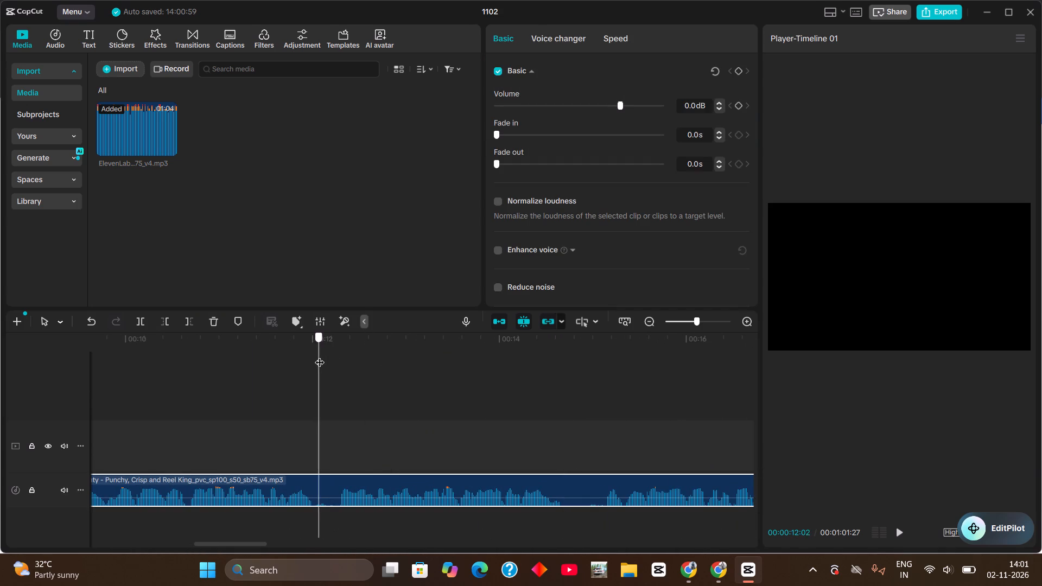
{"action": "left_click_drag", "start_coordinate": [320, 355], "coordinate": [312, 368]}
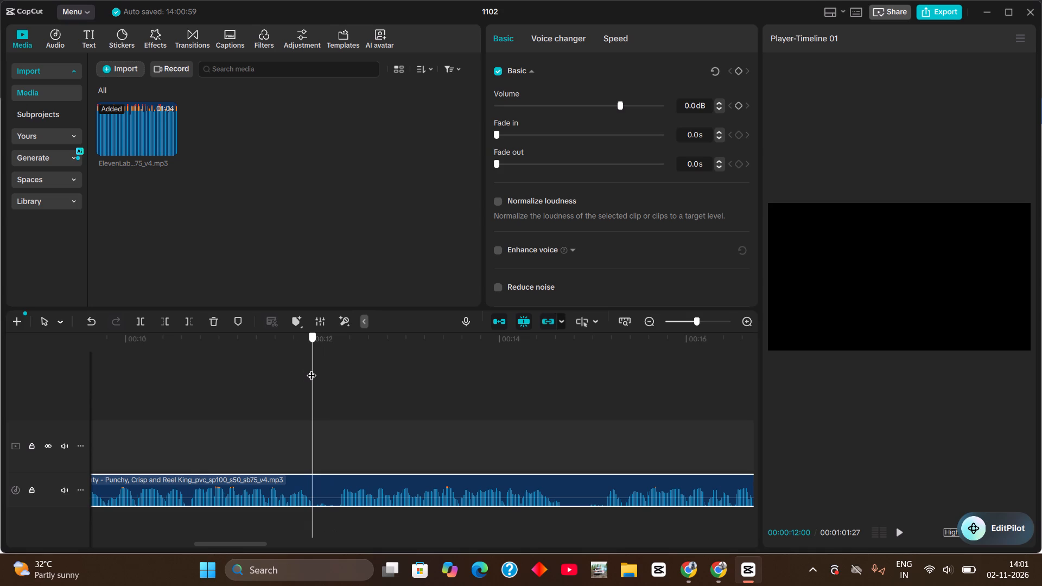
{"action": "left_click_drag", "start_coordinate": [312, 368], "coordinate": [338, 377]}
{"action": "key", "text": "ctrl+b"}
{"action": "key", "text": "ctrl+b"}
{"action": "left_click", "coordinate": [328, 488]}
{"action": "key", "text": "BackSpace"}
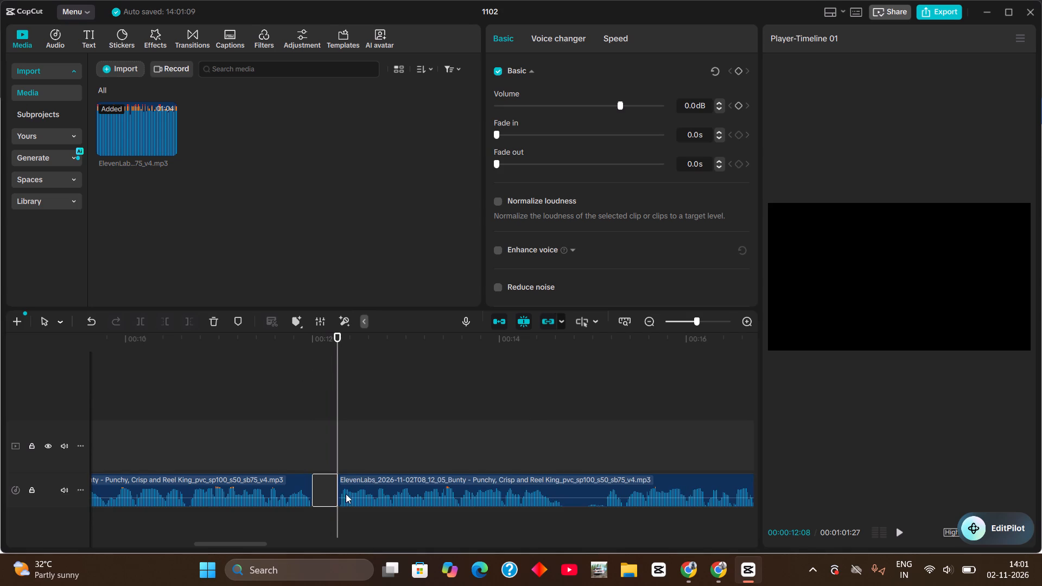
{"action": "left_click_drag", "start_coordinate": [347, 494], "coordinate": [325, 495]}
Split the voiceover at 00:00:14:11 and 00:00:14:26, delete the silent piece between and move the following audio up to close the gap.
{"action": "left_click_drag", "start_coordinate": [336, 431], "coordinate": [511, 463]}
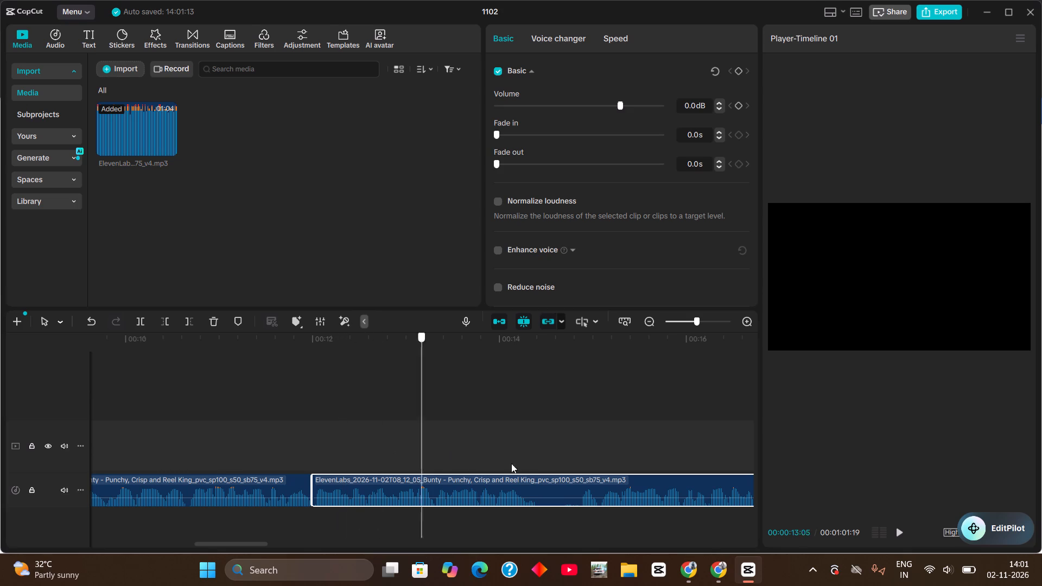
{"action": "left_click_drag", "start_coordinate": [511, 463], "coordinate": [535, 470]}
{"action": "left_click", "coordinate": [535, 470], "text": "ctrl"}
{"action": "key", "text": "ctrl+b"}
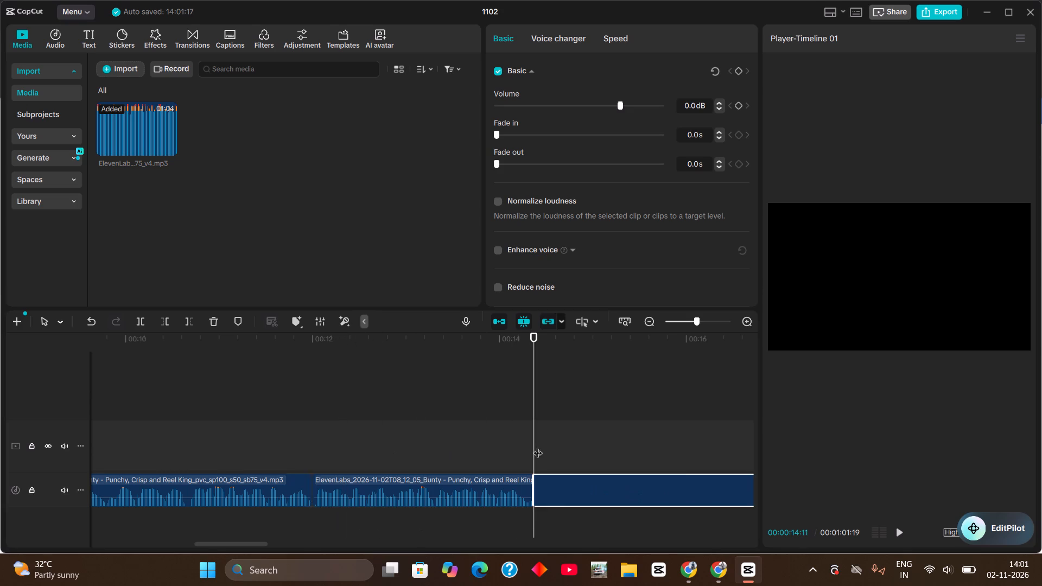
{"action": "left_click_drag", "start_coordinate": [536, 445], "coordinate": [581, 461]}
{"action": "key", "text": "ctrl+b"}
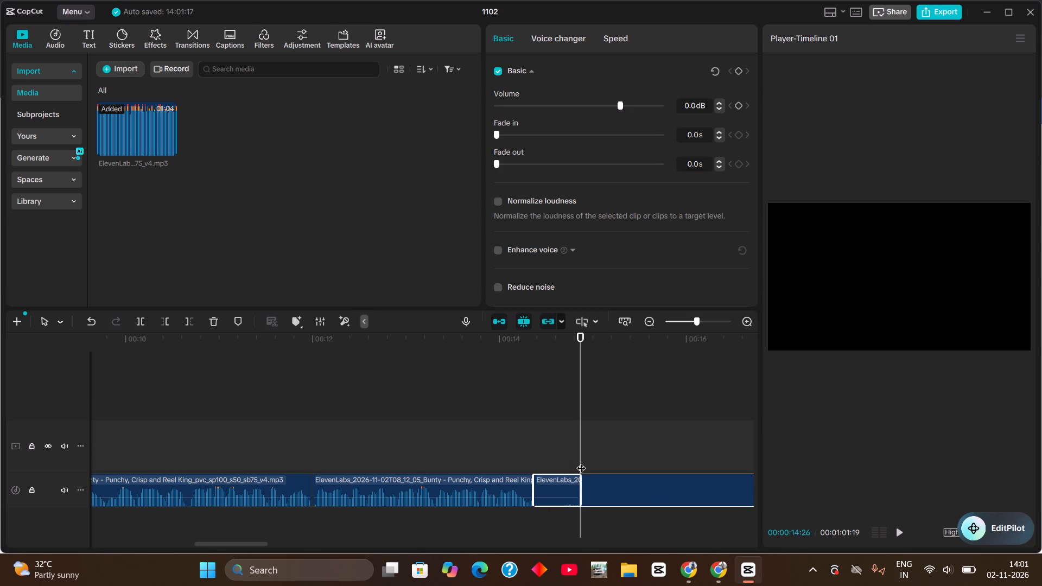
{"action": "left_click", "coordinate": [568, 488]}
{"action": "key", "text": "BackSpace"}
{"action": "left_click_drag", "start_coordinate": [605, 488], "coordinate": [598, 488]}
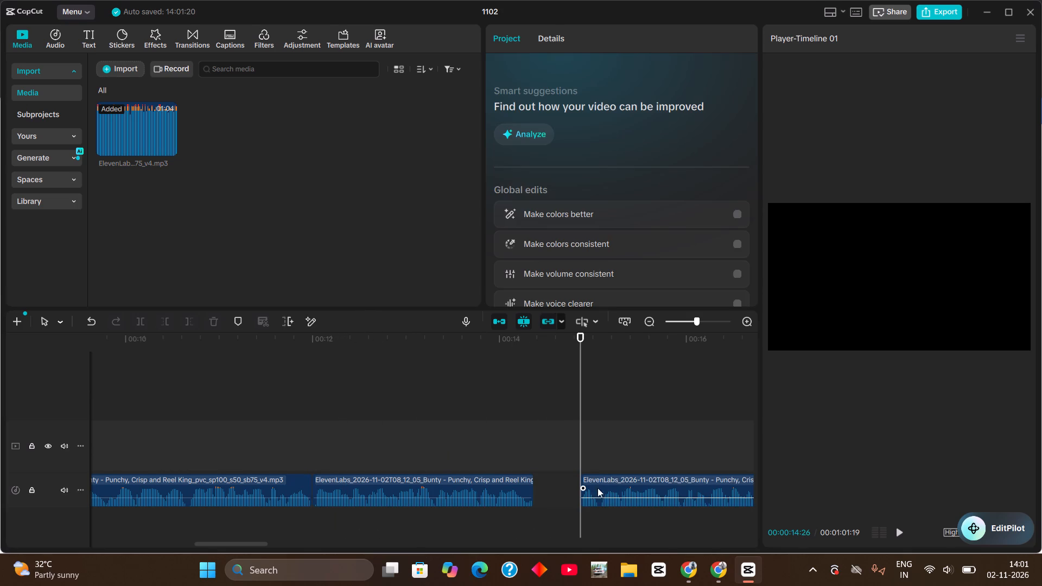
{"action": "left_click_drag", "start_coordinate": [598, 488], "coordinate": [554, 488]}
Split the voiceover at 00:00:16:16 and 00:00:17:02, delete the silent piece between and move the following audio up to close the gap.
{"action": "left_click_drag", "start_coordinate": [574, 426], "coordinate": [584, 432]}
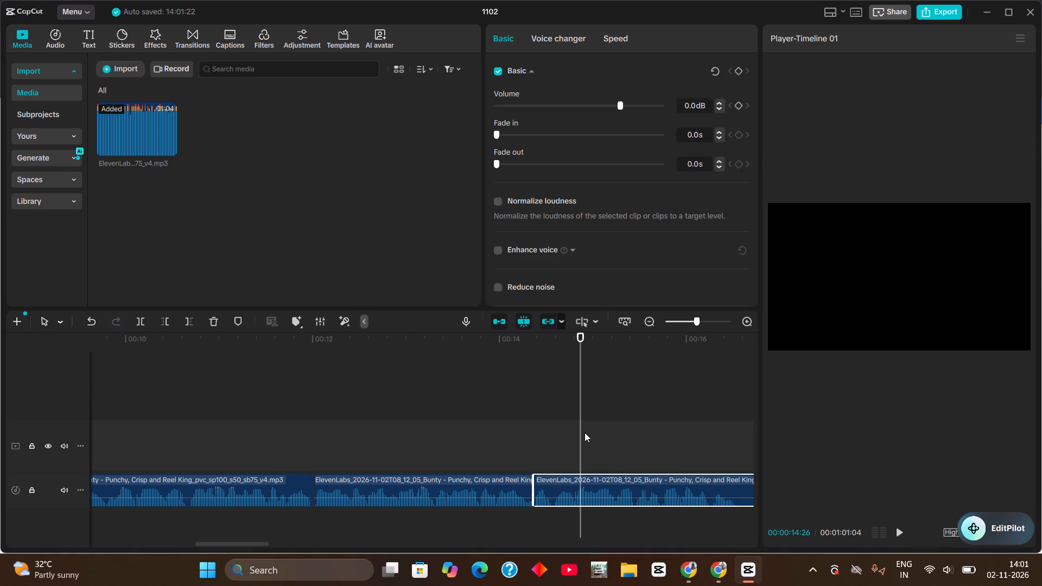
{"action": "left_click_drag", "start_coordinate": [584, 432], "coordinate": [733, 476]}
{"action": "left_click_drag", "start_coordinate": [670, 339], "coordinate": [786, 365]}
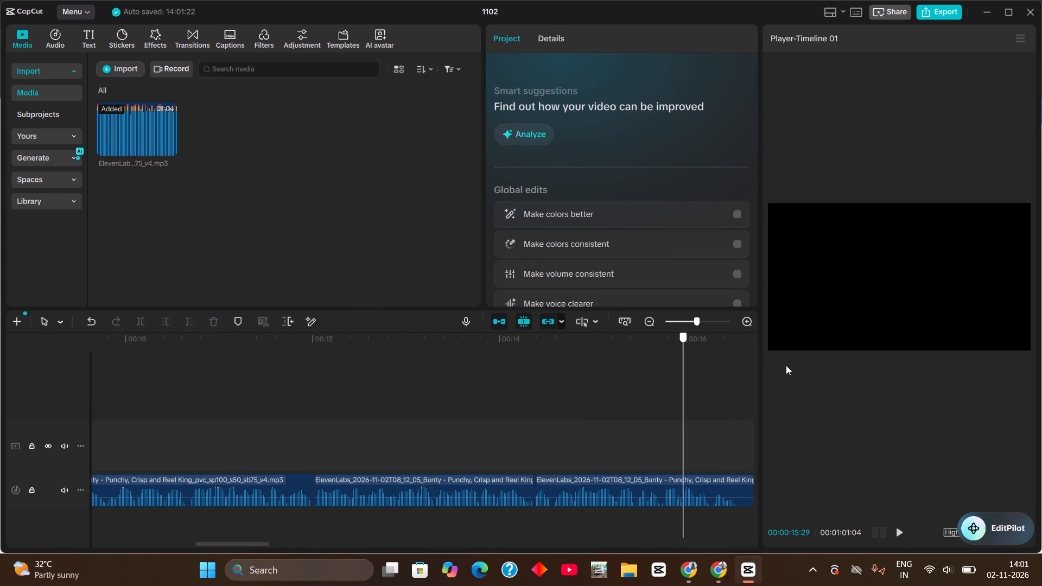
{"action": "left_click_drag", "start_coordinate": [786, 365], "coordinate": [119, 422]}
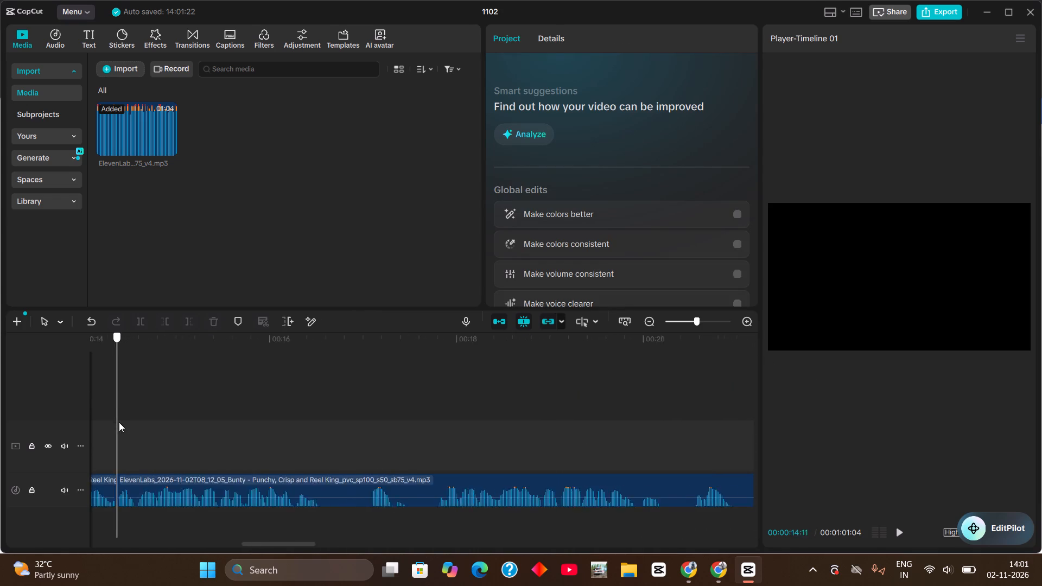
{"action": "left_click_drag", "start_coordinate": [119, 422], "coordinate": [486, 508]}
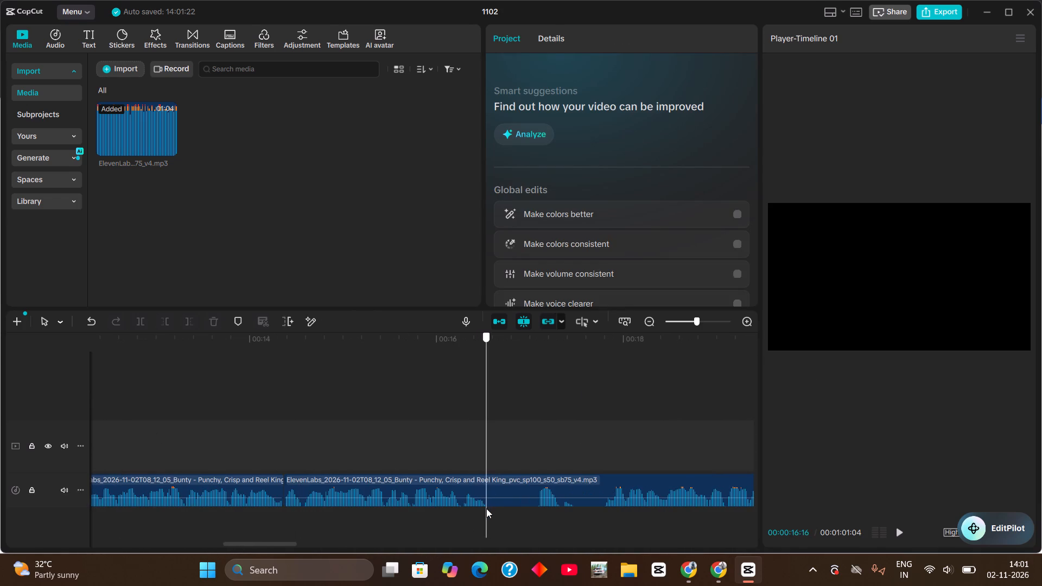
{"action": "left_click_drag", "start_coordinate": [486, 508], "coordinate": [517, 513]}
{"action": "key", "text": "ctrl+b"}
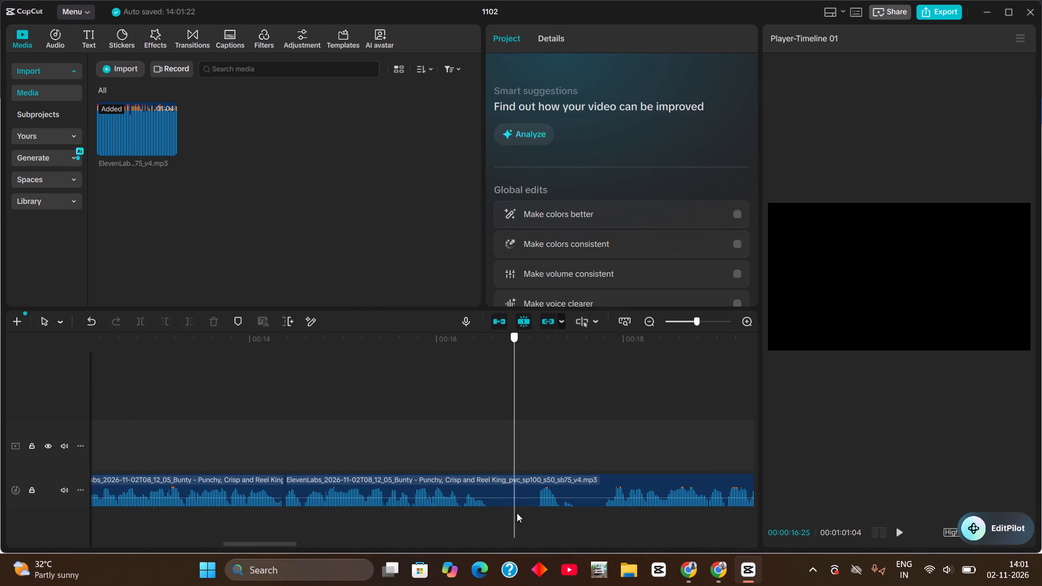
{"action": "left_click_drag", "start_coordinate": [517, 513], "coordinate": [487, 513]}
{"action": "left_click", "coordinate": [476, 498]}
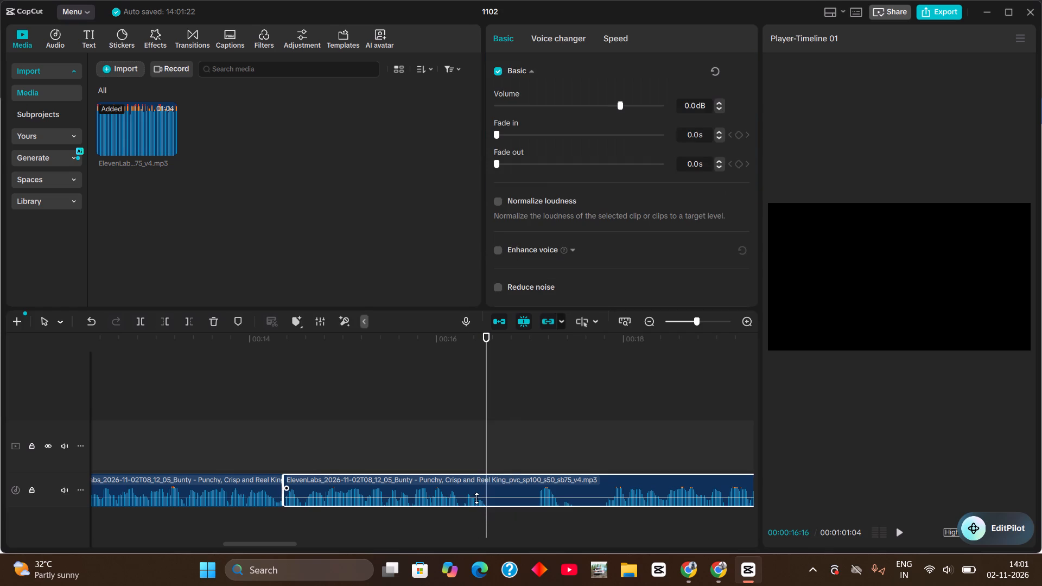
{"action": "key", "text": "ctrl+b"}
{"action": "left_click_drag", "start_coordinate": [487, 431], "coordinate": [535, 446]}
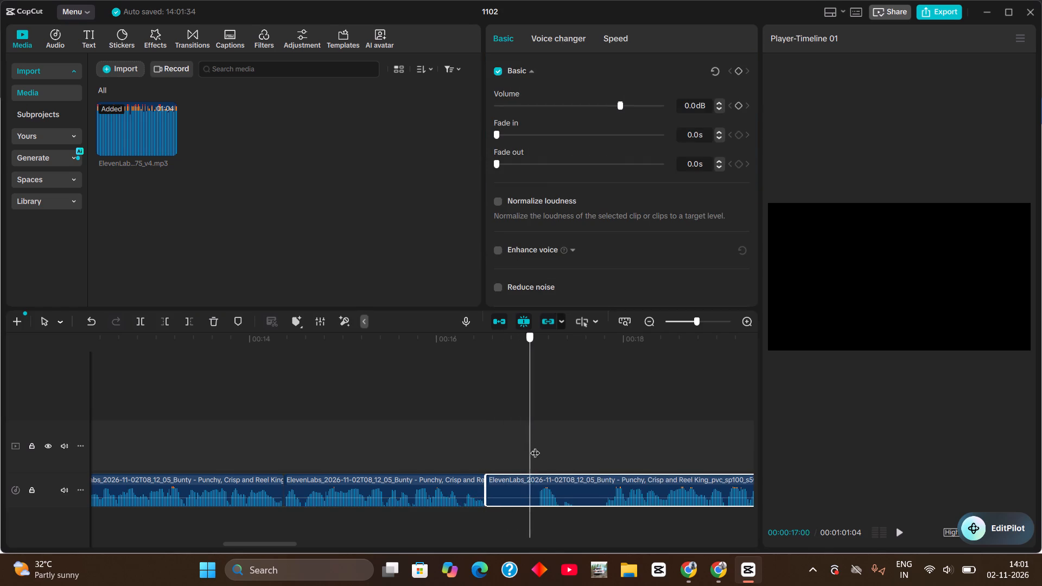
{"action": "left_click_drag", "start_coordinate": [535, 446], "coordinate": [537, 447]}
{"action": "key", "text": "ctrl+b"}
{"action": "left_click", "coordinate": [516, 491]}
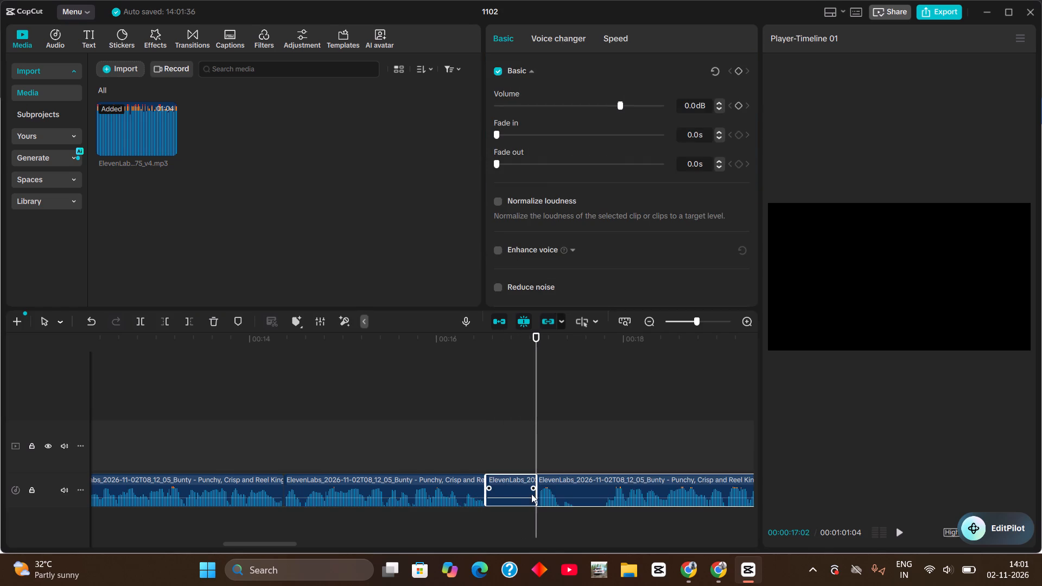
{"action": "key", "text": "BackSpace"}
{"action": "left_click_drag", "start_coordinate": [569, 495], "coordinate": [548, 496]}
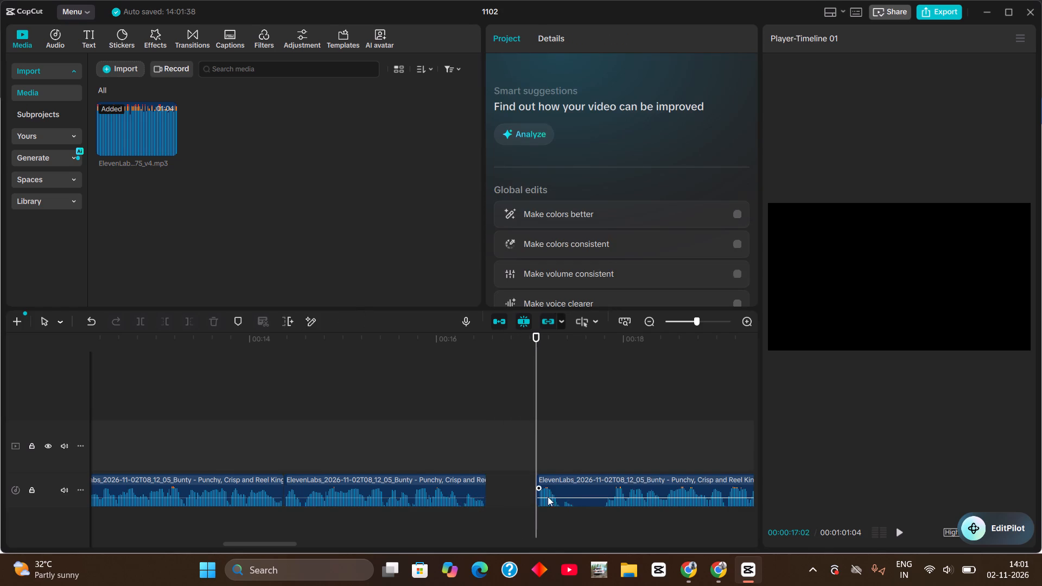
{"action": "left_click_drag", "start_coordinate": [548, 496], "coordinate": [522, 498]}
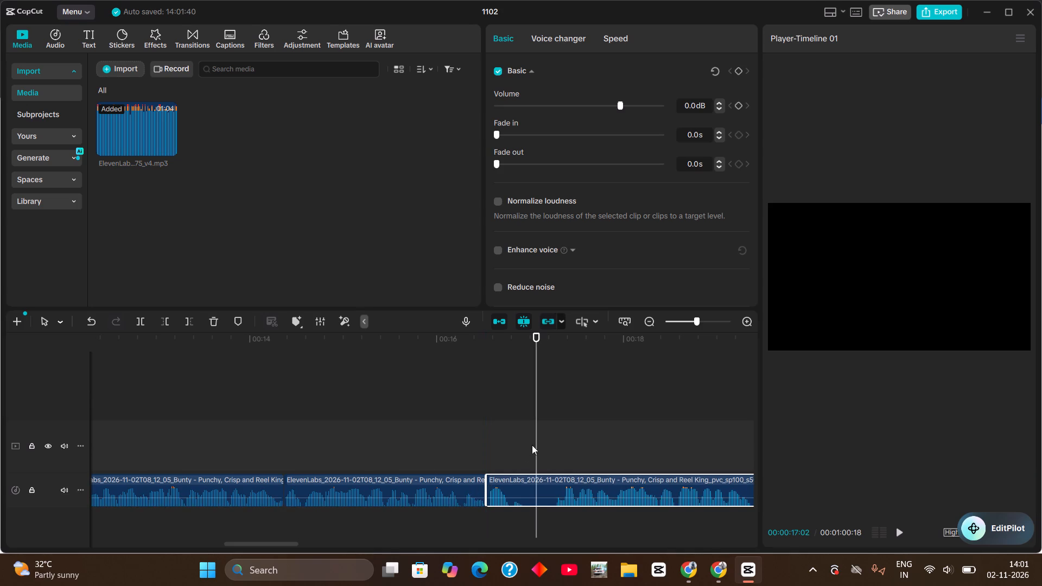
Split the voiceover at 00:00:16:27 and 00:00:17:08, delete the silent piece between and move the following audio up to close the gap.
{"action": "left_click", "coordinate": [532, 445]}
{"action": "left_click_drag", "start_coordinate": [534, 445], "coordinate": [519, 453]}
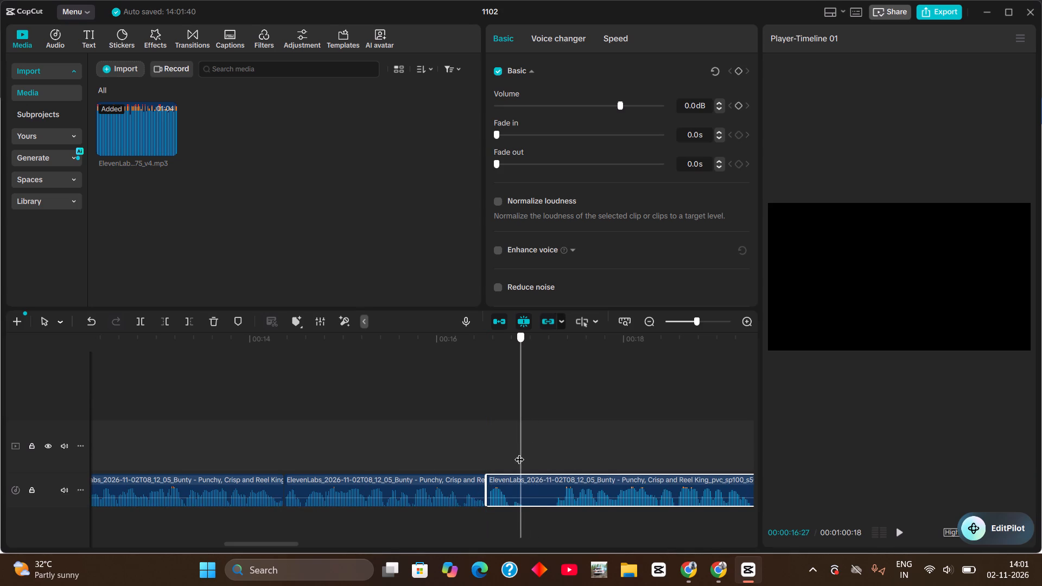
{"action": "left_click_drag", "start_coordinate": [519, 453], "coordinate": [554, 469]}
{"action": "key", "text": "ctrl+b"}
{"action": "key", "text": "ctrl+b"}
{"action": "double_click", "coordinate": [539, 487]}
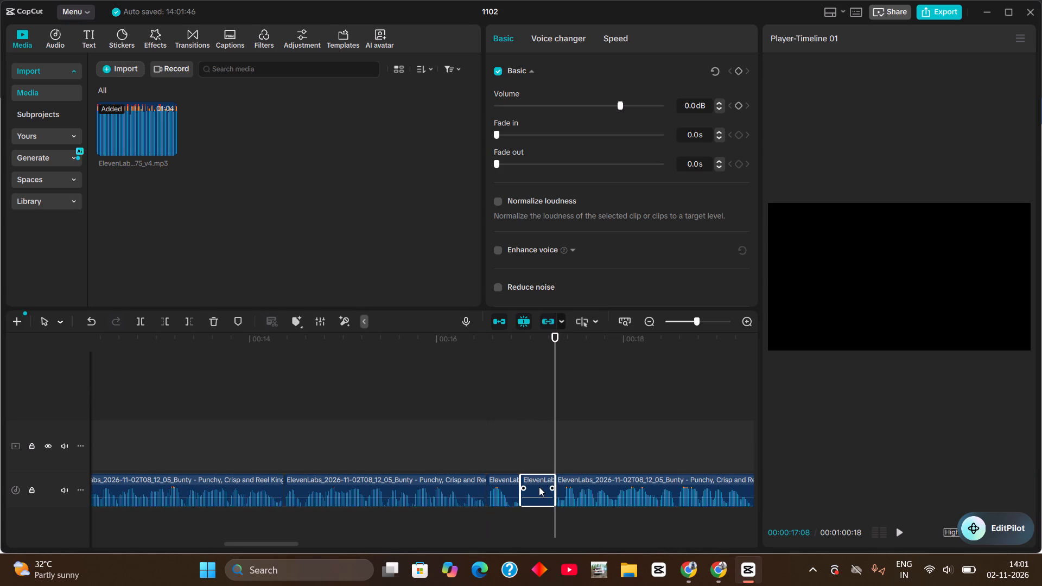
{"action": "key", "text": "BackSpace"}
{"action": "left_click_drag", "start_coordinate": [586, 491], "coordinate": [542, 491]}
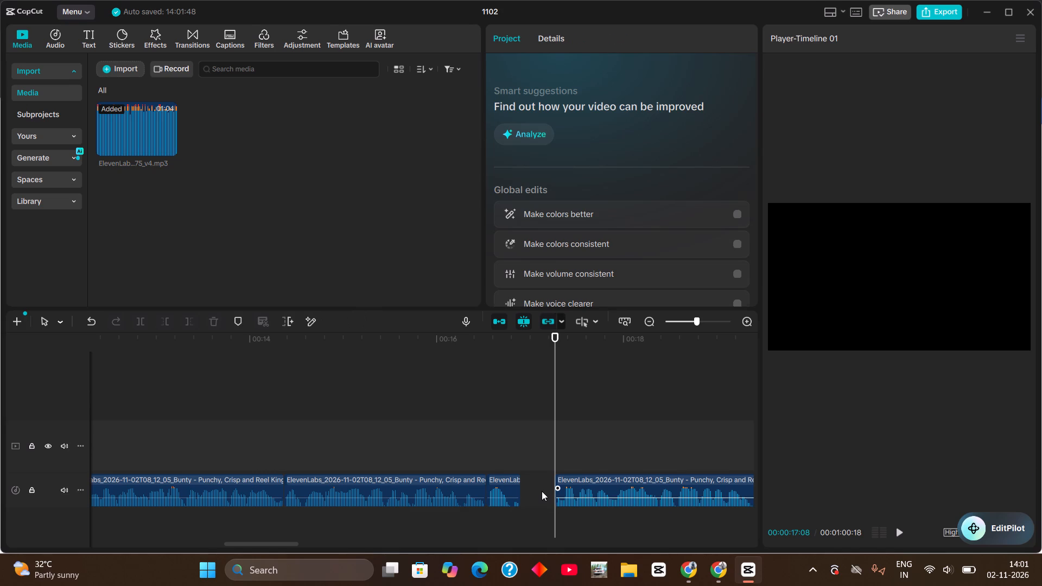
{"action": "left_click_drag", "start_coordinate": [542, 491], "coordinate": [550, 492]}
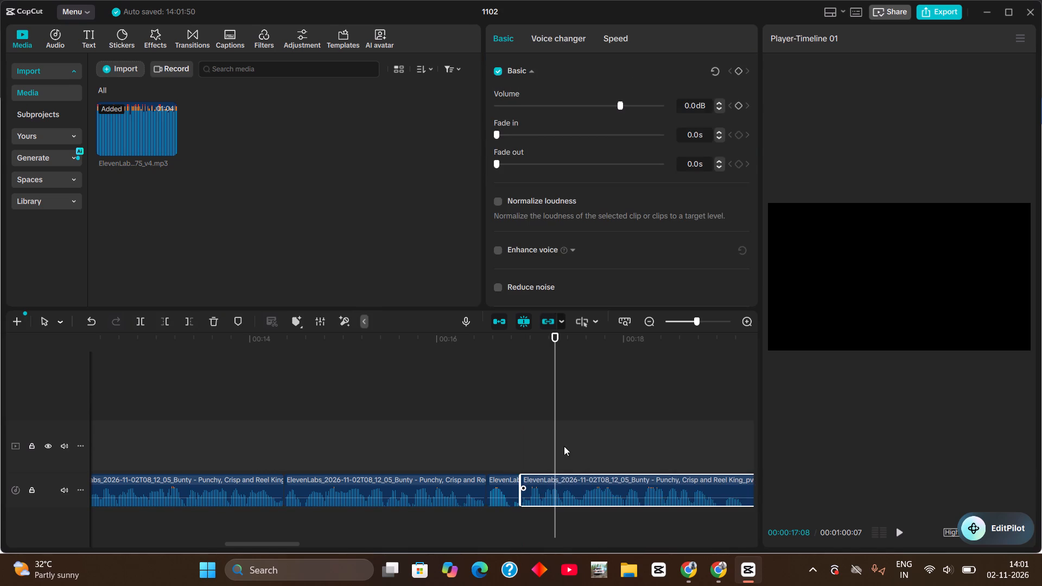
Split the voiceover at 00:00:19:08 and 00:00:19:20, delete the silent piece between and move the following audio up to close the gap.
{"action": "left_click_drag", "start_coordinate": [555, 450], "coordinate": [756, 502]}
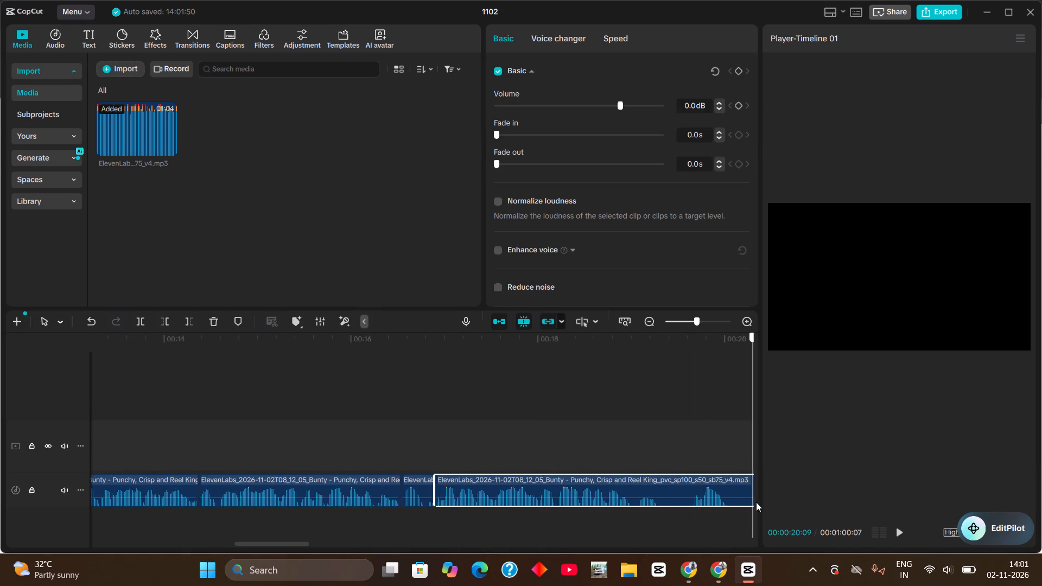
{"action": "left_click_drag", "start_coordinate": [756, 502], "coordinate": [467, 511]}
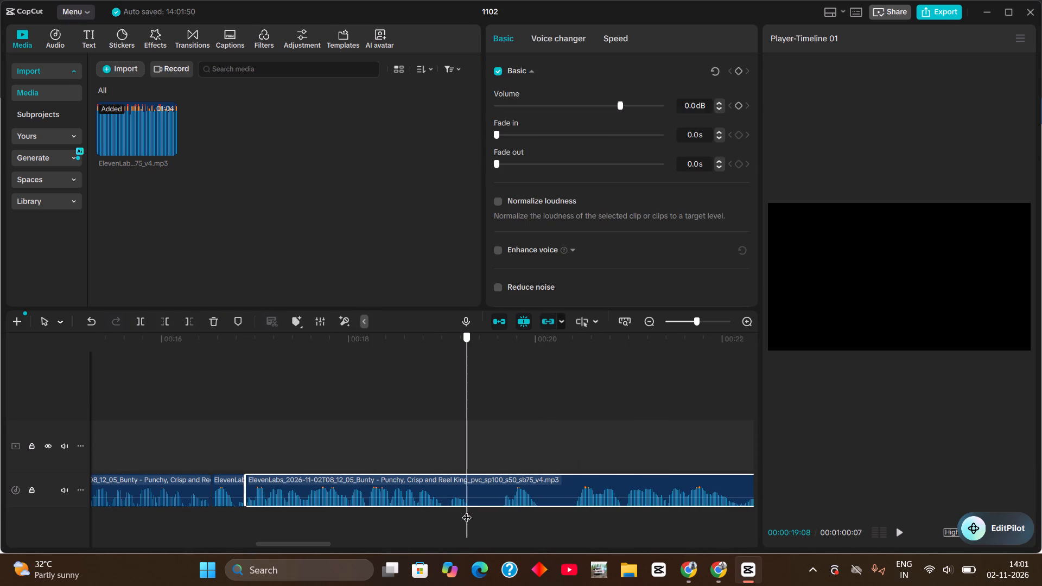
{"action": "left_click_drag", "start_coordinate": [467, 511], "coordinate": [503, 513]}
{"action": "key", "text": "ctrl+b"}
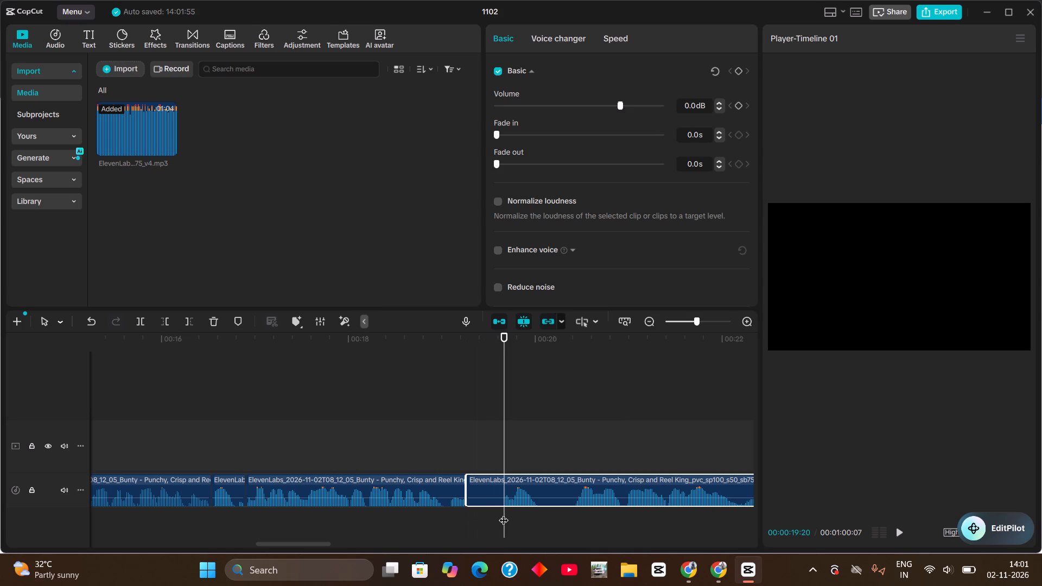
{"action": "key", "text": "ctrl+b"}
{"action": "left_click", "coordinate": [490, 492]}
{"action": "key", "text": "BackSpace"}
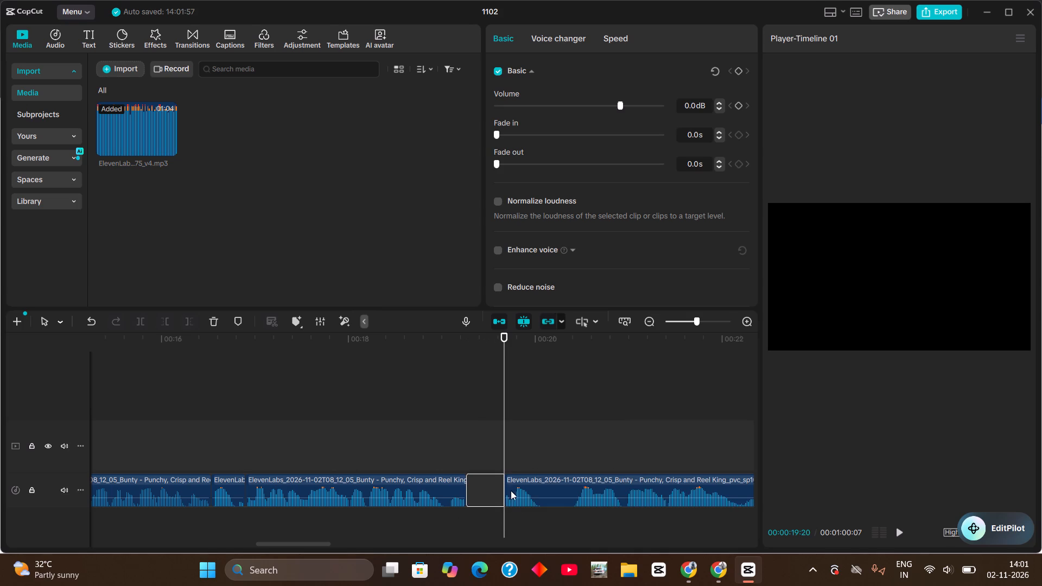
{"action": "left_click_drag", "start_coordinate": [514, 489], "coordinate": [474, 491]}
Split the voiceover at 00:00:19:18 and 00:00:20:00, delete the silent piece between and move the following audio up to close the gap.
{"action": "left_click_drag", "start_coordinate": [504, 442], "coordinate": [499, 451]}
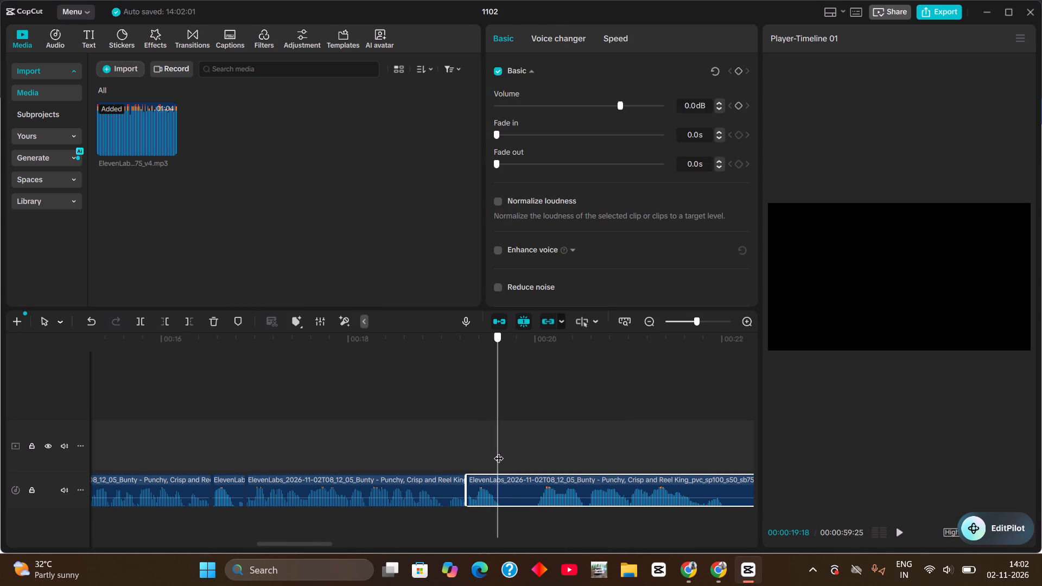
{"action": "left_click_drag", "start_coordinate": [499, 451], "coordinate": [535, 459]}
{"action": "key", "text": "ctrl+b"}
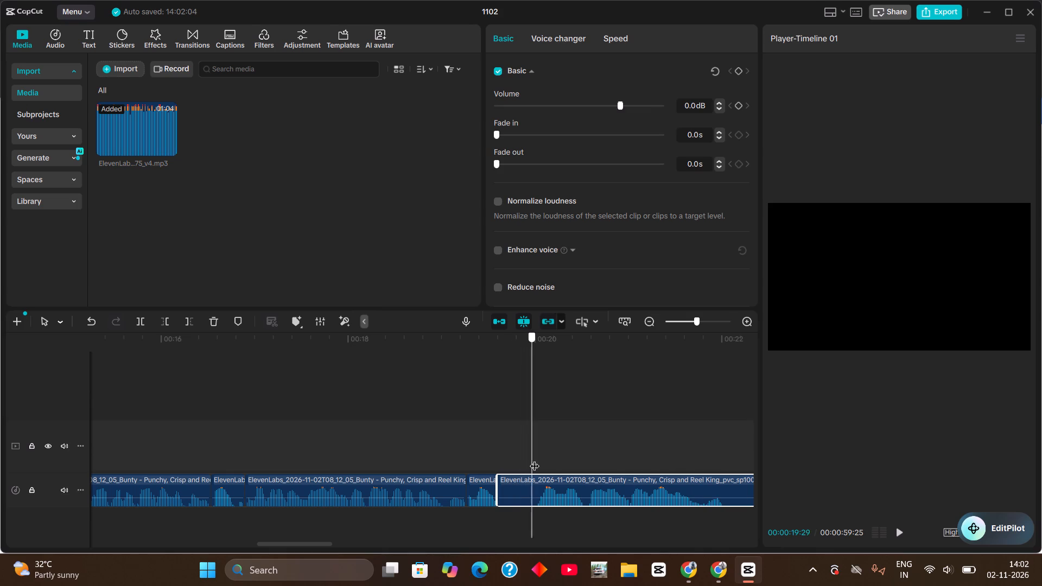
{"action": "left_click_drag", "start_coordinate": [535, 459], "coordinate": [536, 459]}
{"action": "key", "text": "ctrl+b"}
{"action": "left_click", "coordinate": [522, 492]}
{"action": "key", "text": "BackSpace"}
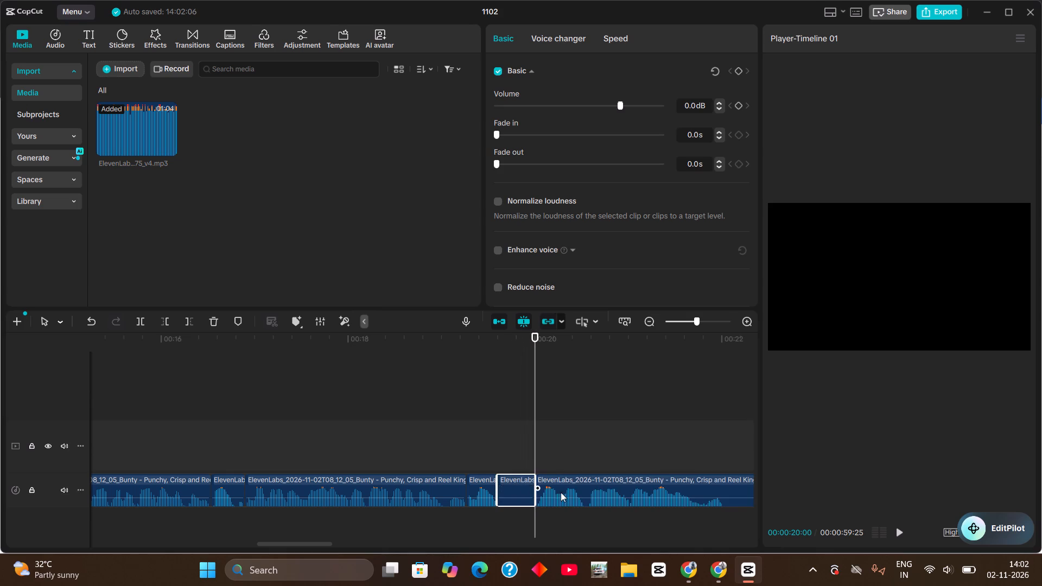
{"action": "left_click_drag", "start_coordinate": [568, 489], "coordinate": [533, 490]}
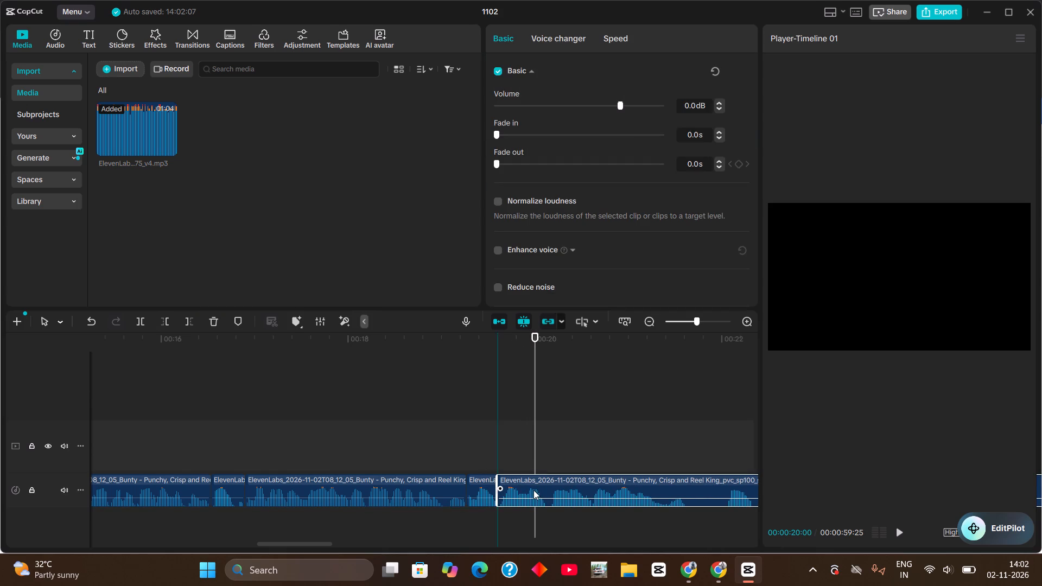
{"action": "left_click_drag", "start_coordinate": [533, 490], "coordinate": [529, 490]}
Split the voiceover at 00:00:21:18 and 00:00:22:01, delete the silent piece between and move the following audio up to close the gap.
{"action": "left_click_drag", "start_coordinate": [535, 452], "coordinate": [695, 477]}
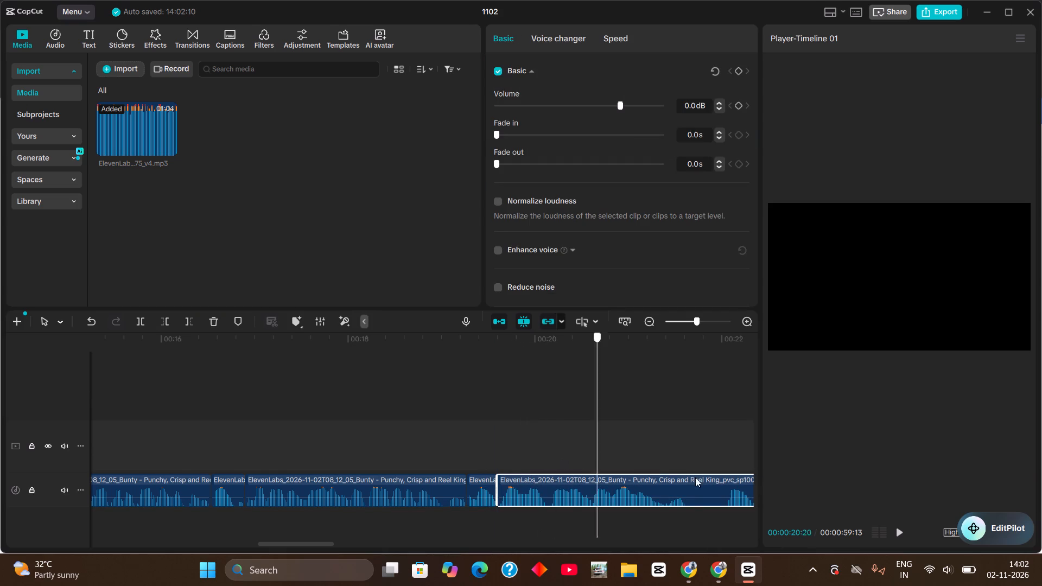
{"action": "left_click_drag", "start_coordinate": [695, 477], "coordinate": [421, 503]}
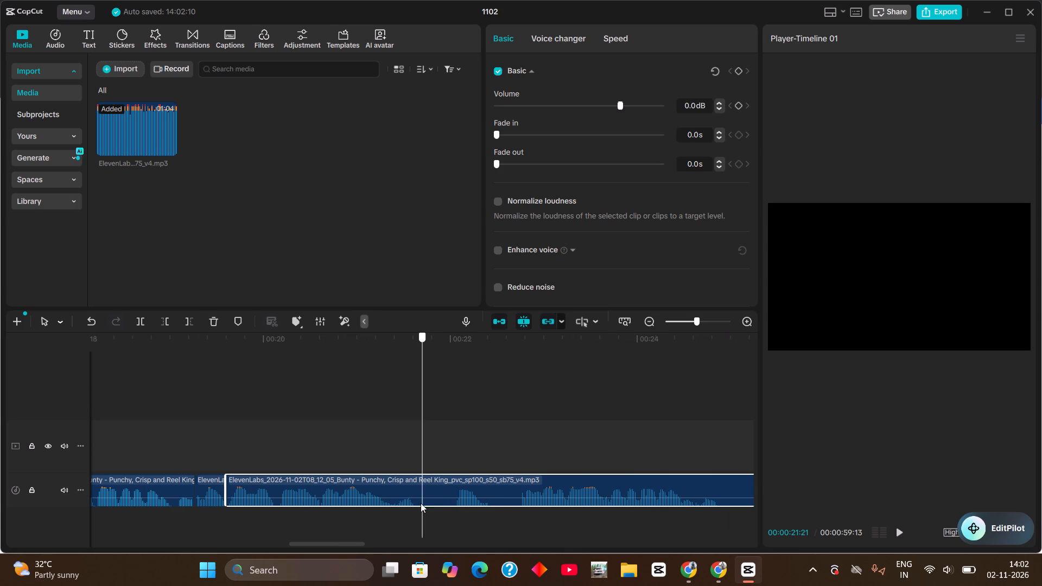
{"action": "left_click_drag", "start_coordinate": [421, 503], "coordinate": [418, 509]}
{"action": "key", "text": "ctrl+b"}
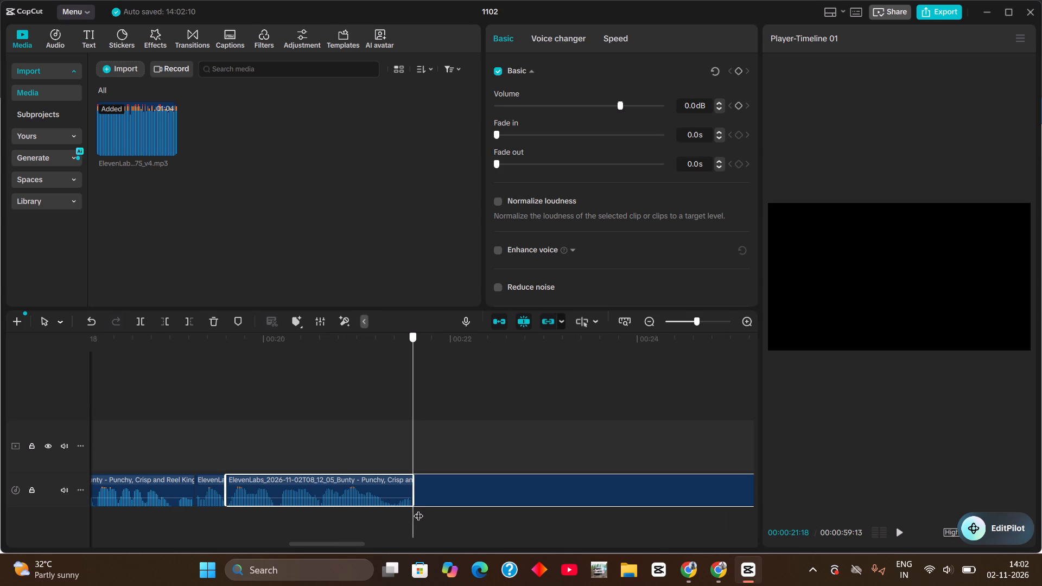
{"action": "left_click_drag", "start_coordinate": [418, 509], "coordinate": [454, 512]}
{"action": "key", "text": "ctrl+b"}
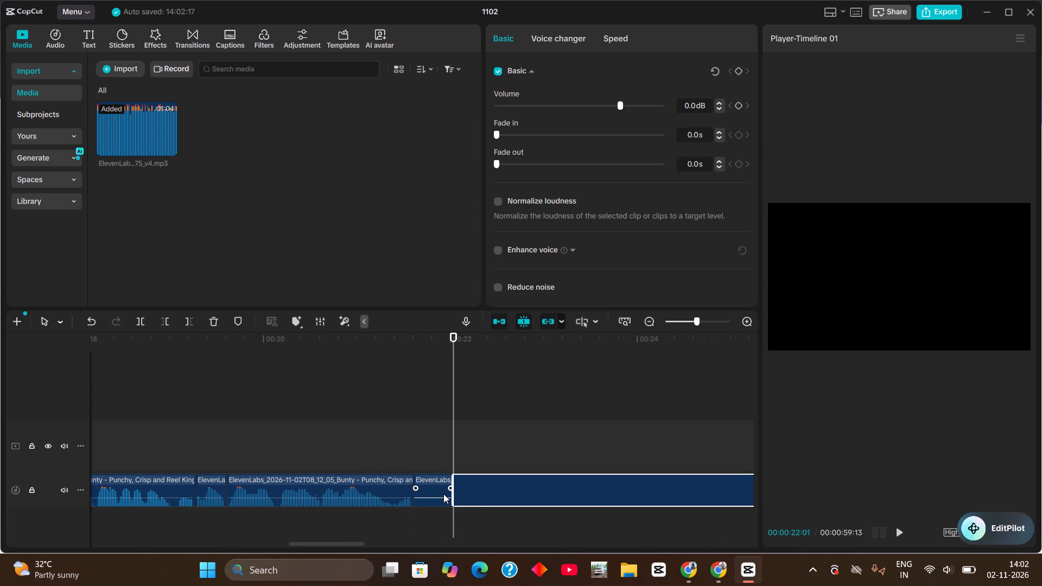
{"action": "left_click", "coordinate": [443, 494]}
{"action": "key", "text": "BackSpace"}
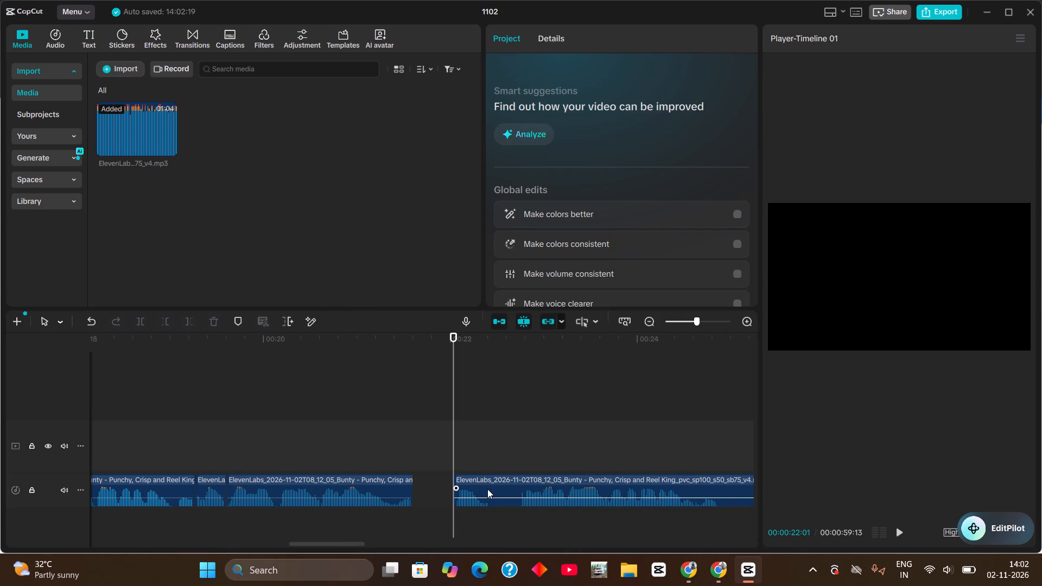
{"action": "left_click_drag", "start_coordinate": [488, 491], "coordinate": [453, 494]}
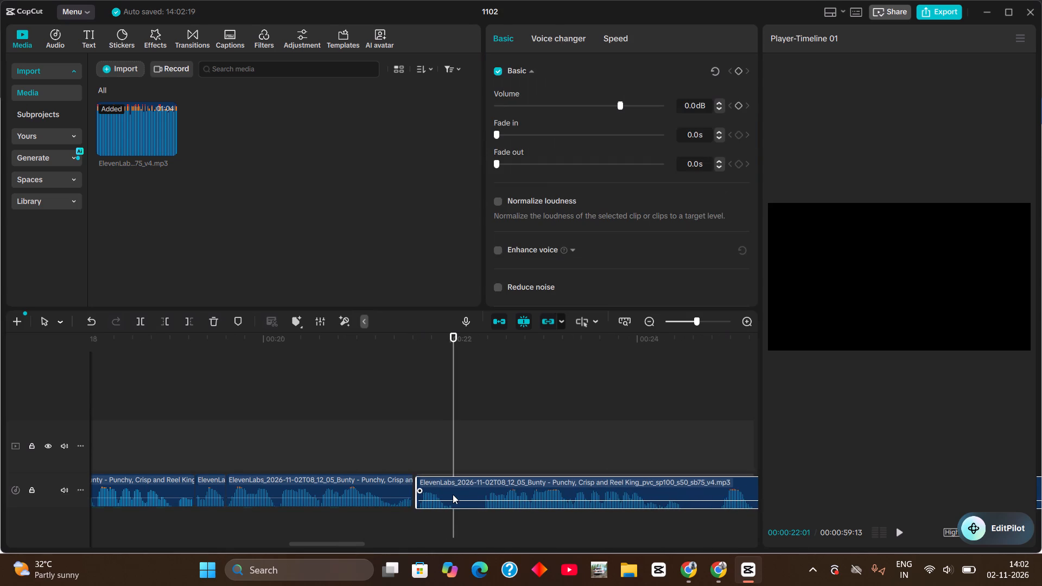
{"action": "left_click_drag", "start_coordinate": [453, 494], "coordinate": [446, 495]}
Split the voiceover at about 00:00:22:00 and at 00:00:22:09, delete the silent piece between and move the following audio up to close the gap.
{"action": "left_click_drag", "start_coordinate": [453, 448], "coordinate": [448, 457]}
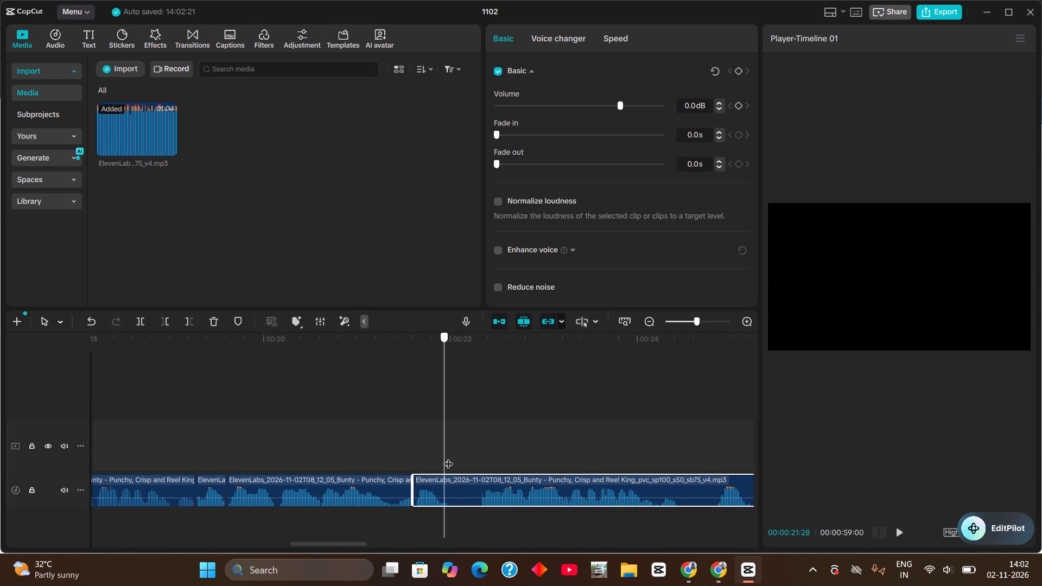
{"action": "left_click_drag", "start_coordinate": [448, 457], "coordinate": [471, 464]}
{"action": "key", "text": "ctrl+b"}
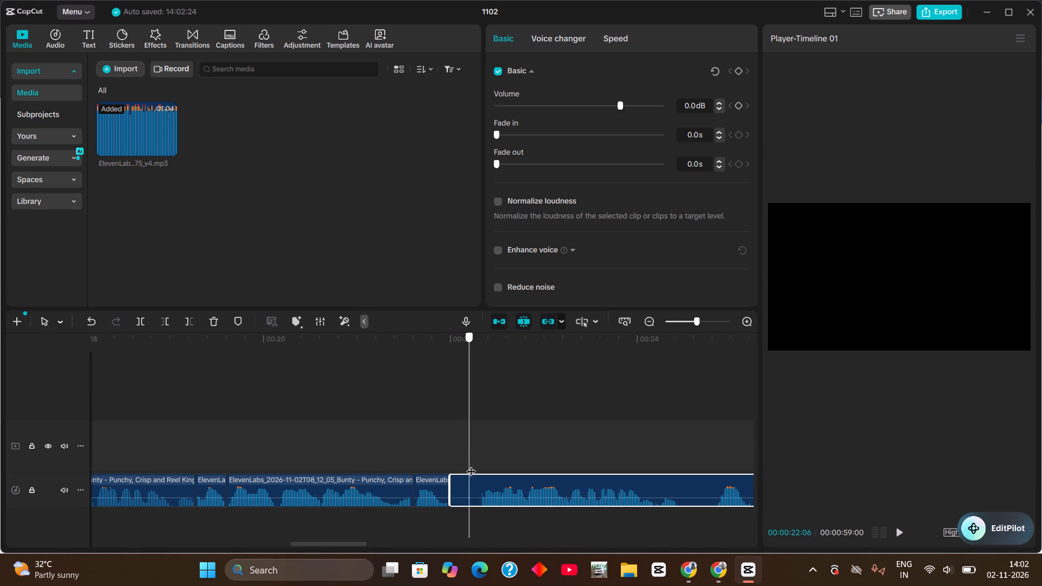
{"action": "left_click_drag", "start_coordinate": [471, 464], "coordinate": [478, 466]}
{"action": "key", "text": "ctrl+b"}
{"action": "left_click", "coordinate": [472, 490]}
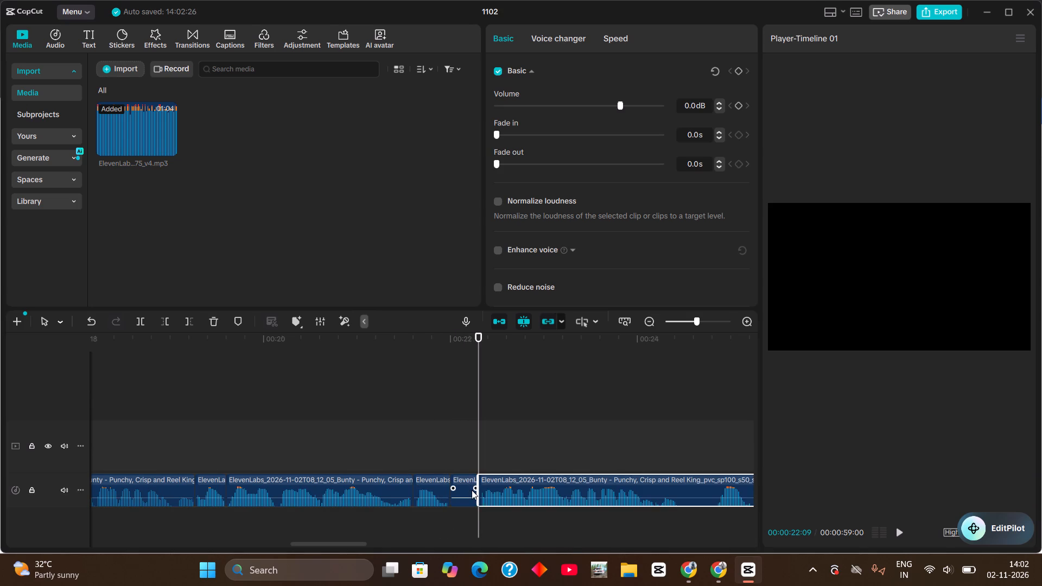
{"action": "key", "text": "BackSpace"}
{"action": "left_click_drag", "start_coordinate": [500, 492], "coordinate": [495, 493]}
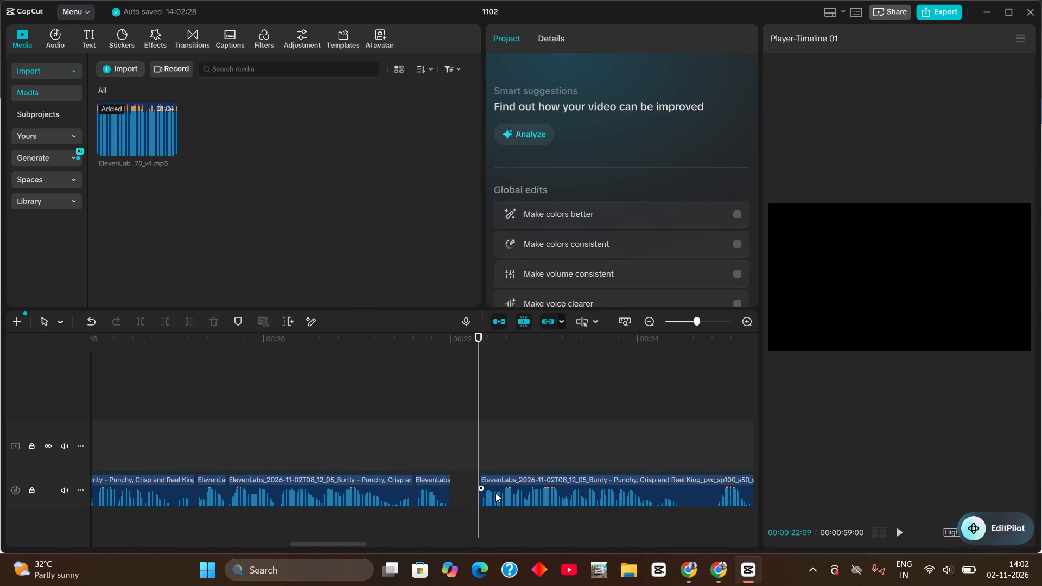
{"action": "left_click_drag", "start_coordinate": [495, 493], "coordinate": [474, 493]}
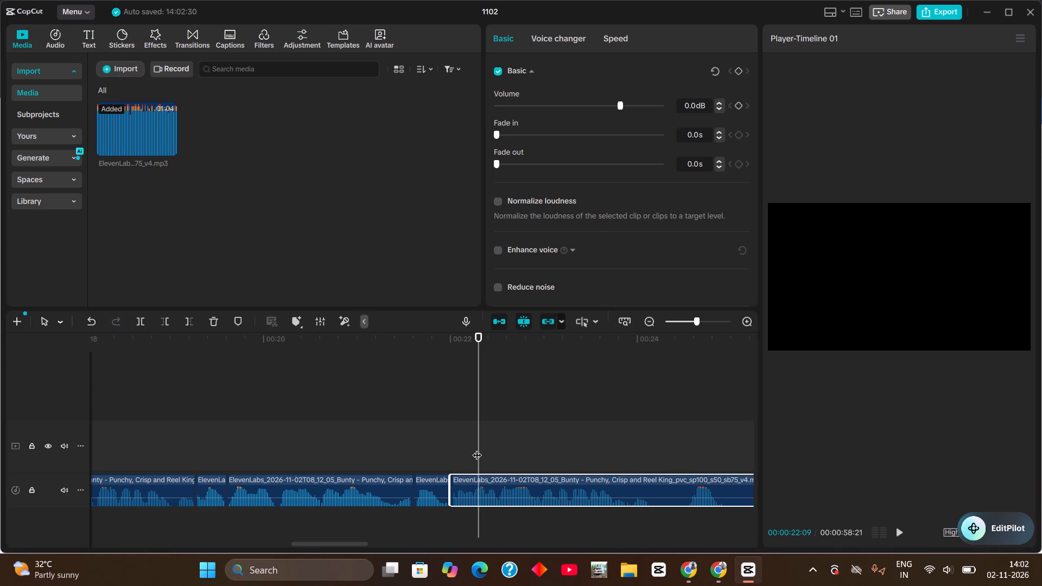
Split the voiceover at 00:00:24:04 and 00:00:24:16, delete the silent piece between and move the following audio up to close the gap.
{"action": "left_click_drag", "start_coordinate": [478, 448], "coordinate": [745, 501]}
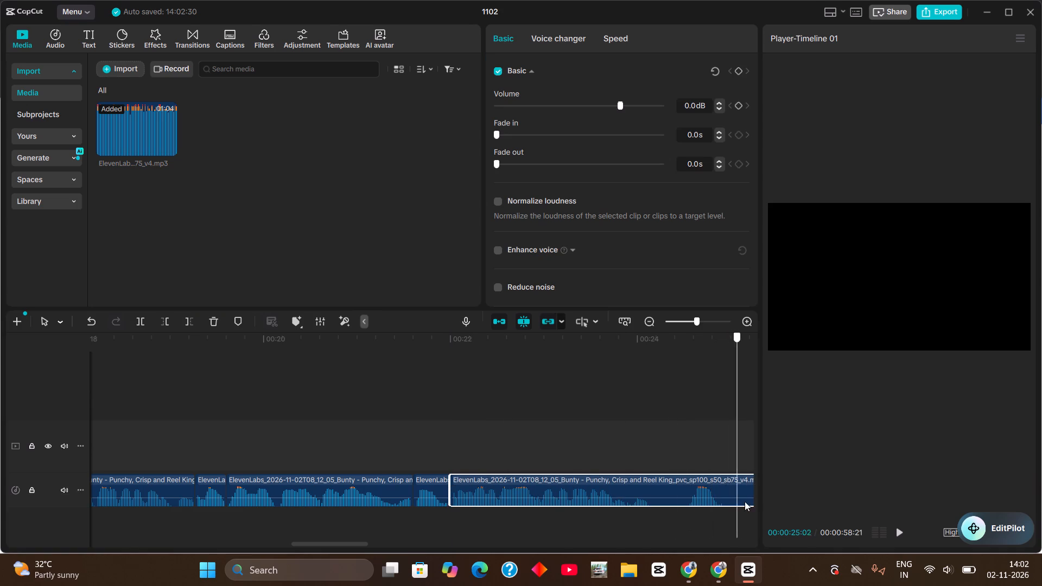
{"action": "left_click_drag", "start_coordinate": [745, 501], "coordinate": [462, 506]}
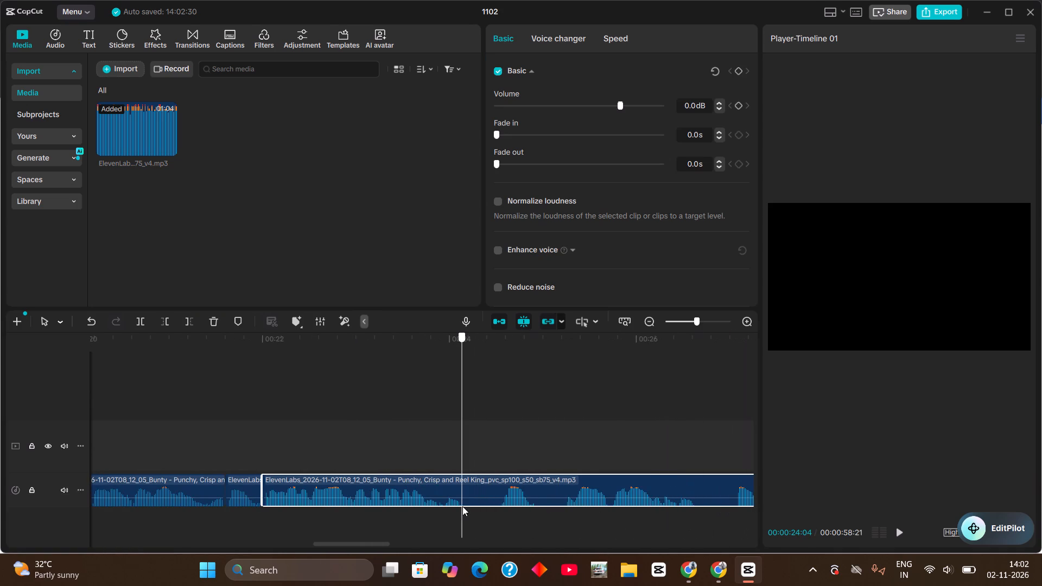
{"action": "left_click_drag", "start_coordinate": [462, 506], "coordinate": [499, 507]}
{"action": "key", "text": "ctrl+b"}
{"action": "key", "text": "ctrl+v"}
{"action": "key", "text": "ctrl+b"}
{"action": "left_click", "coordinate": [474, 498]}
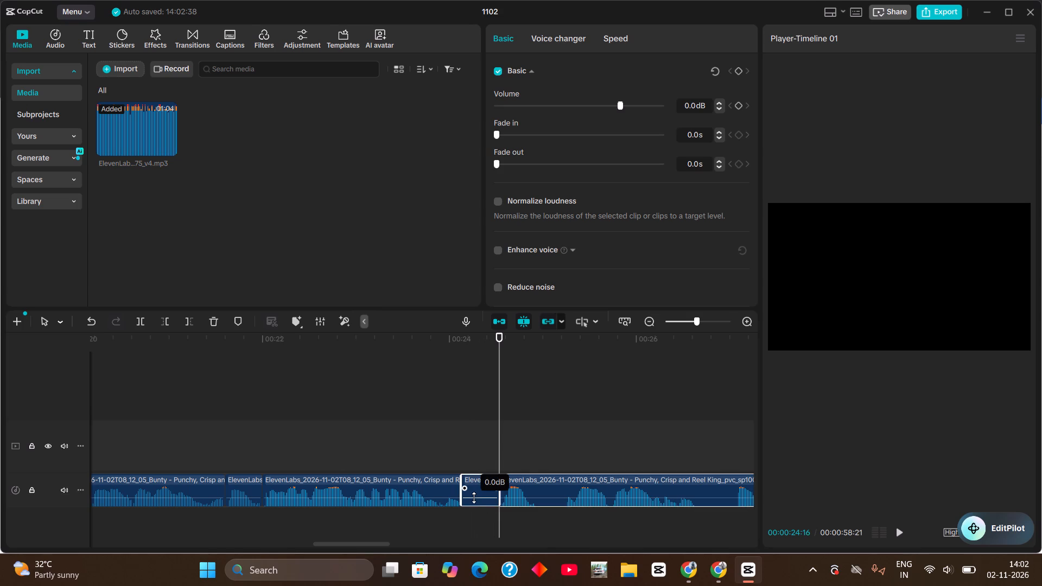
{"action": "key", "text": "BackSpace"}
{"action": "left_click_drag", "start_coordinate": [531, 489], "coordinate": [482, 492]}
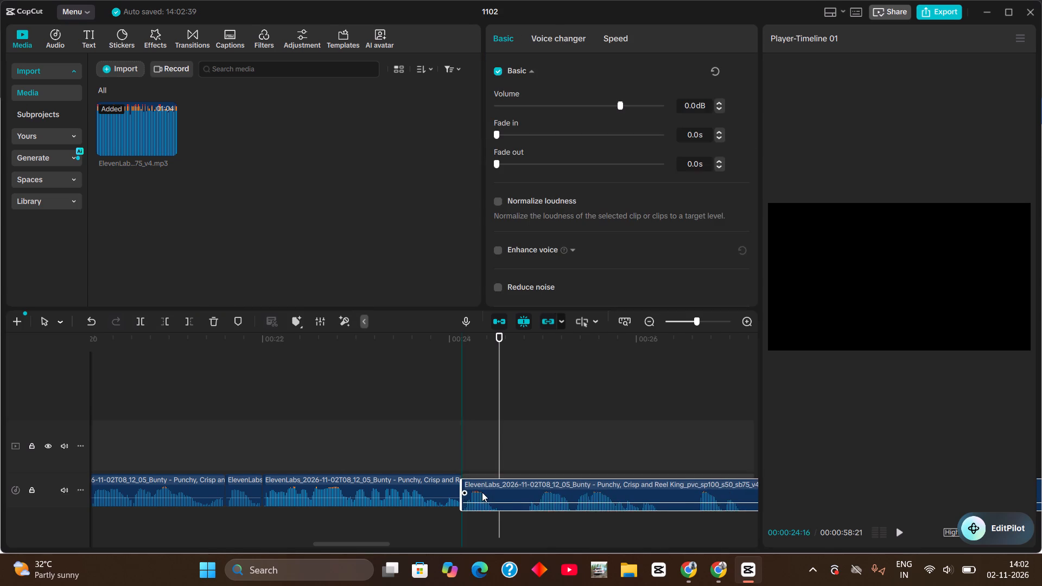
{"action": "left_click_drag", "start_coordinate": [482, 492], "coordinate": [497, 491]}
Split the voiceover at 00:00:24:15 and 00:00:24:25, delete the silent piece between and move the following audio up to close the gap.
{"action": "left_click_drag", "start_coordinate": [495, 459], "coordinate": [507, 459]}
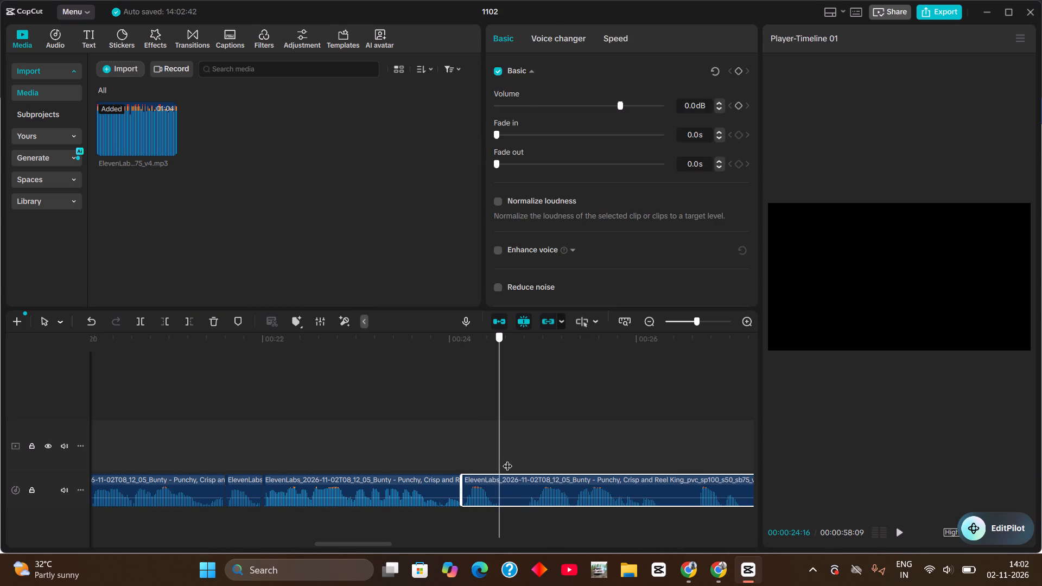
{"action": "left_click_drag", "start_coordinate": [507, 459], "coordinate": [495, 467]}
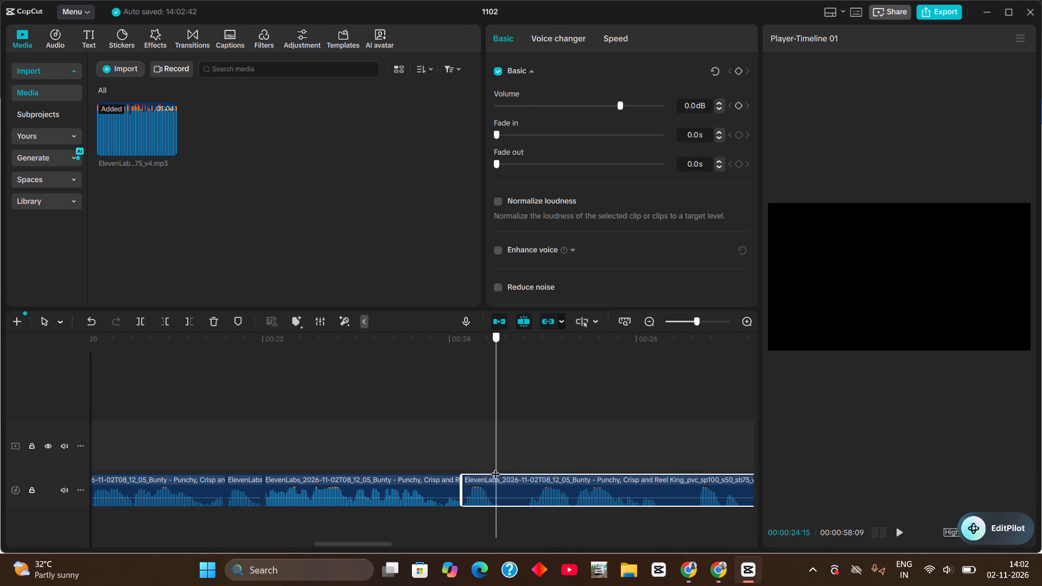
{"action": "left_click_drag", "start_coordinate": [495, 467], "coordinate": [526, 472]}
{"action": "key", "text": "ctrl+b"}
{"action": "key", "text": "ctrl+b"}
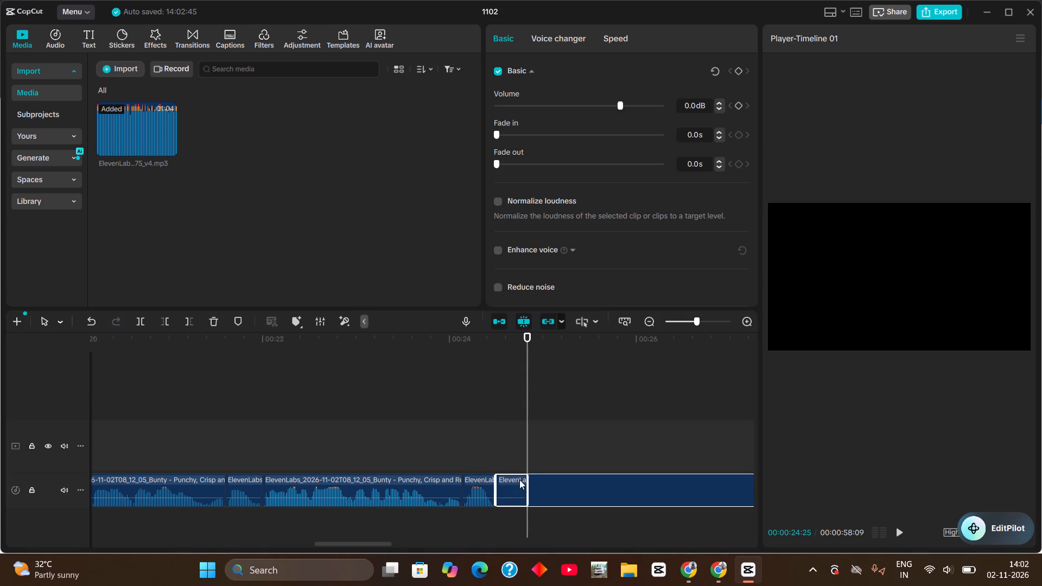
{"action": "left_click", "coordinate": [513, 488]}
{"action": "key", "text": "BackSpace"}
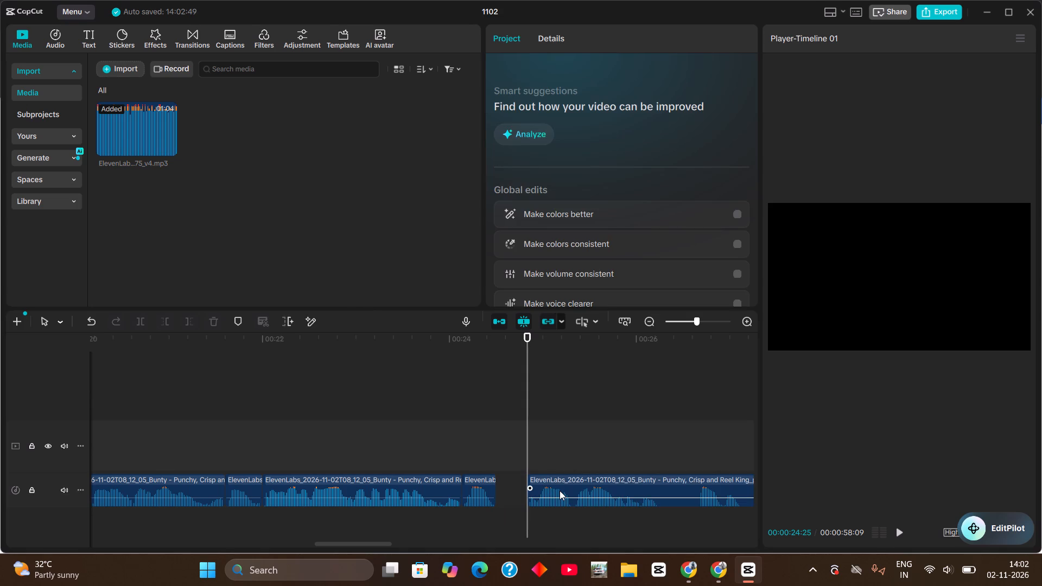
{"action": "left_click_drag", "start_coordinate": [560, 491], "coordinate": [531, 491]}
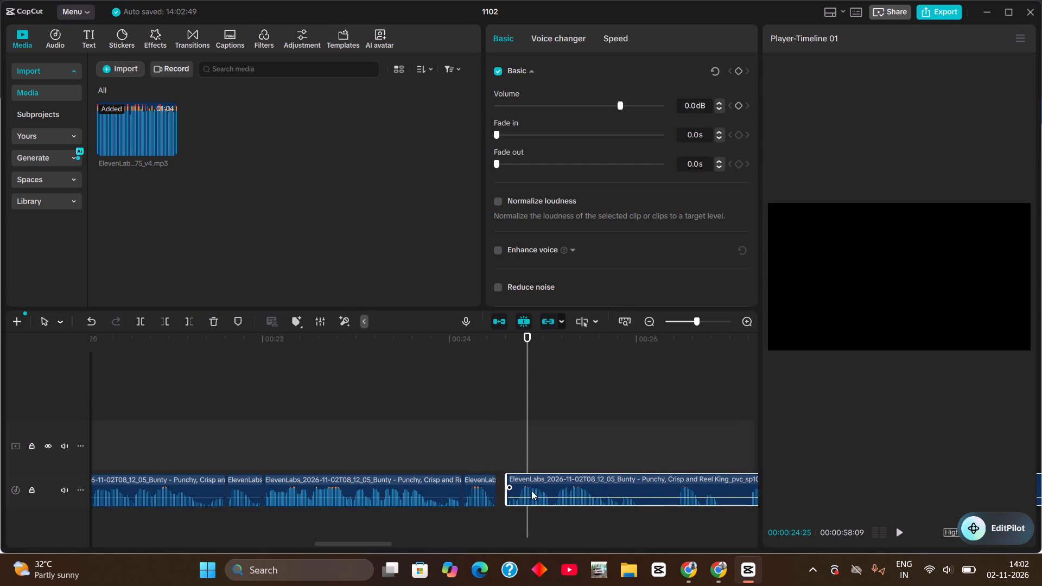
{"action": "left_click_drag", "start_coordinate": [531, 491], "coordinate": [530, 491]}
Split the voiceover at 00:00:25:26 and 00:00:26:10, delete the silent piece between and move the following audio up to close the gap.
{"action": "left_click_drag", "start_coordinate": [527, 458], "coordinate": [725, 477]}
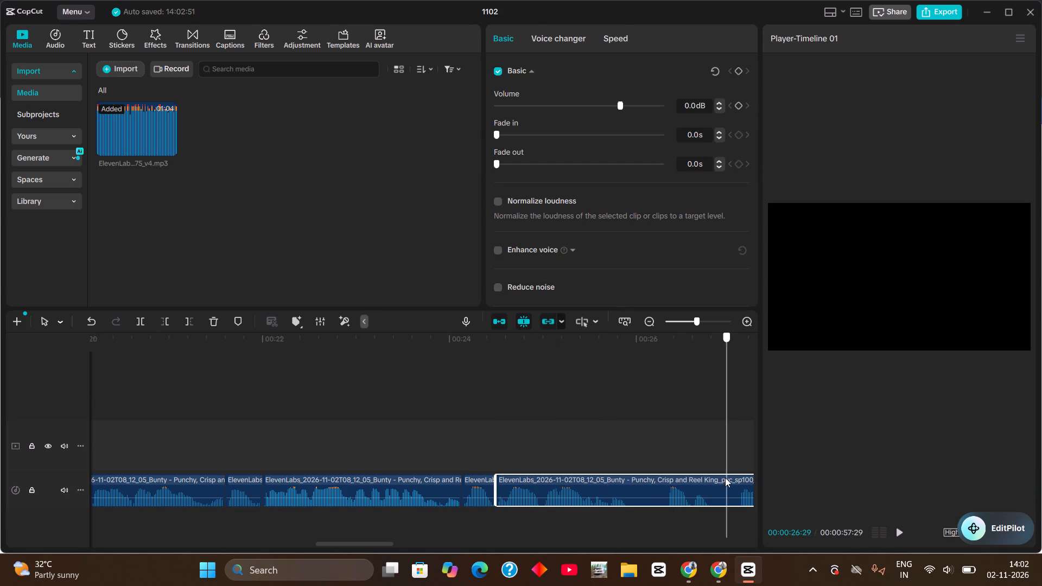
{"action": "left_click_drag", "start_coordinate": [725, 477], "coordinate": [625, 487]}
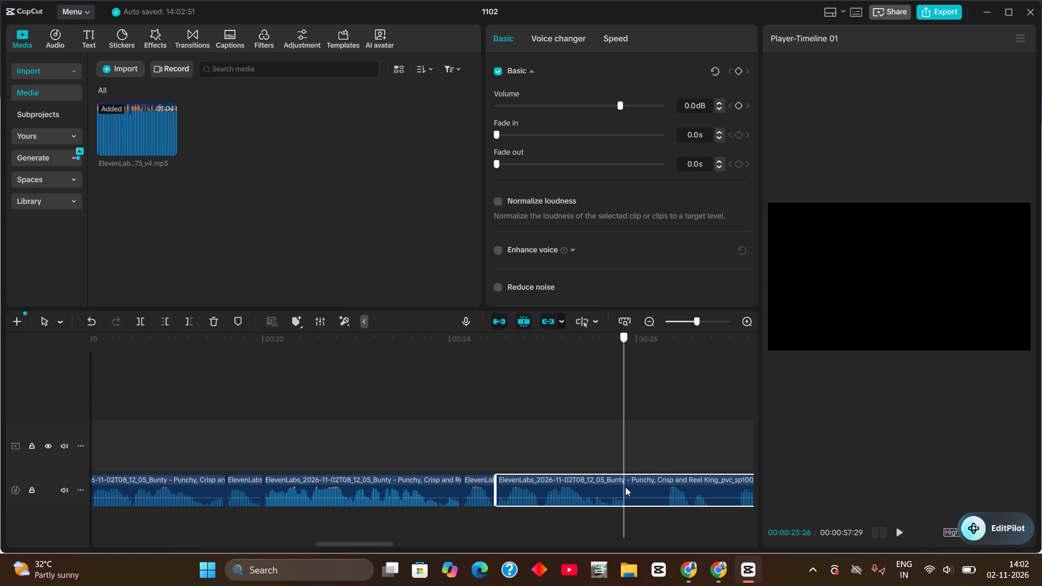
{"action": "left_click_drag", "start_coordinate": [625, 487], "coordinate": [668, 493]}
{"action": "key", "text": "ctrl+b"}
{"action": "key", "text": "ctrl+b"}
{"action": "left_click", "coordinate": [655, 495]}
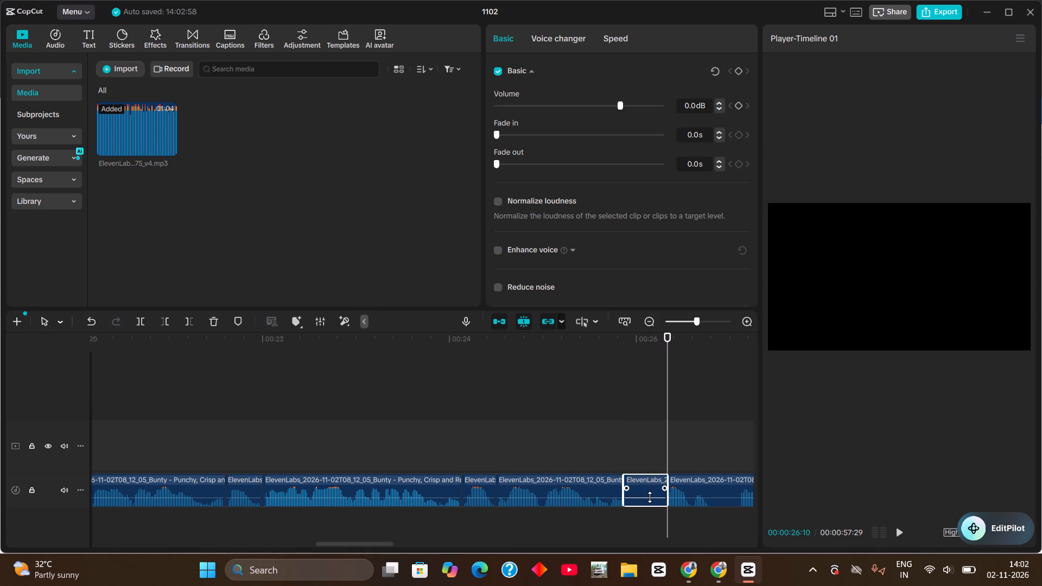
{"action": "key", "text": "BackSpace"}
{"action": "left_click_drag", "start_coordinate": [700, 491], "coordinate": [642, 493]}
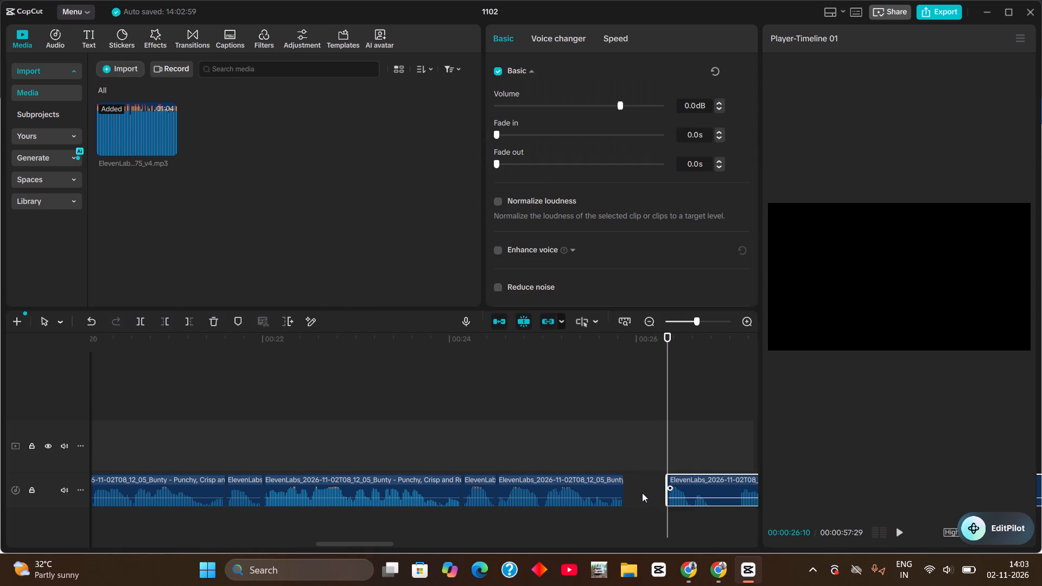
{"action": "left_click_drag", "start_coordinate": [642, 493], "coordinate": [659, 494]}
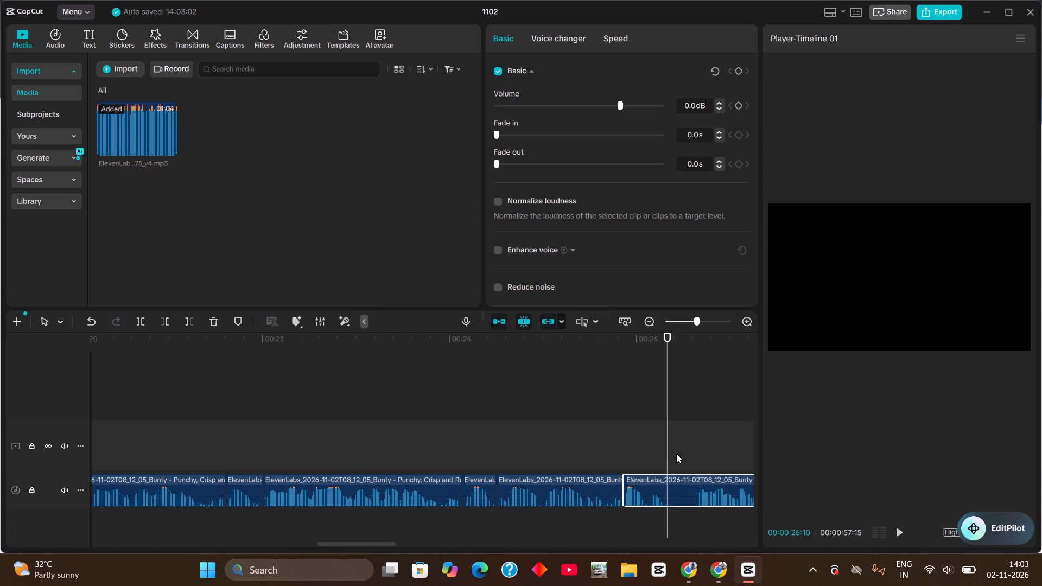
Split the voiceover at 00:00:26:09 and 00:00:26:19, delete the silent piece between and move the following audio up to close the gap.
{"action": "left_click_drag", "start_coordinate": [668, 452], "coordinate": [503, 479]}
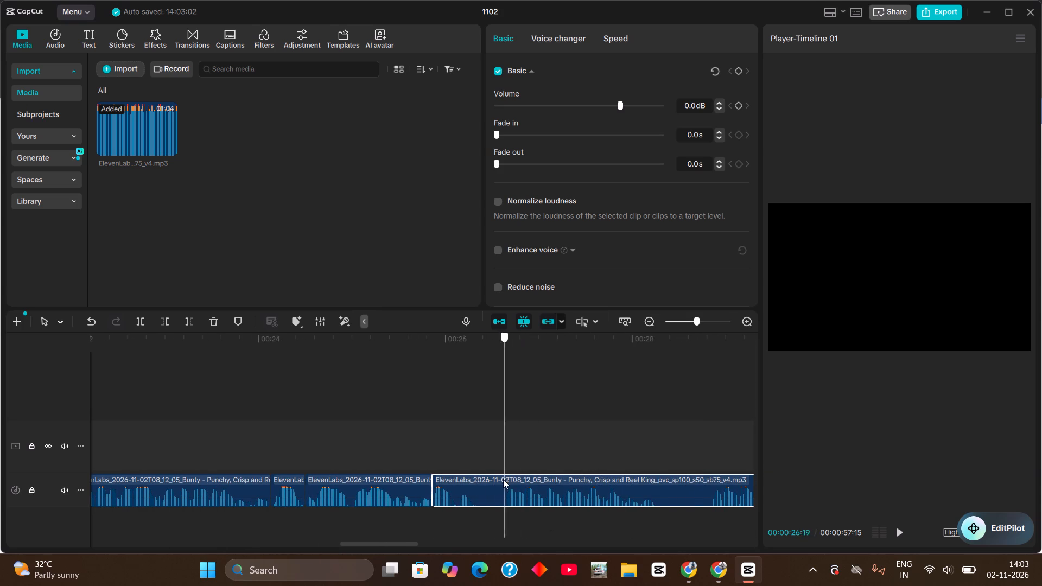
{"action": "left_click_drag", "start_coordinate": [503, 479], "coordinate": [473, 489]}
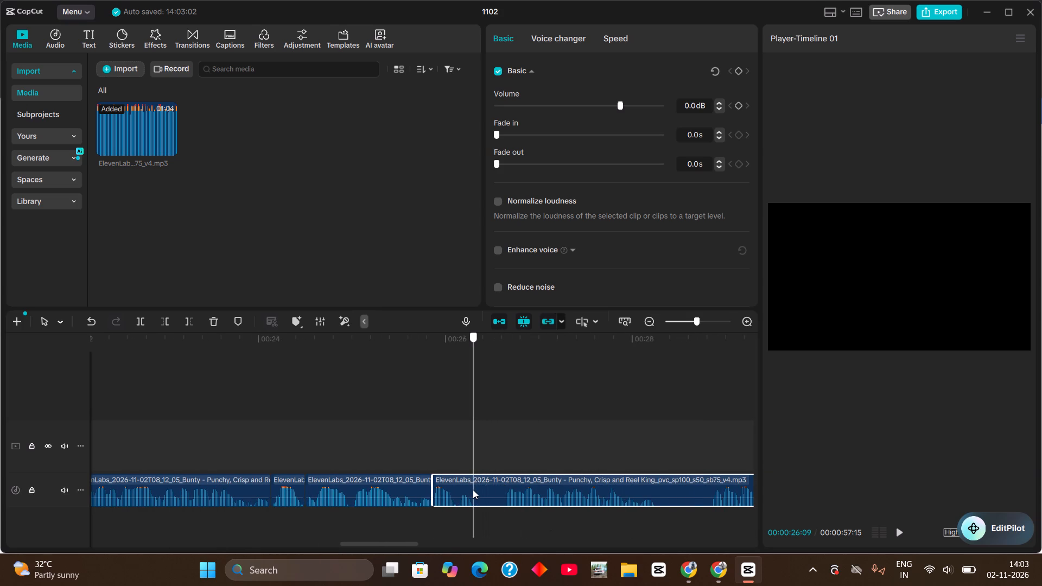
{"action": "left_click_drag", "start_coordinate": [473, 489], "coordinate": [505, 493]}
{"action": "key", "text": "ctrl+b"}
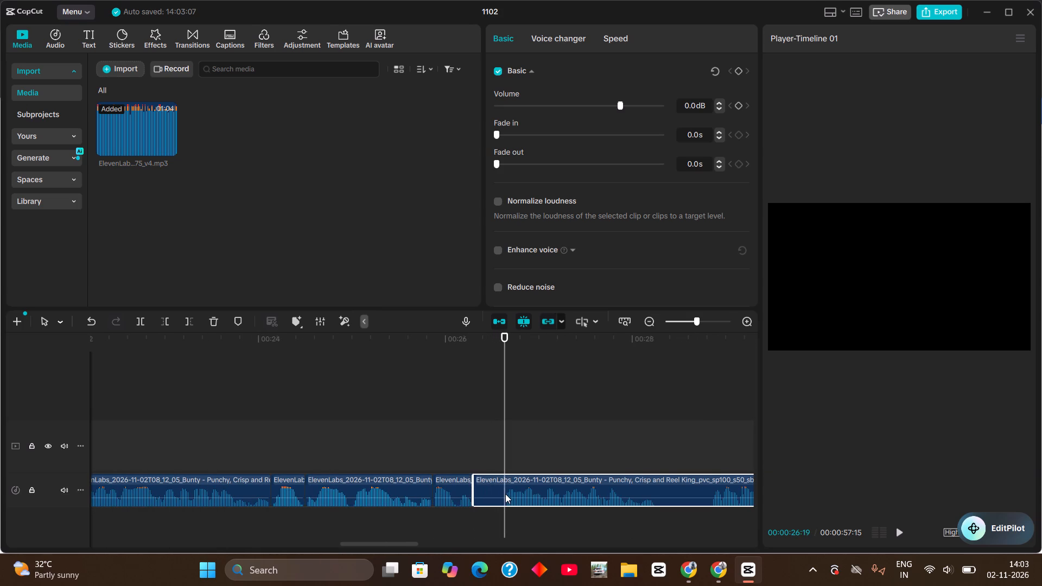
{"action": "key", "text": "ctrl+b"}
{"action": "left_click", "coordinate": [491, 497]}
{"action": "key", "text": "BackSpace"}
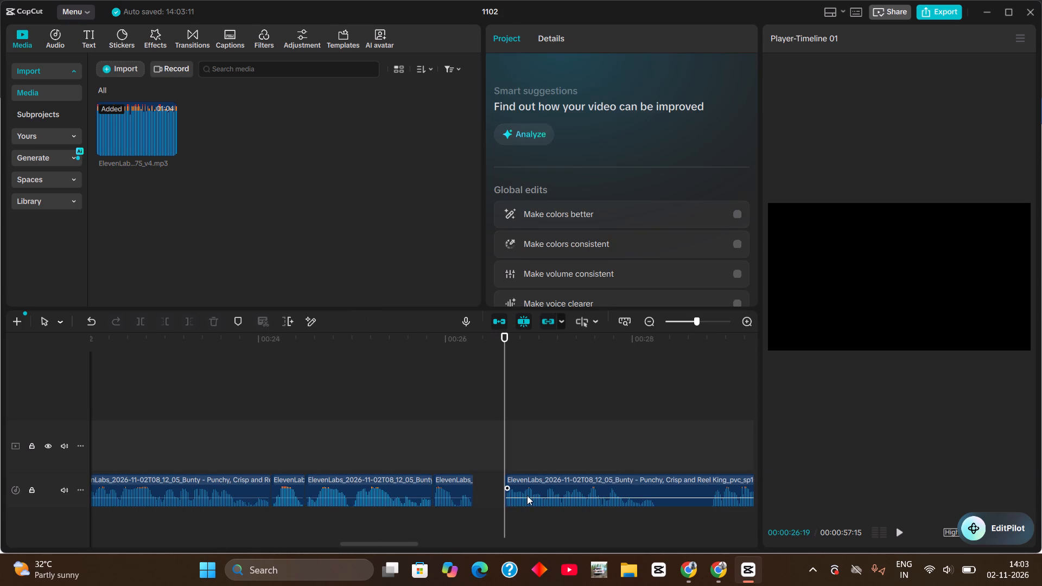
{"action": "left_click_drag", "start_coordinate": [530, 492], "coordinate": [498, 494]}
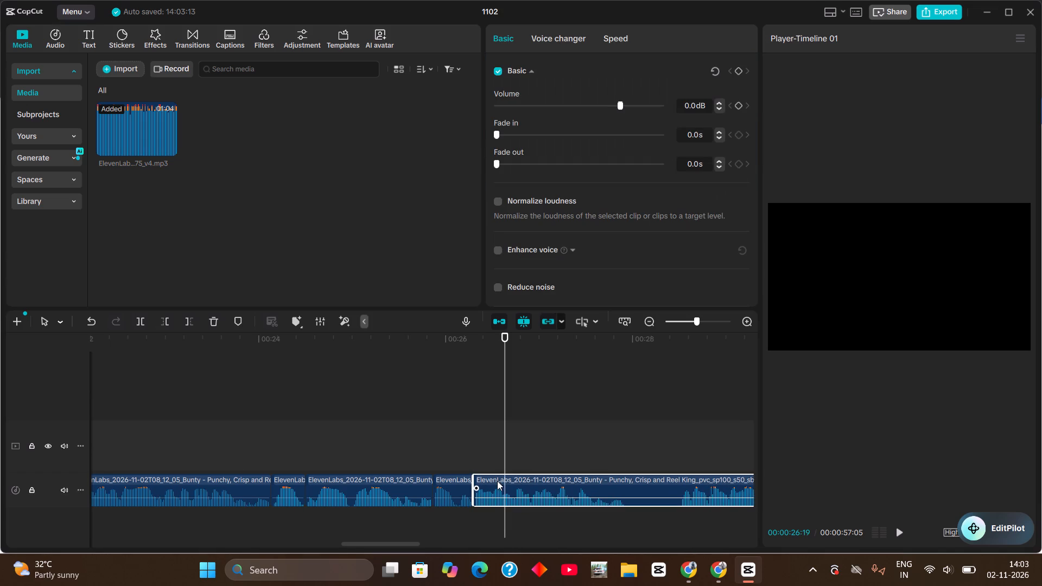
Split the voiceover at 00:00:27:28 and 00:00:28:15, delete the silent piece between and move the following audio up to close the gap.
{"action": "left_click_drag", "start_coordinate": [505, 459], "coordinate": [605, 492]}
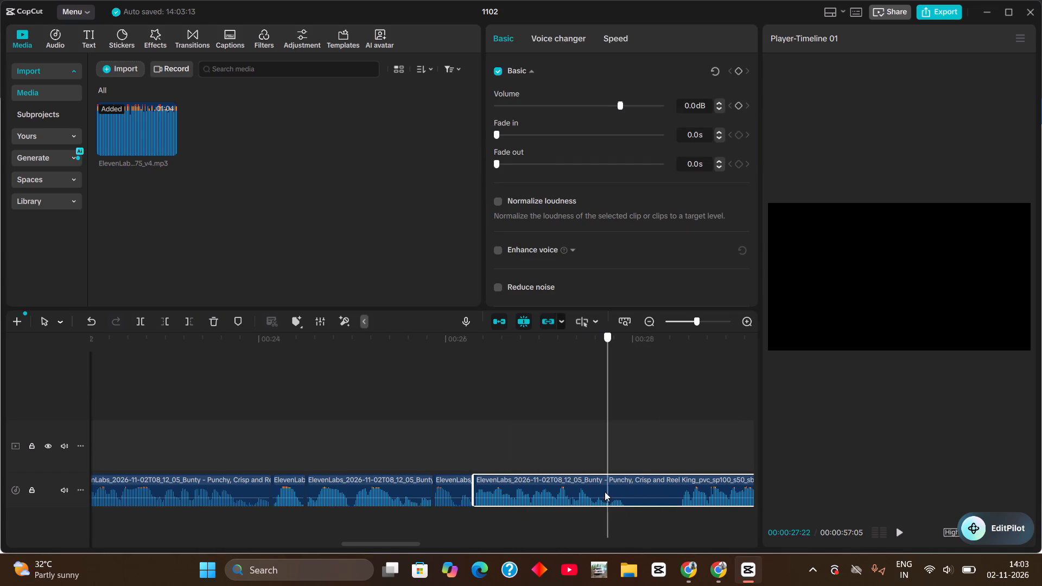
{"action": "left_click_drag", "start_coordinate": [605, 492], "coordinate": [626, 491]}
{"action": "key", "text": "ctrl+b"}
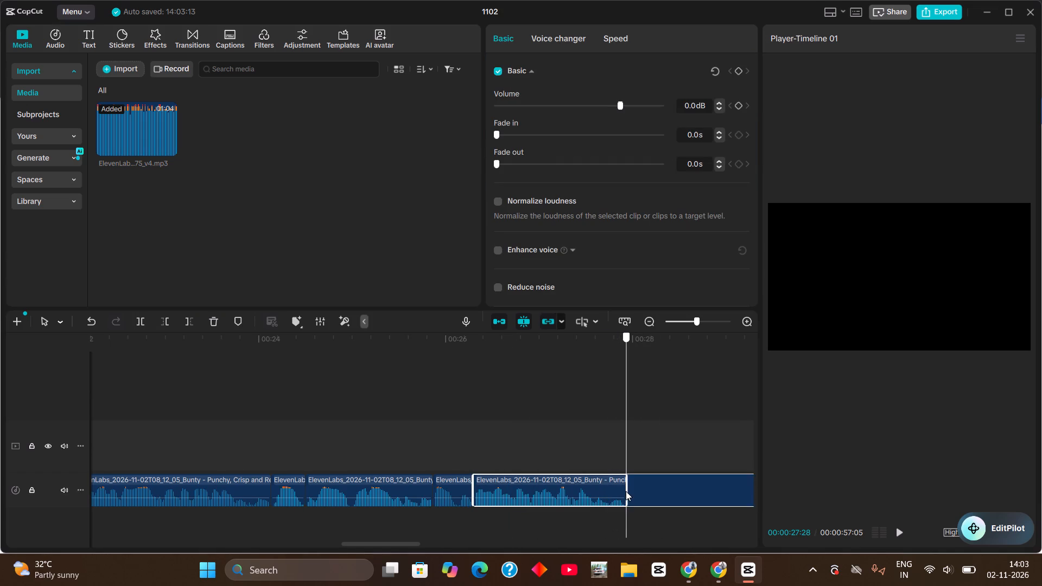
{"action": "left_click_drag", "start_coordinate": [626, 491], "coordinate": [679, 512]}
{"action": "key", "text": "ctrl+b"}
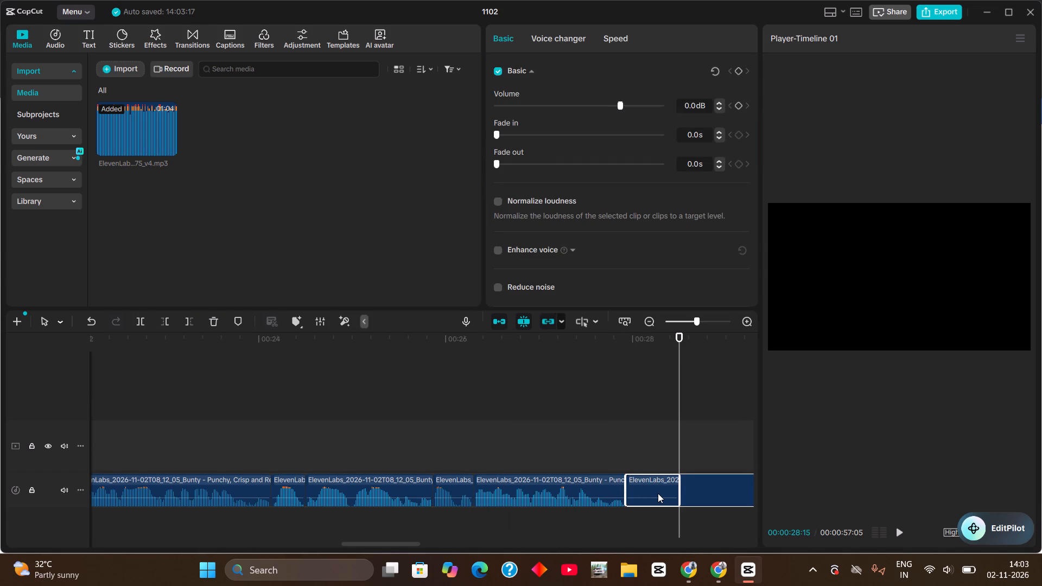
{"action": "left_click", "coordinate": [658, 493]}
{"action": "key", "text": "BackSpace"}
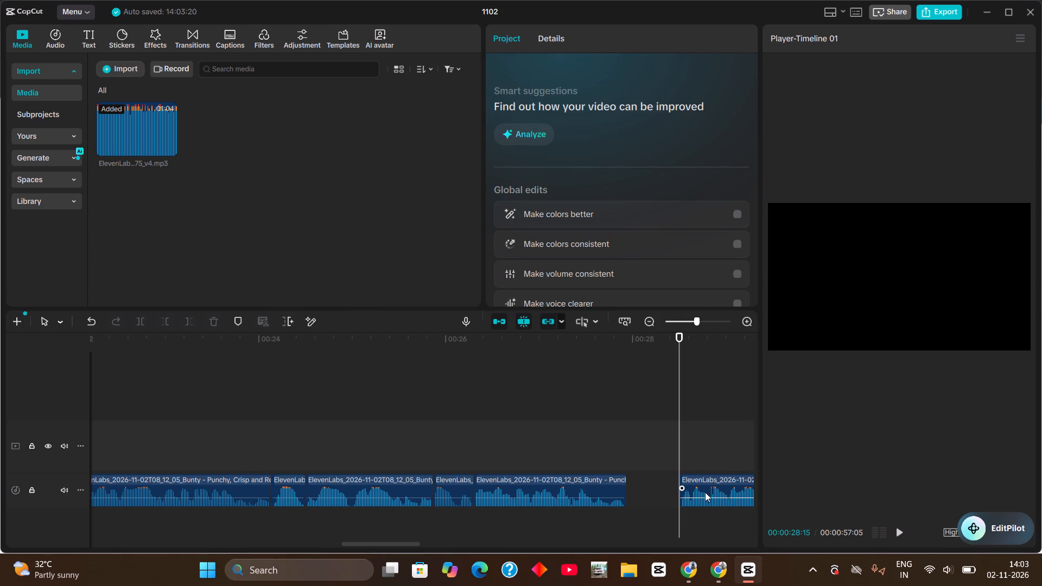
{"action": "left_click_drag", "start_coordinate": [705, 492], "coordinate": [658, 496]}
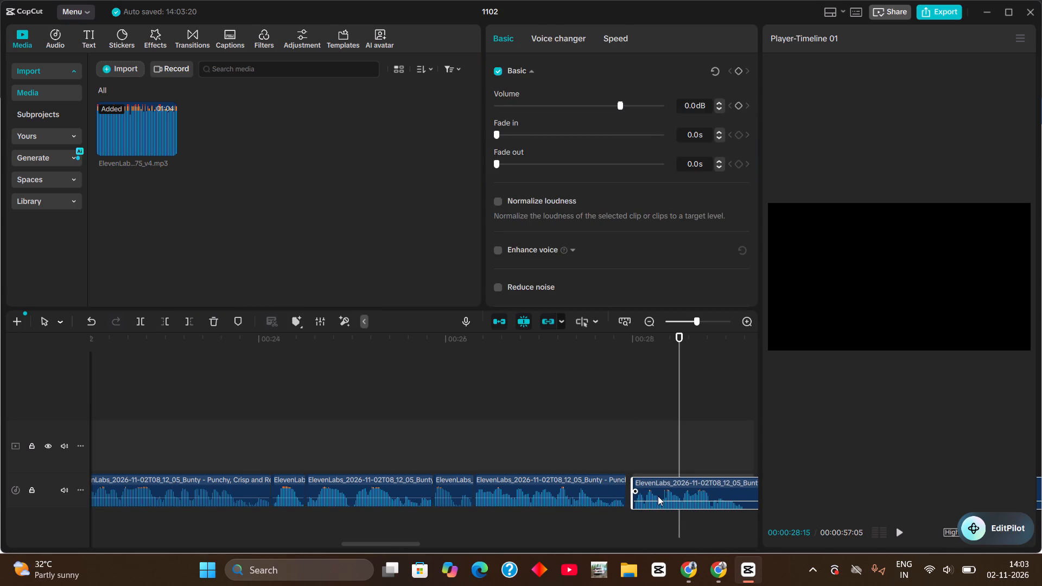
{"action": "left_click_drag", "start_coordinate": [658, 496], "coordinate": [652, 496]}
{"action": "left_click", "coordinate": [652, 496]}
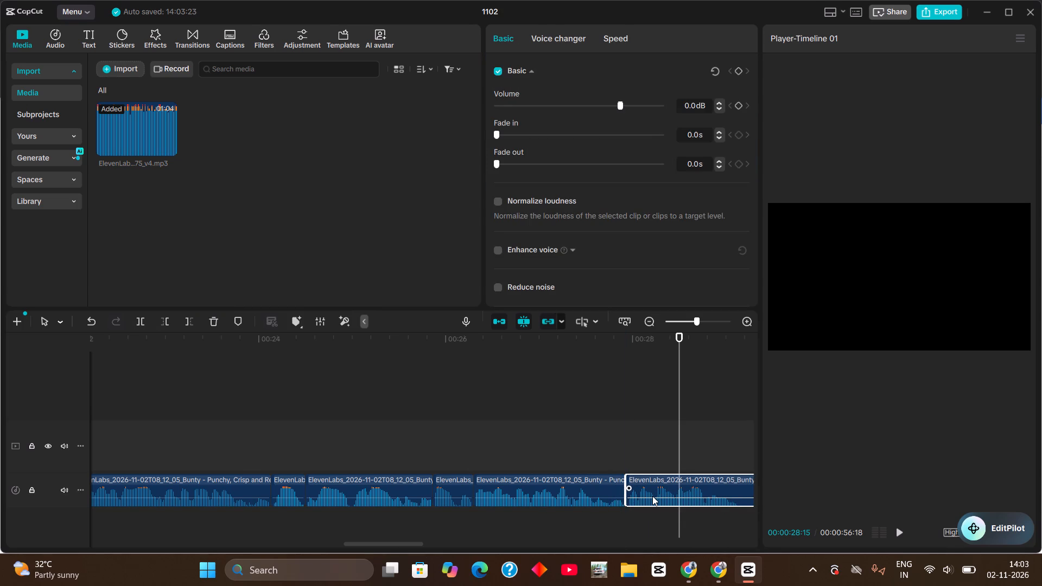
Split the voiceover at about 00:00:29:04 and at 00:00:29:18, delete the silent piece between and move the following audio up to close the gap.
{"action": "left_click_drag", "start_coordinate": [659, 342], "coordinate": [707, 352]}
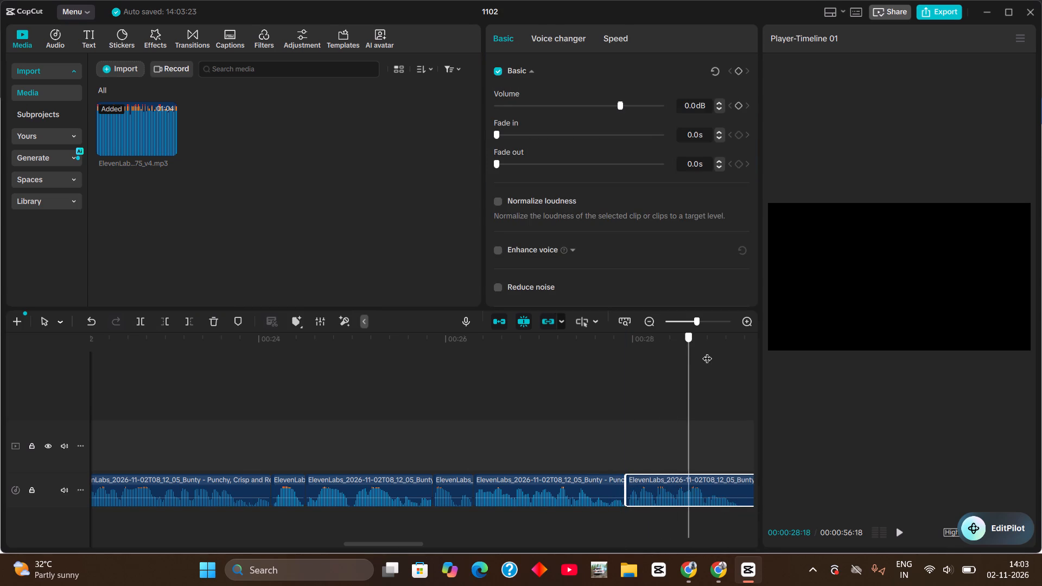
{"action": "left_click_drag", "start_coordinate": [707, 352], "coordinate": [494, 444]}
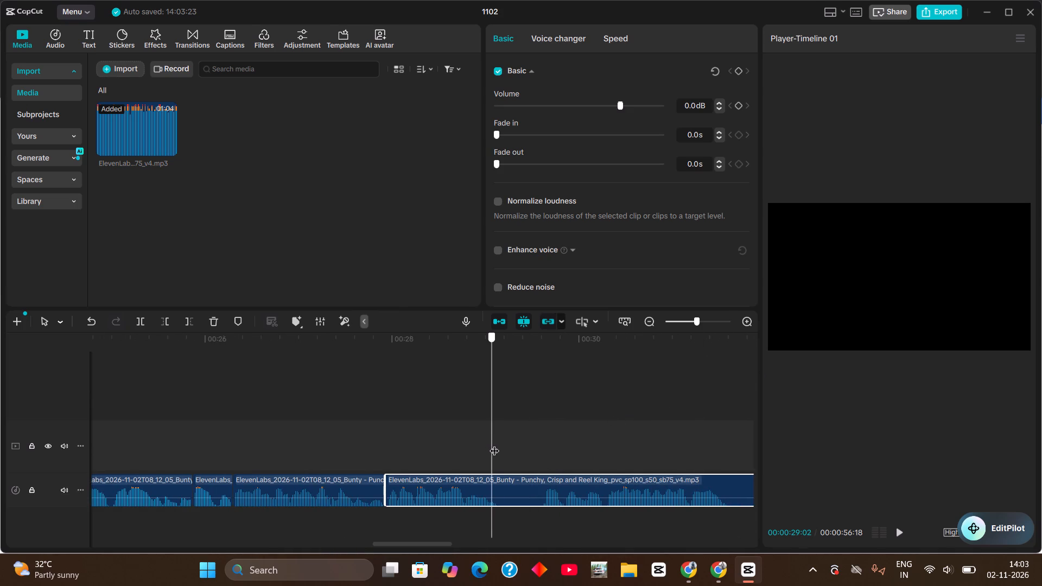
{"action": "left_click_drag", "start_coordinate": [494, 444], "coordinate": [527, 444]}
{"action": "key", "text": "ctrl+b"}
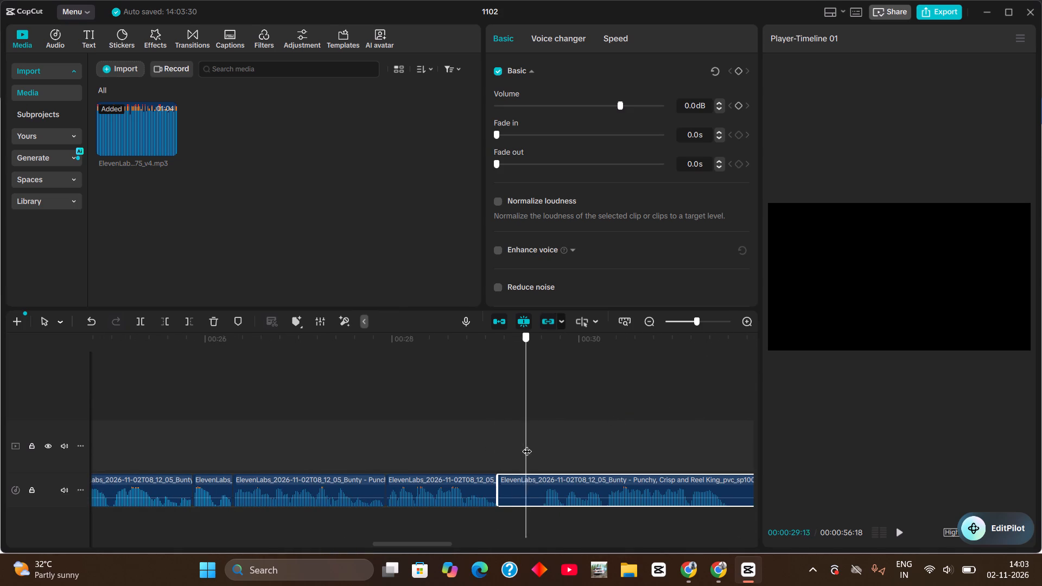
{"action": "left_click_drag", "start_coordinate": [527, 444], "coordinate": [543, 447]}
{"action": "key", "text": "ctrl+v"}
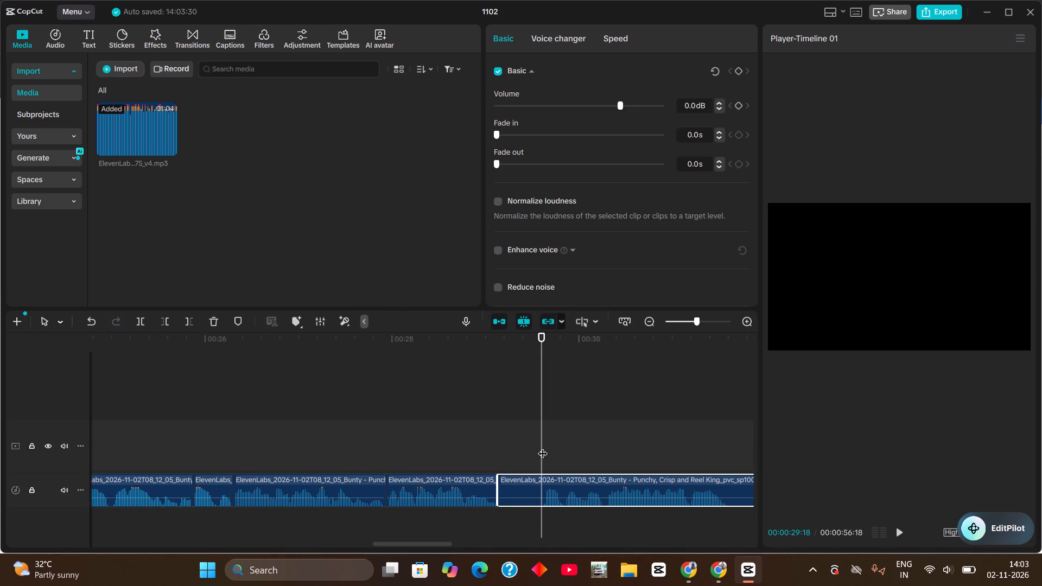
{"action": "key", "text": "ctrl+b"}
{"action": "left_click", "coordinate": [529, 490]}
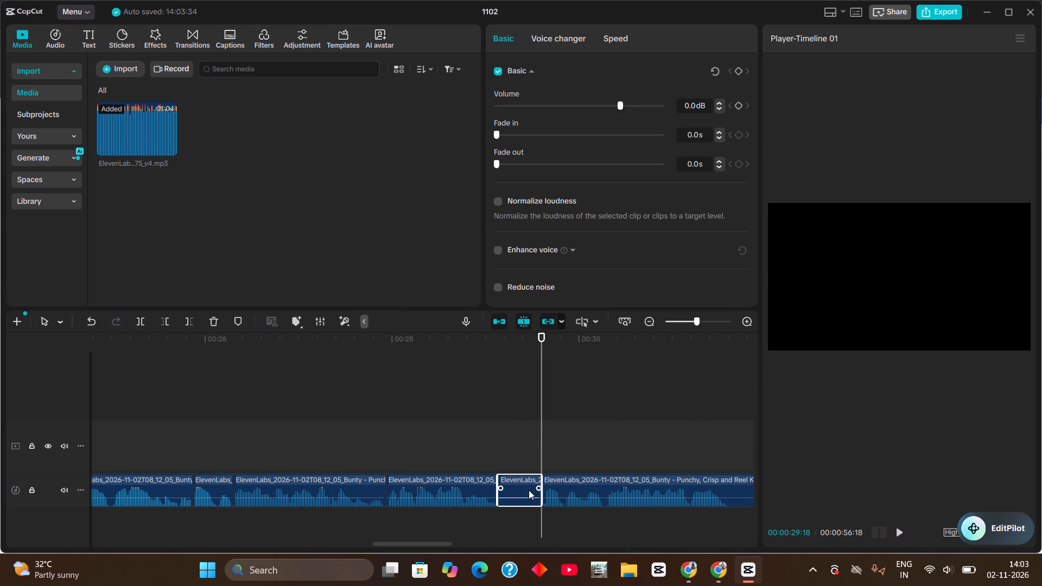
{"action": "key", "text": "BackSpace"}
{"action": "left_click_drag", "start_coordinate": [569, 490], "coordinate": [529, 491]}
Split the voiceover at 00:00:31:03 and 00:00:31:19, delete the silent piece between and move the following audio up to close the gap.
{"action": "left_click_drag", "start_coordinate": [542, 455], "coordinate": [713, 472]}
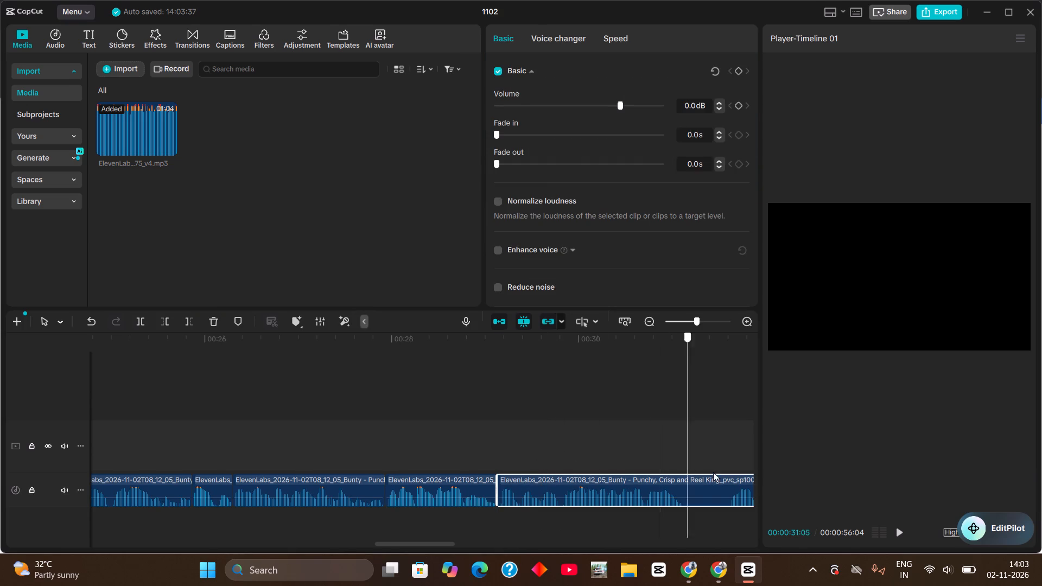
{"action": "left_click_drag", "start_coordinate": [713, 472], "coordinate": [469, 489]}
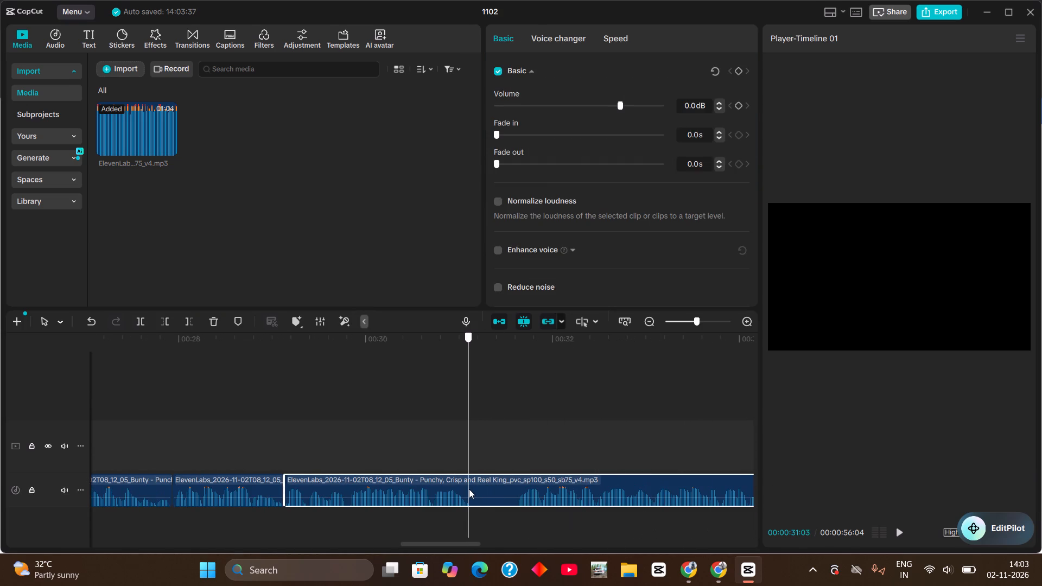
{"action": "left_click_drag", "start_coordinate": [469, 489], "coordinate": [510, 493]}
{"action": "key", "text": "ctrl+b"}
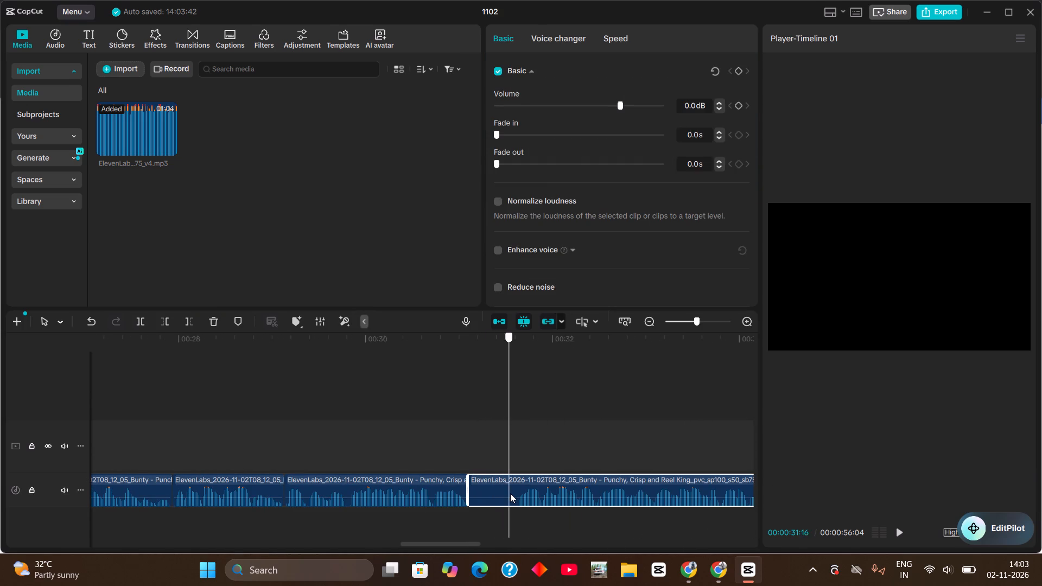
{"action": "left_click_drag", "start_coordinate": [510, 493], "coordinate": [517, 498]}
{"action": "key", "text": "ctrl+v"}
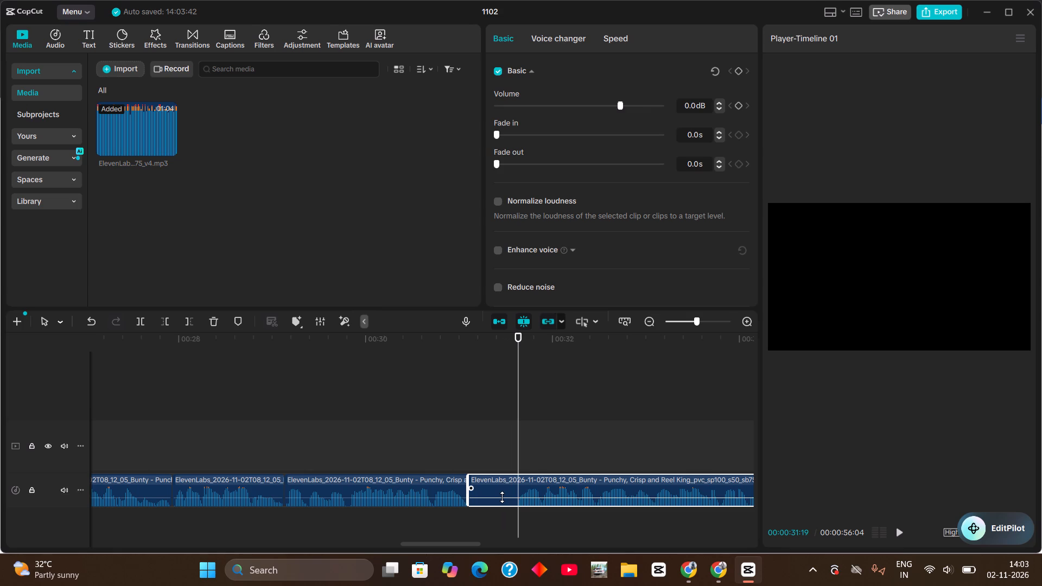
{"action": "key", "text": "ctrl+b"}
{"action": "left_click", "coordinate": [502, 496]}
{"action": "key", "text": "BackSpace"}
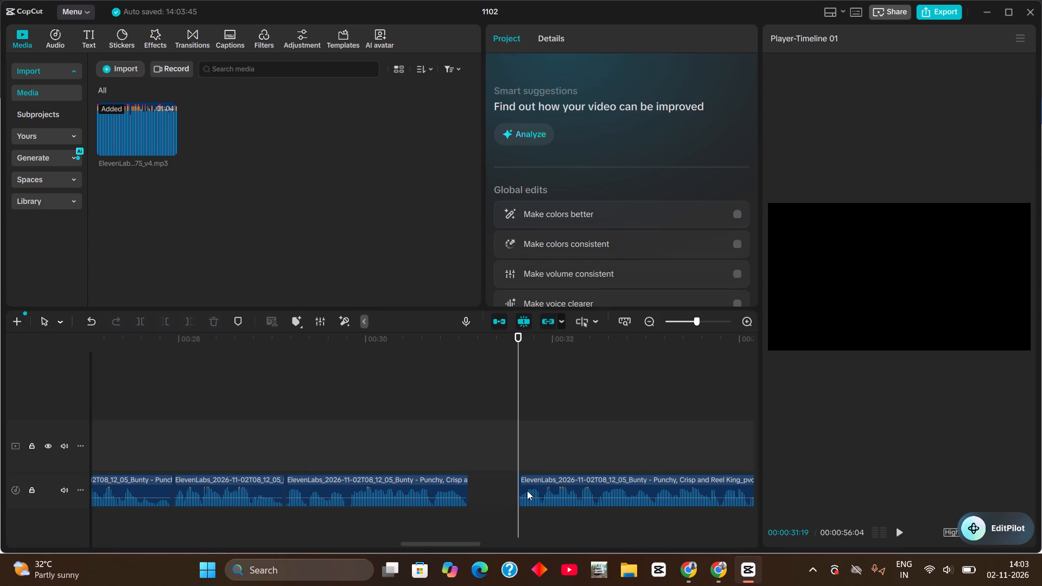
{"action": "left_click_drag", "start_coordinate": [545, 486], "coordinate": [500, 486]}
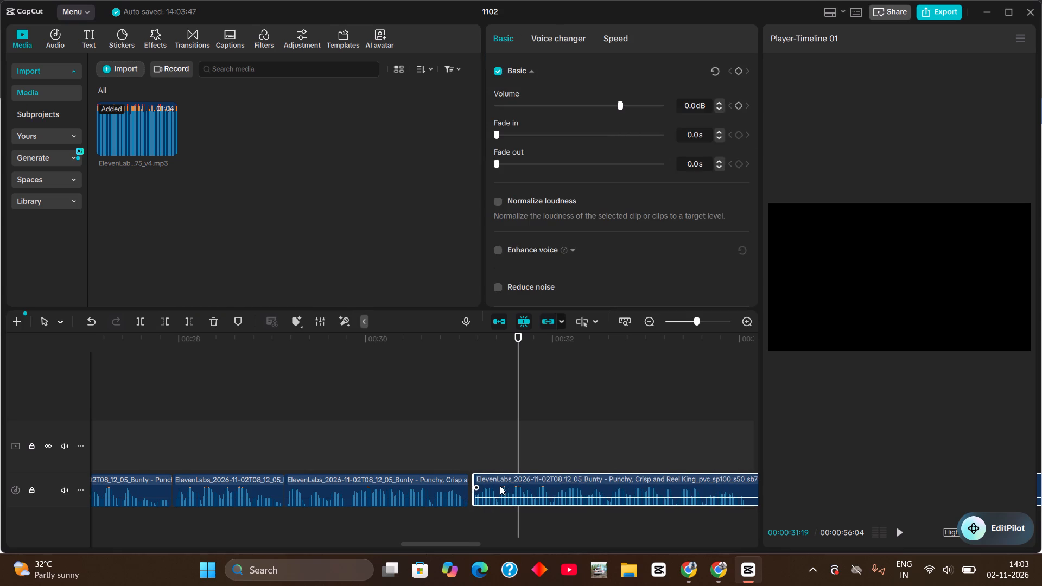
{"action": "left_click_drag", "start_coordinate": [500, 486], "coordinate": [495, 490]}
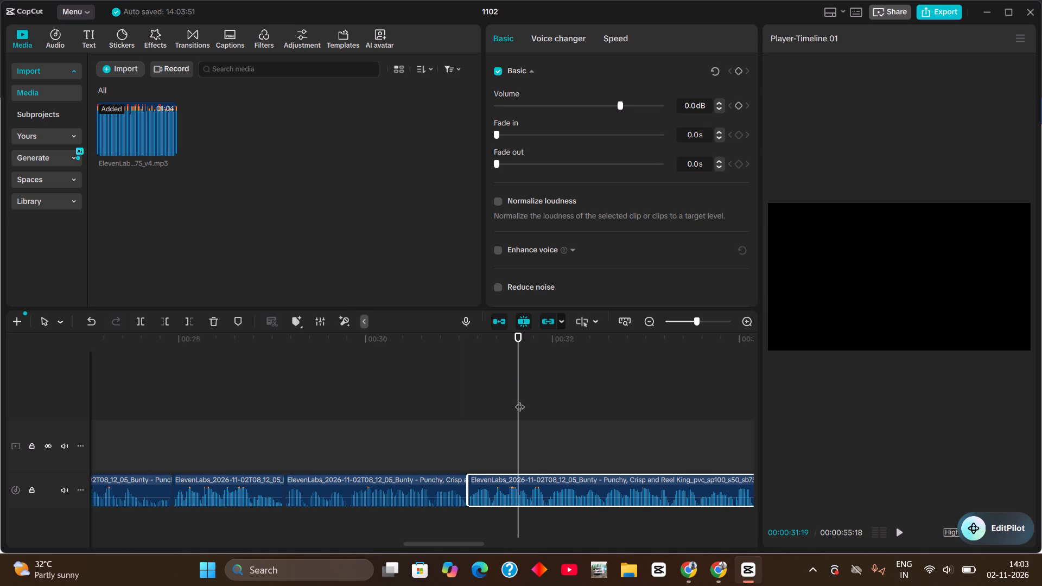
Split the voiceover at 00:00:34:12 and 00:00:34:19, delete the silent piece between and move the following audio up to close the gap.
{"action": "left_click_drag", "start_coordinate": [520, 400], "coordinate": [752, 469]}
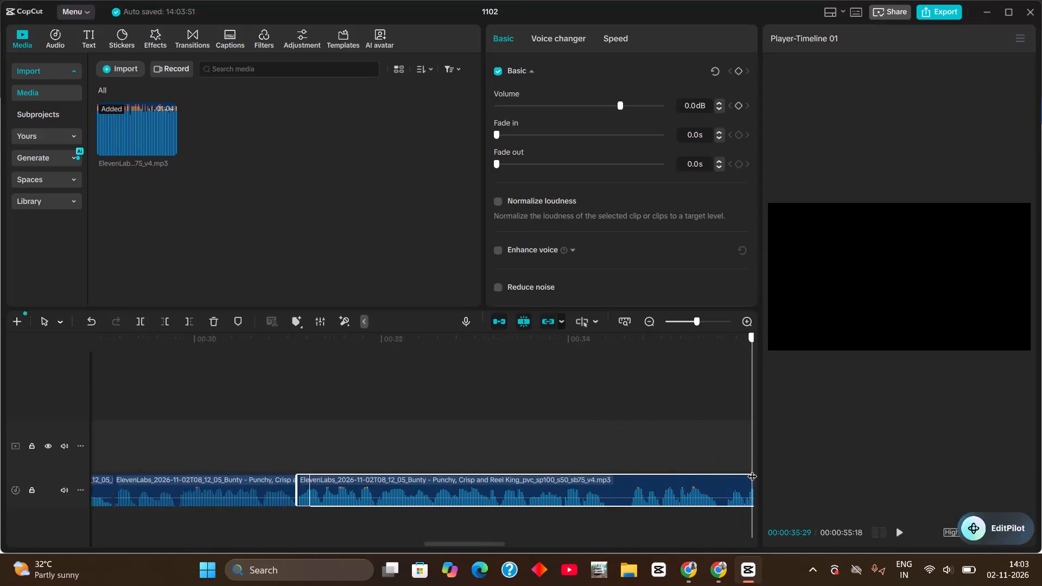
{"action": "left_click_drag", "start_coordinate": [752, 469], "coordinate": [410, 476]}
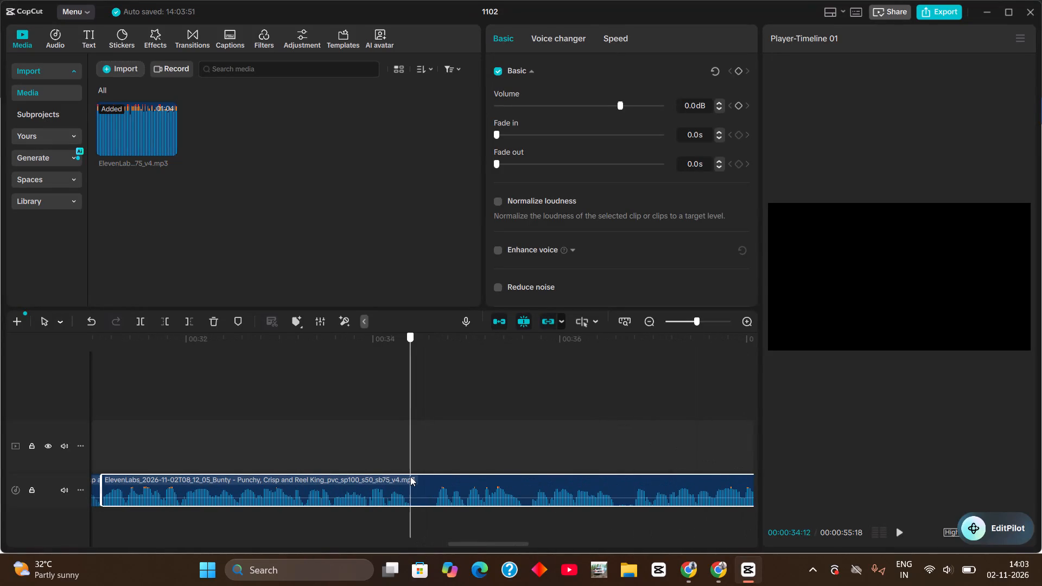
{"action": "left_click_drag", "start_coordinate": [410, 476], "coordinate": [432, 480]}
{"action": "key", "text": "ctrl+b"}
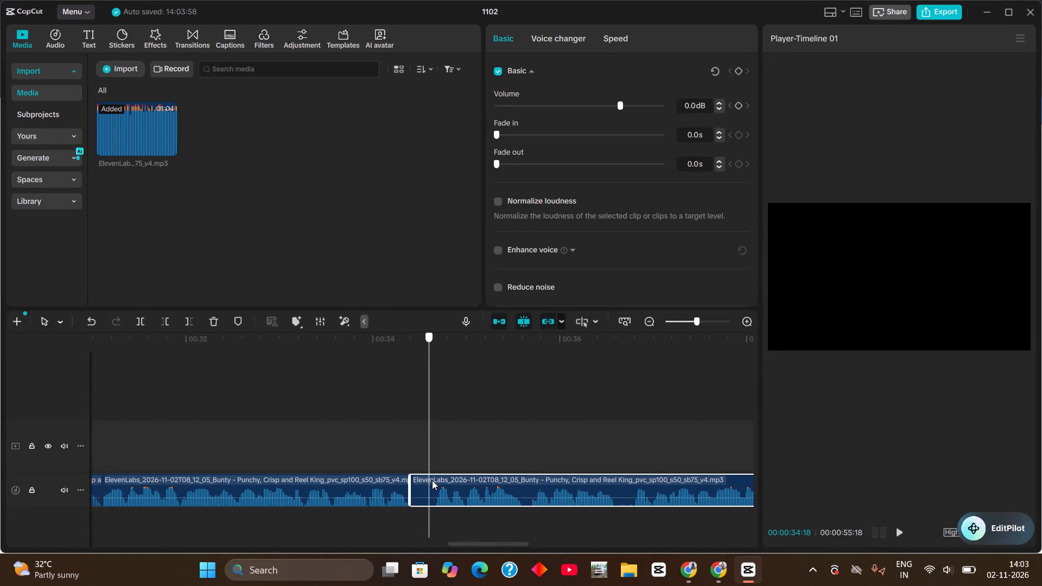
{"action": "left_click_drag", "start_coordinate": [432, 480], "coordinate": [434, 481]}
{"action": "key", "text": "ctrl+b"}
{"action": "left_click", "coordinate": [434, 481]}
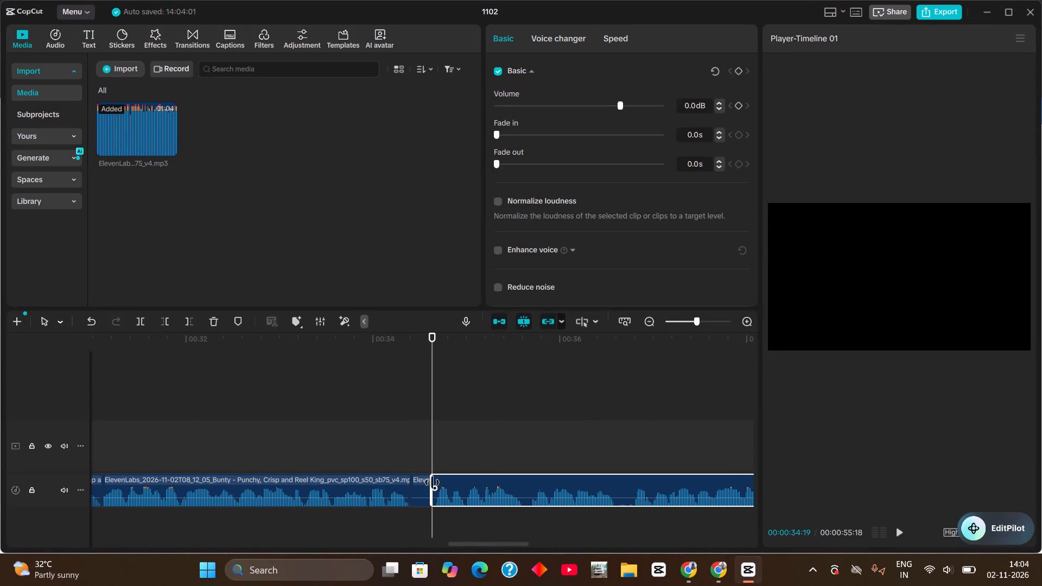
{"action": "left_click", "coordinate": [424, 488]}
{"action": "key", "text": "BackSpace"}
{"action": "left_click_drag", "start_coordinate": [453, 492], "coordinate": [442, 493]}
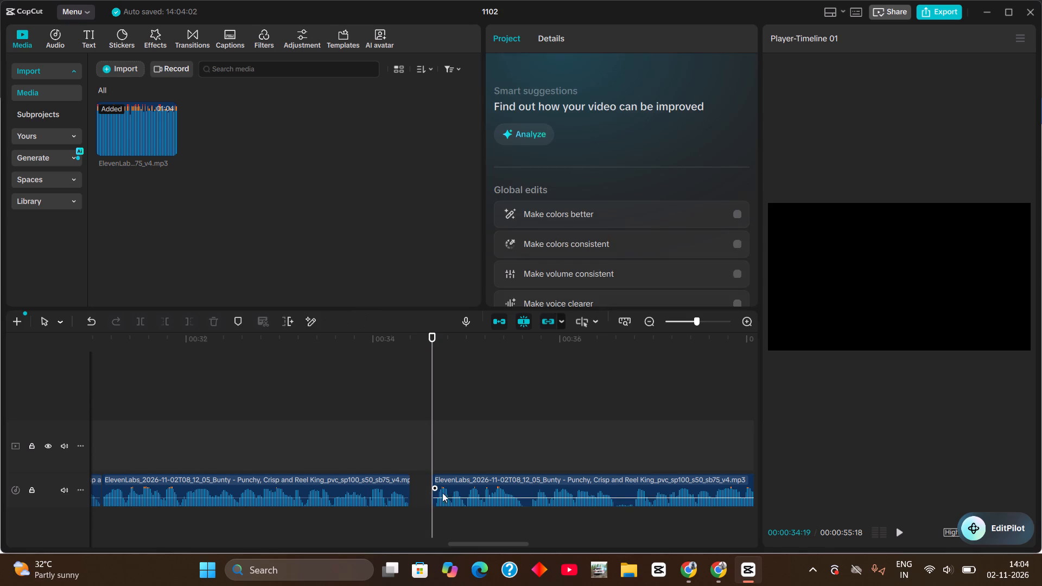
{"action": "left_click_drag", "start_coordinate": [442, 493], "coordinate": [431, 493]}
Play back short stretches of the voiceover leading up to the cut at 00:00:34:12 to check the sound.
{"action": "left_click_drag", "start_coordinate": [434, 454], "coordinate": [493, 479]}
{"action": "left_click", "coordinate": [338, 344]}
{"action": "key", "text": "space"}
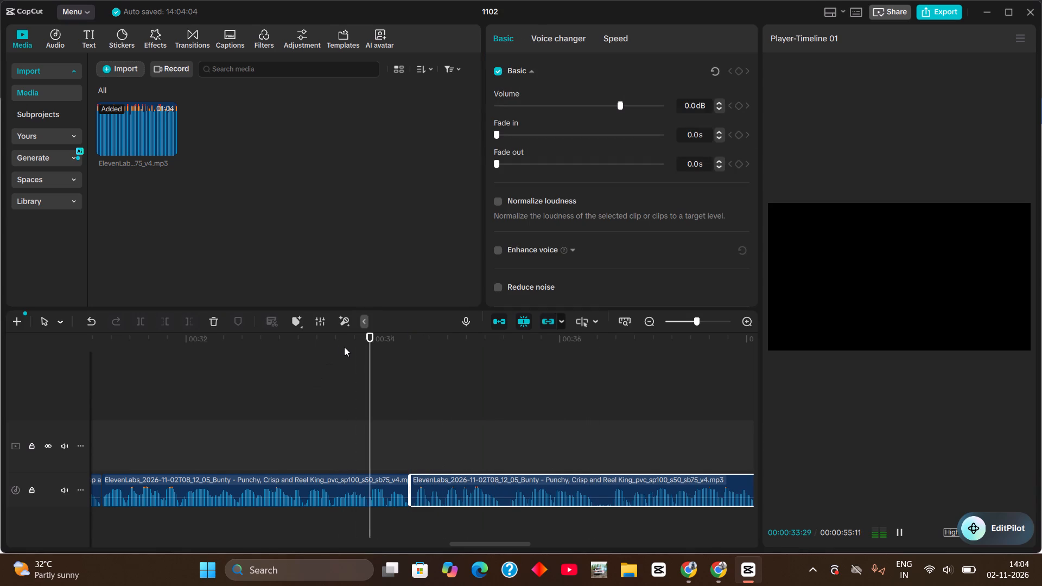
{"action": "key", "text": "space"}
{"action": "left_click", "coordinate": [951, 571]}
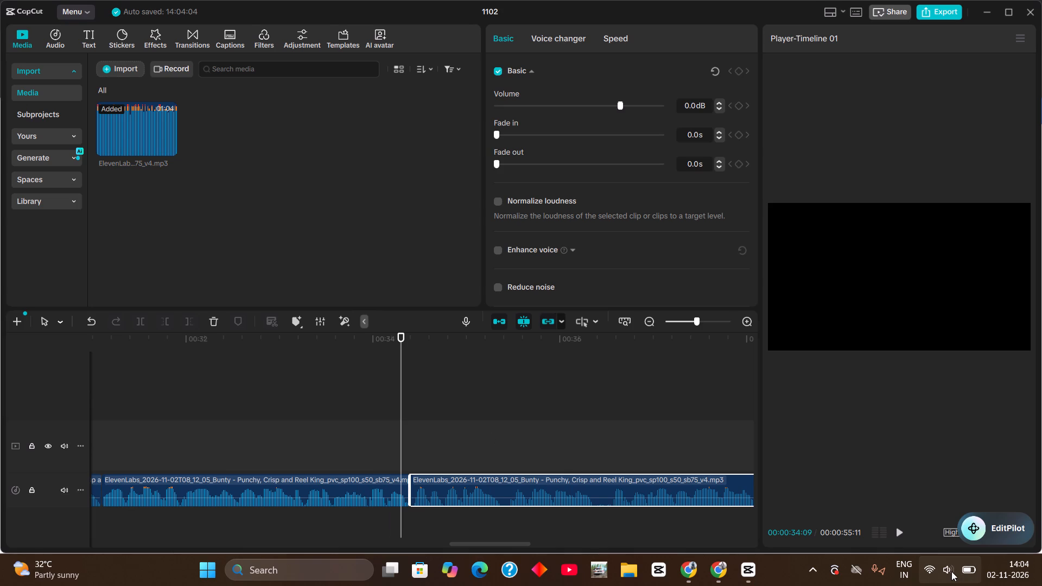
{"action": "left_click", "coordinate": [951, 571]}
{"action": "left_click", "coordinate": [315, 340]}
{"action": "key", "text": "space"}
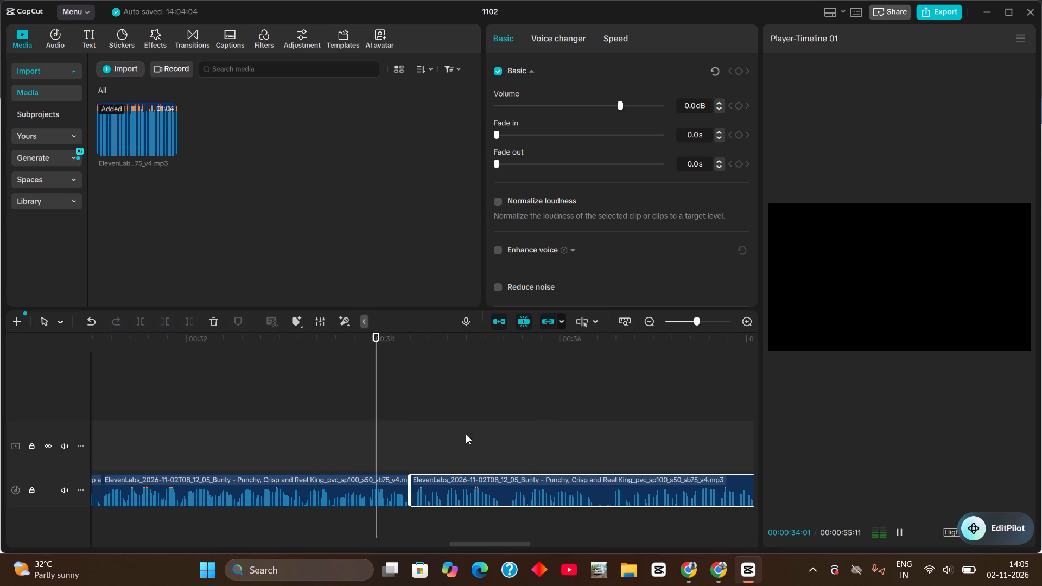
{"action": "key", "text": "space"}
Raise the computer's sound volume to a bit over half in the Windows quick settings.
{"action": "left_click", "coordinate": [950, 563]}
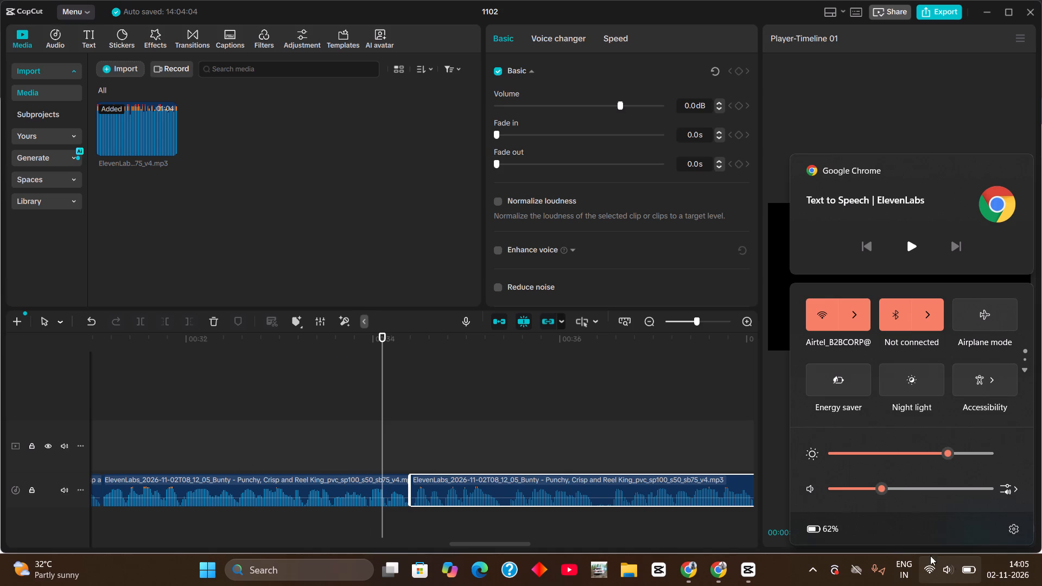
{"action": "left_click", "coordinate": [930, 485]}
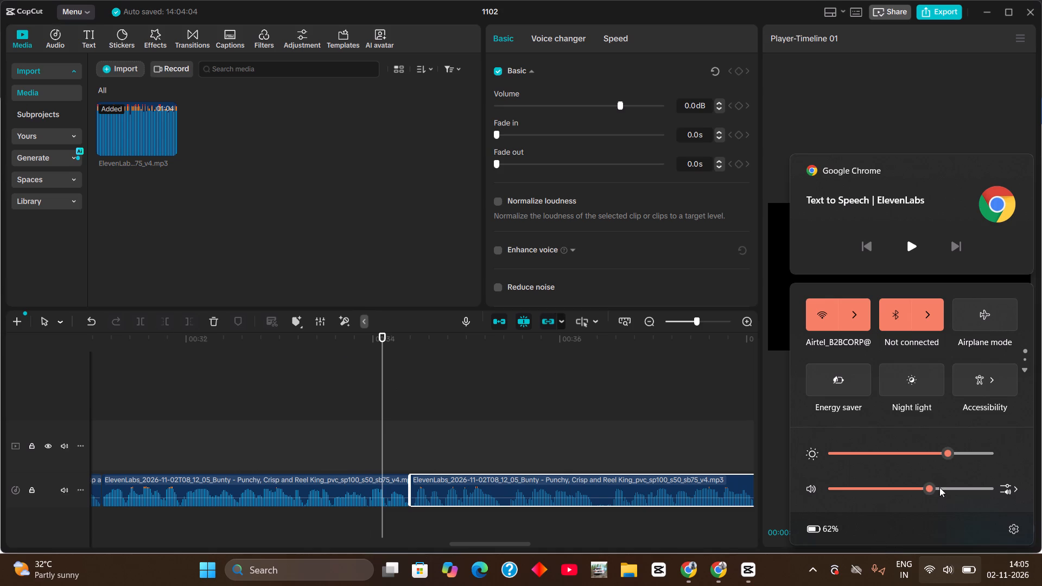
Play the voiceover up to the next pause, cut out the silent piece between 00:00:36:11 and 00:00:36:17 and move the following audio up to close the gap.
{"action": "left_click", "coordinate": [166, 341]}
{"action": "key", "text": "space"}
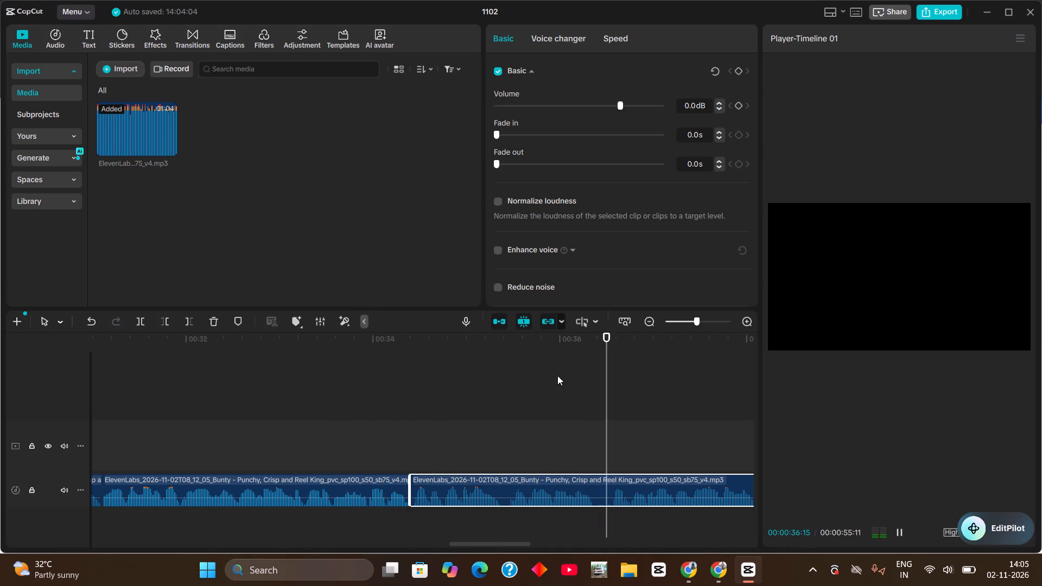
{"action": "left_click_drag", "start_coordinate": [583, 340], "coordinate": [595, 346]}
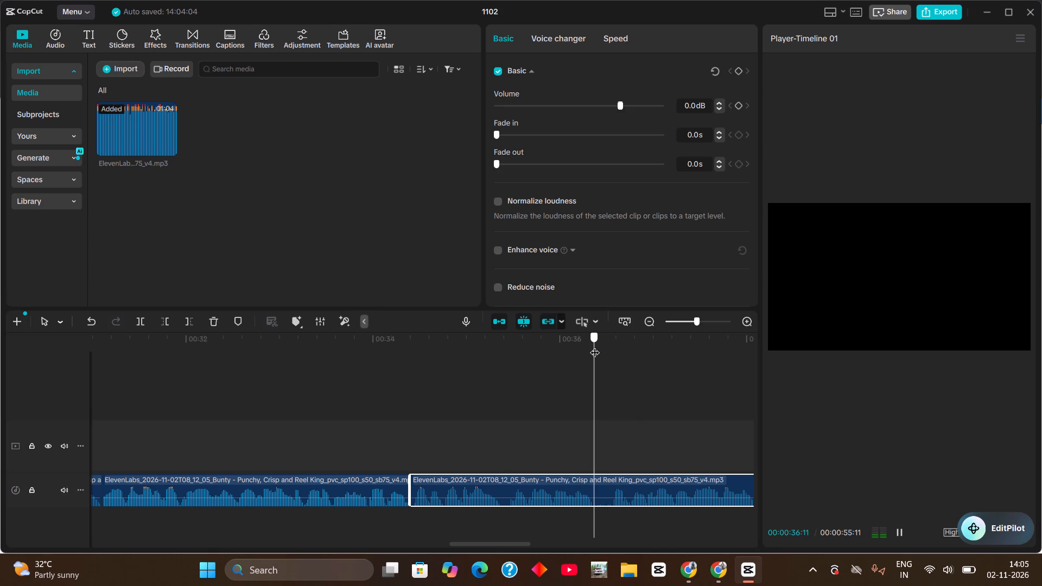
{"action": "left_click_drag", "start_coordinate": [595, 346], "coordinate": [610, 350]}
{"action": "key", "text": "ctrl+b"}
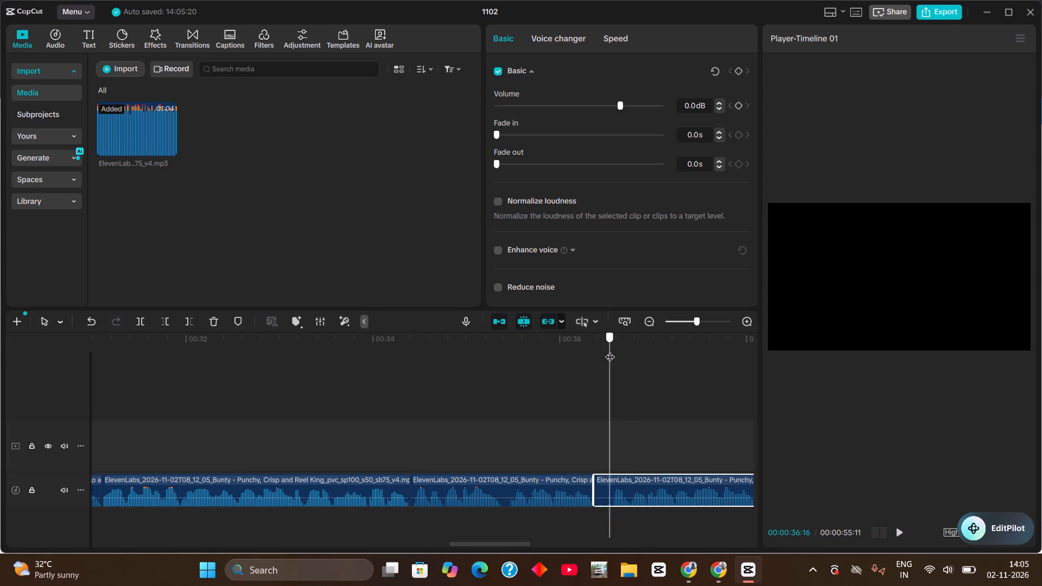
{"action": "left_click_drag", "start_coordinate": [610, 350], "coordinate": [612, 350]}
{"action": "key", "text": "ctrl+b"}
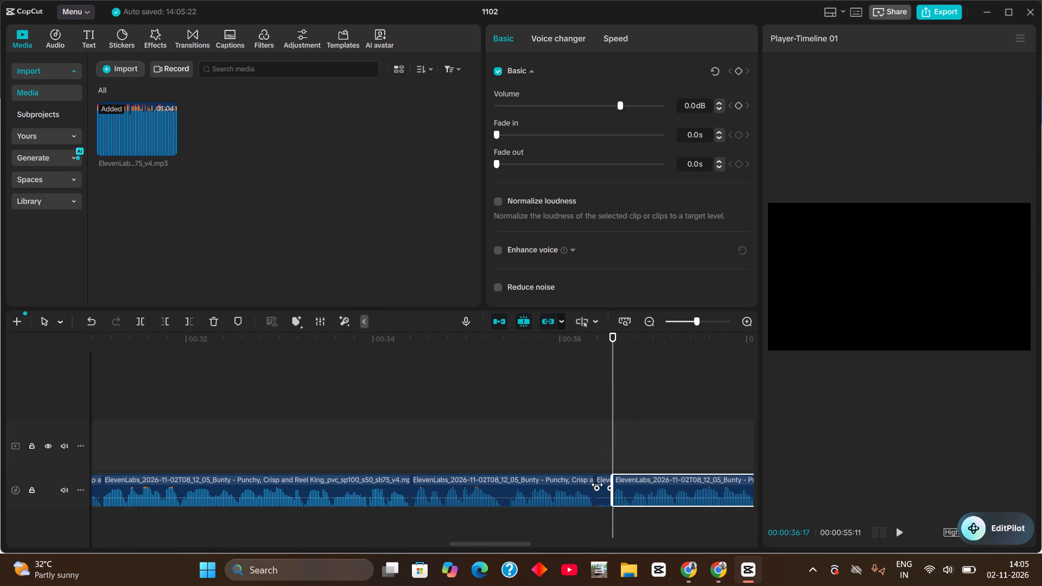
{"action": "left_click", "coordinate": [599, 487]}
{"action": "key", "text": "BackSpace"}
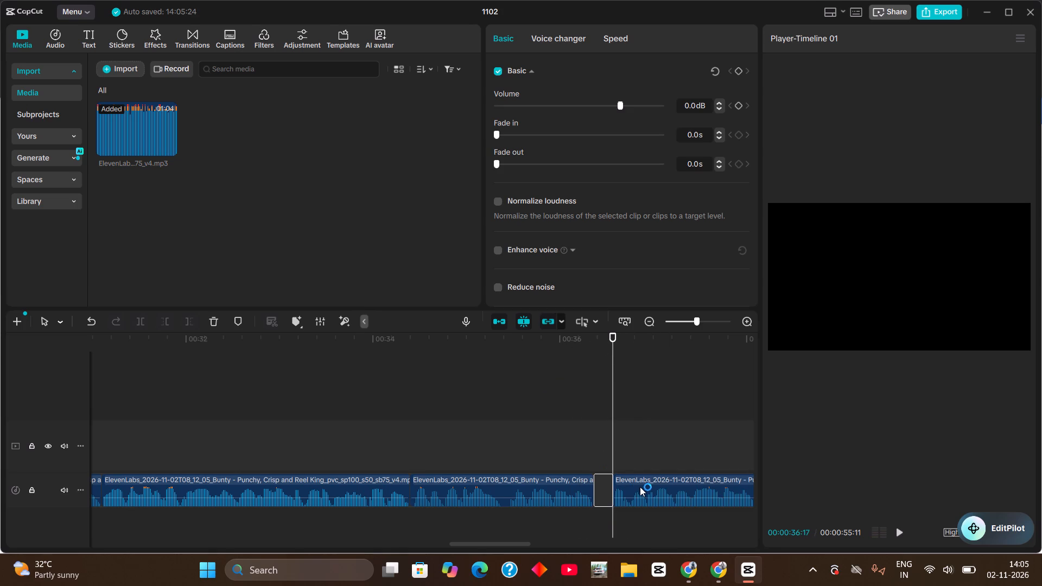
{"action": "left_click_drag", "start_coordinate": [640, 487], "coordinate": [617, 486]}
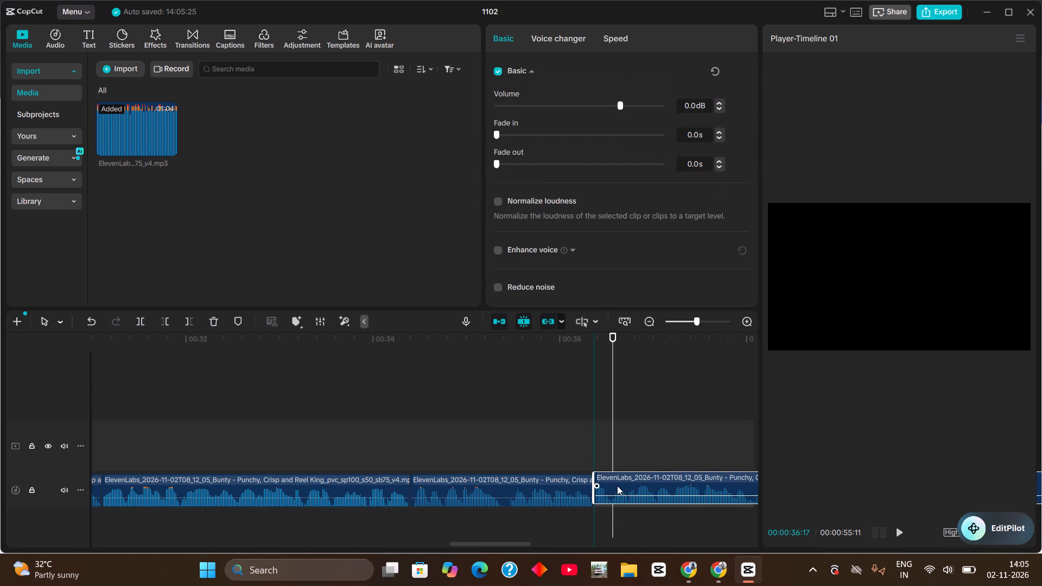
{"action": "left_click_drag", "start_coordinate": [617, 486], "coordinate": [625, 491]}
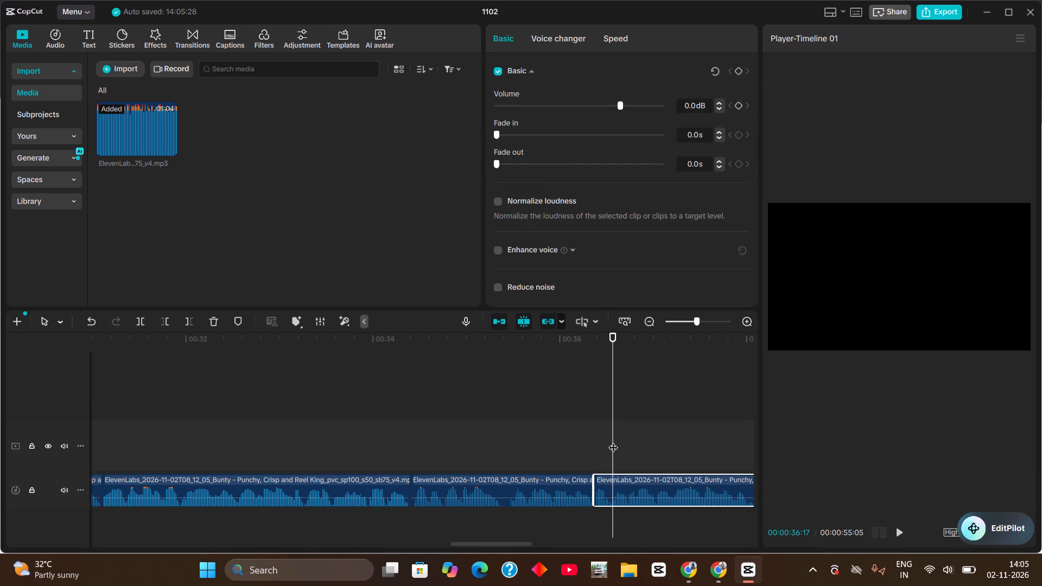
Split the voiceover at 00:00:39:28 and 00:00:40:15, delete the silent piece between and move the following audio up to close the gap.
{"action": "left_click_drag", "start_coordinate": [613, 441], "coordinate": [660, 462]}
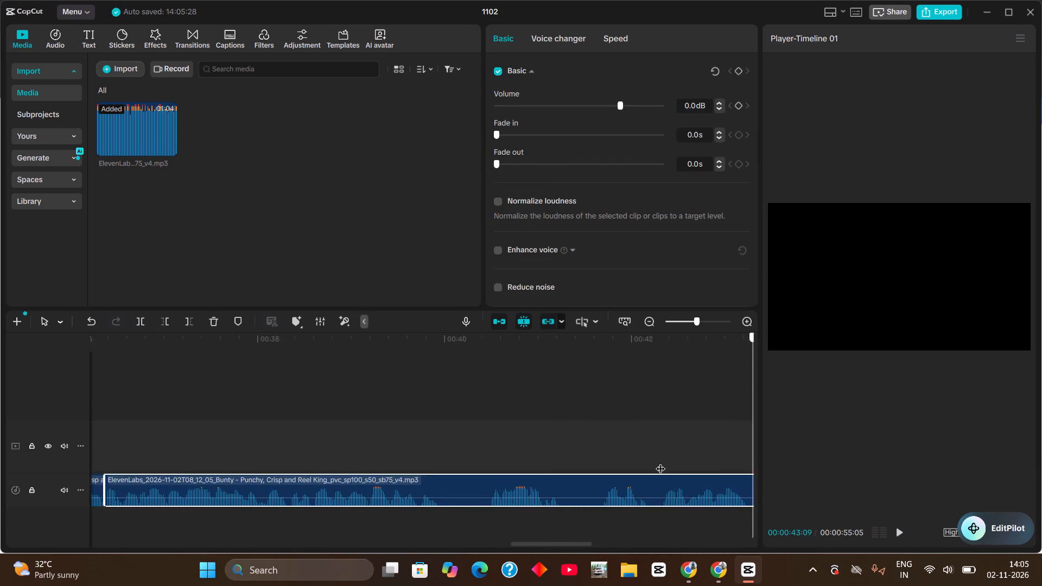
{"action": "left_click_drag", "start_coordinate": [660, 462], "coordinate": [374, 451]}
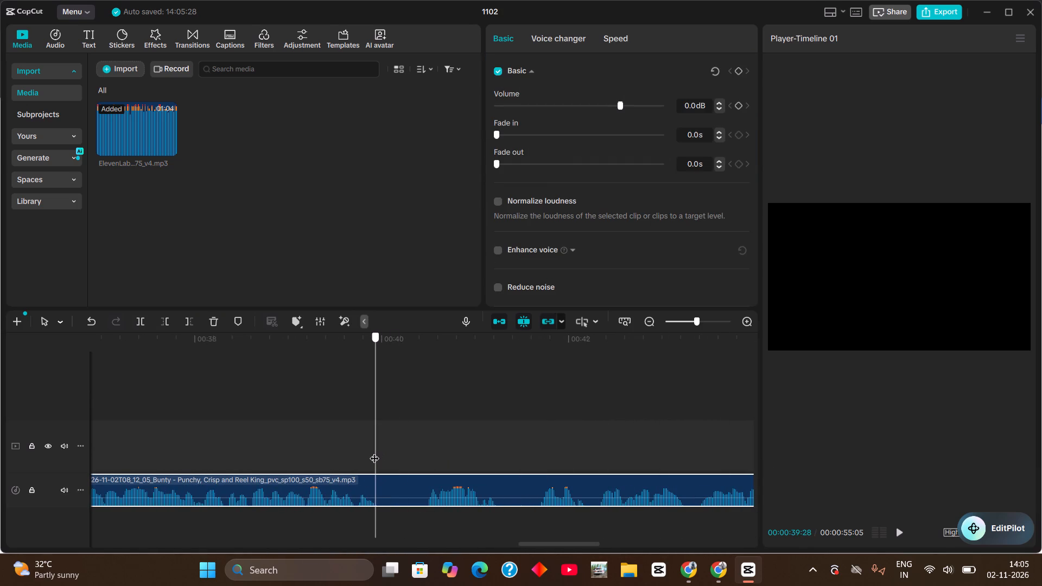
{"action": "left_click_drag", "start_coordinate": [374, 451], "coordinate": [418, 458]}
{"action": "key", "text": "ctrl+b"}
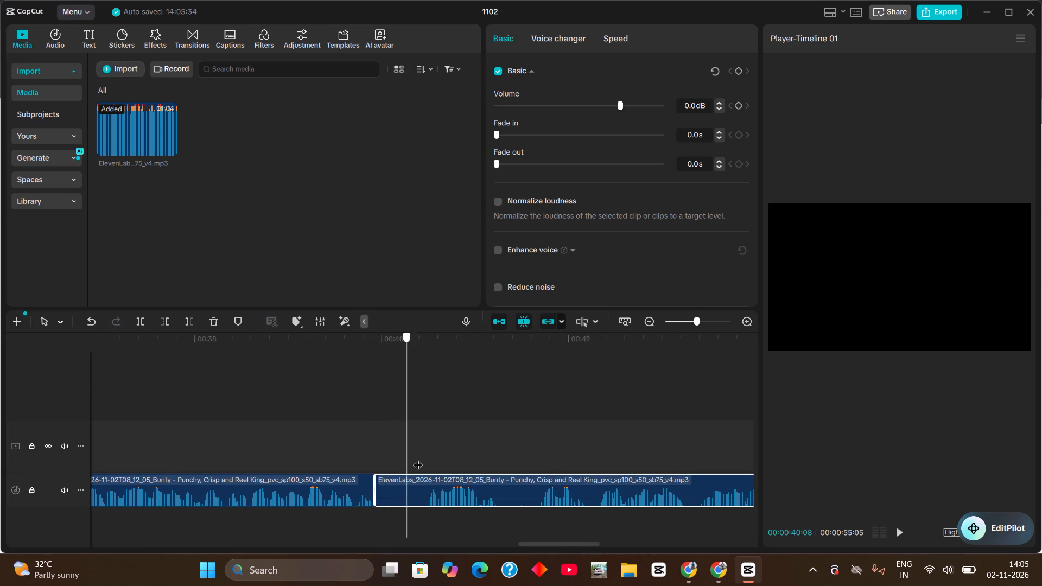
{"action": "left_click_drag", "start_coordinate": [418, 458], "coordinate": [428, 461]}
{"action": "key", "text": "ctrl+b"}
{"action": "left_click", "coordinate": [406, 493]}
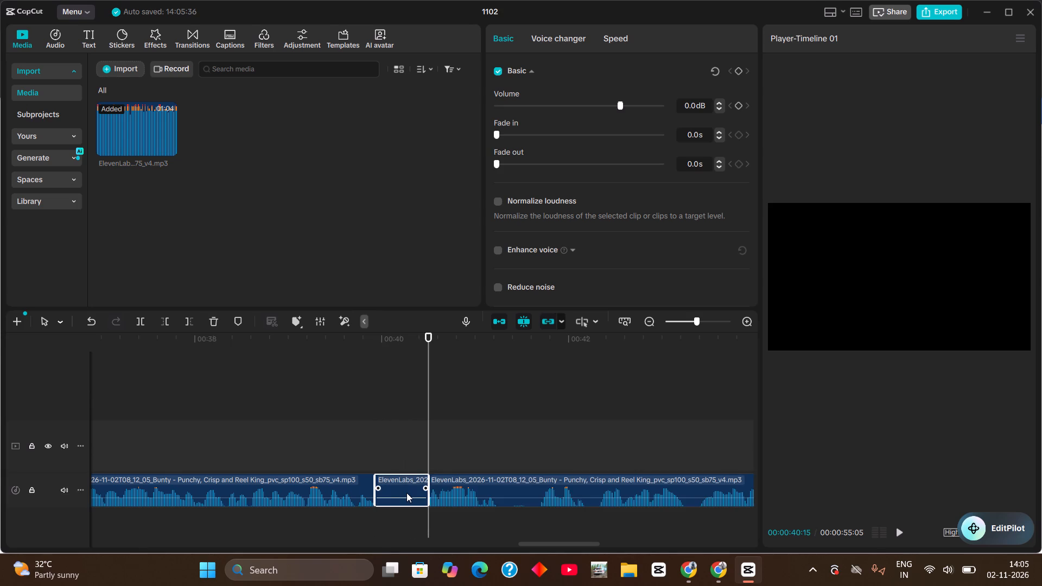
{"action": "key", "text": "BackSpace"}
{"action": "left_click_drag", "start_coordinate": [450, 489], "coordinate": [408, 489]}
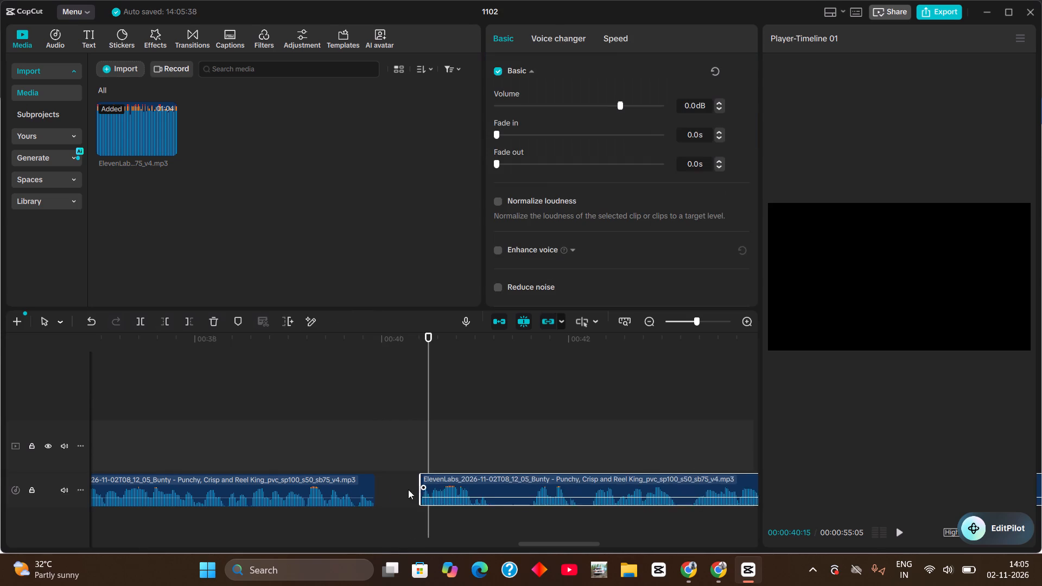
{"action": "left_click_drag", "start_coordinate": [408, 489], "coordinate": [395, 490]}
Split the voiceover at 00:00:40:20 and 00:00:41:04, delete the silent piece between and move the following audio up to close the gap.
{"action": "left_click_drag", "start_coordinate": [428, 445], "coordinate": [444, 455]}
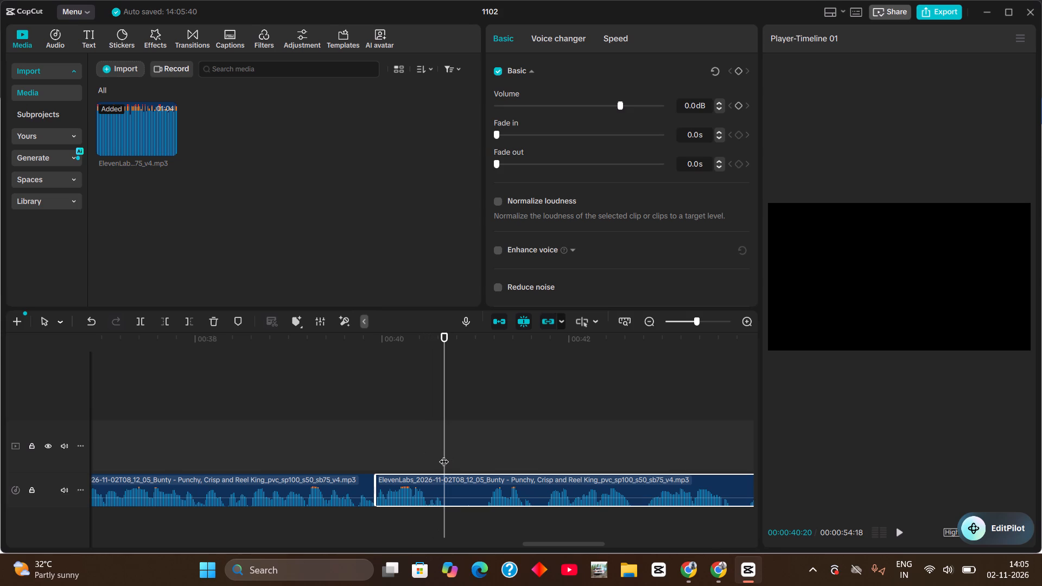
{"action": "key", "text": "ctrl+b"}
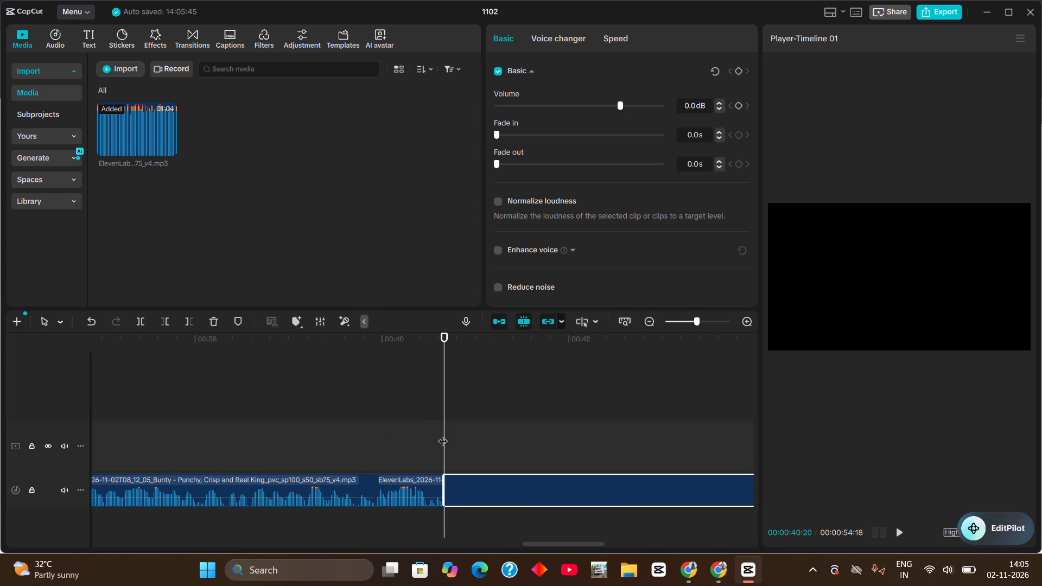
{"action": "left_click_drag", "start_coordinate": [443, 434], "coordinate": [483, 445]}
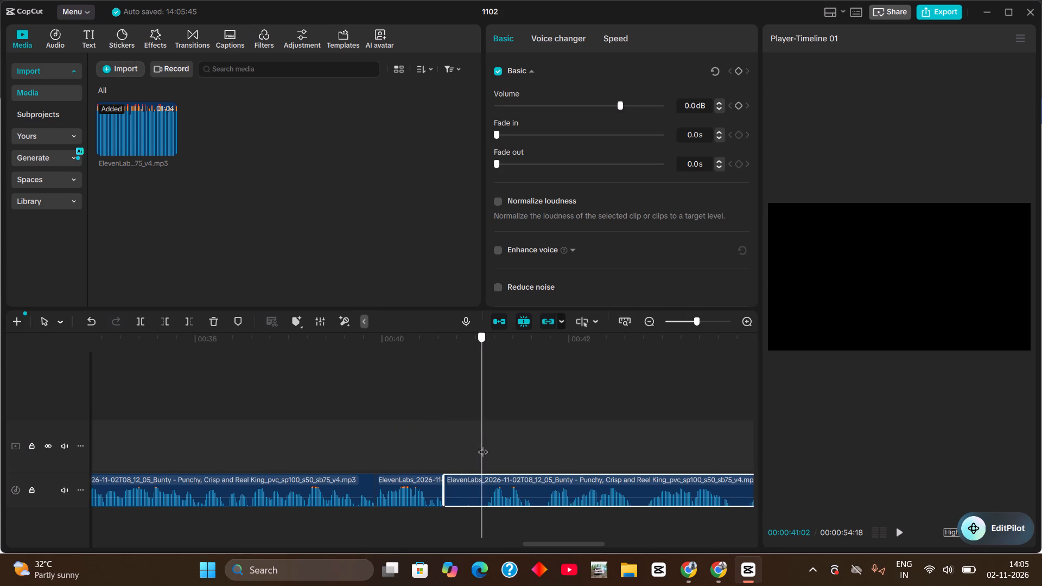
{"action": "left_click_drag", "start_coordinate": [483, 445], "coordinate": [487, 447]}
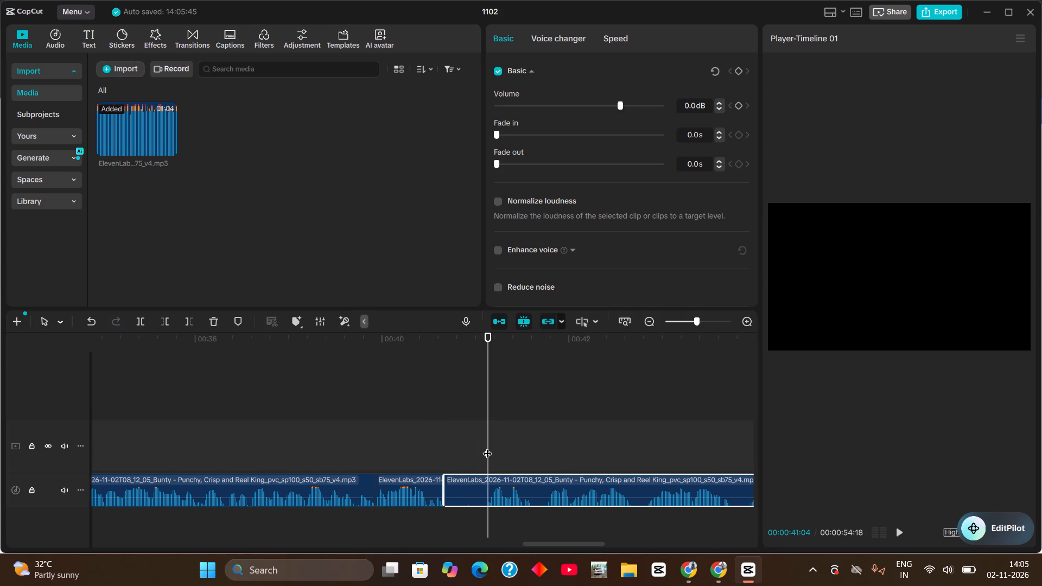
{"action": "key", "text": "ctrl+b"}
{"action": "left_click", "coordinate": [474, 486]}
{"action": "key", "text": "BackSpace"}
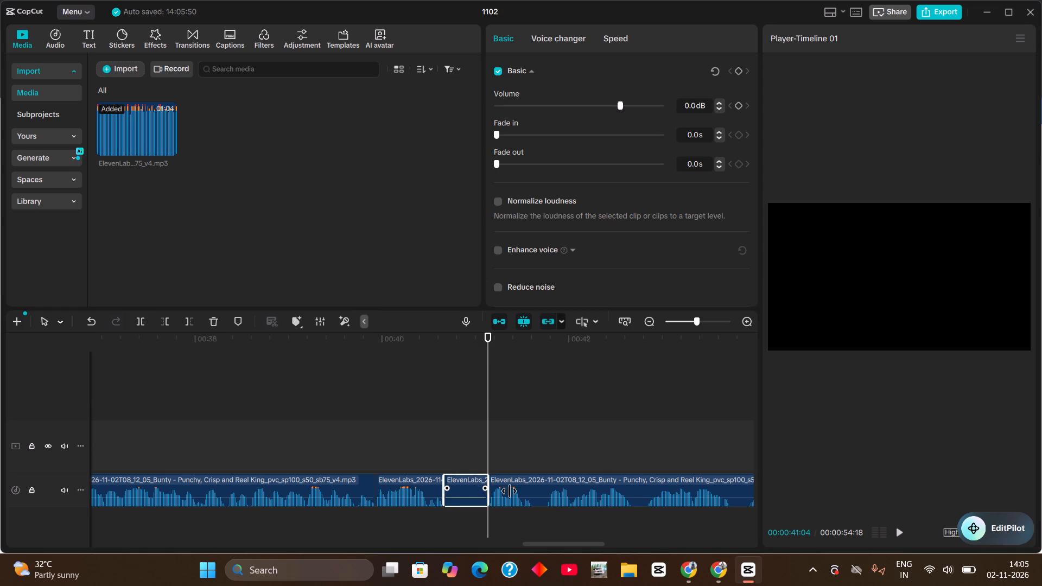
{"action": "left_click_drag", "start_coordinate": [525, 491], "coordinate": [476, 492]}
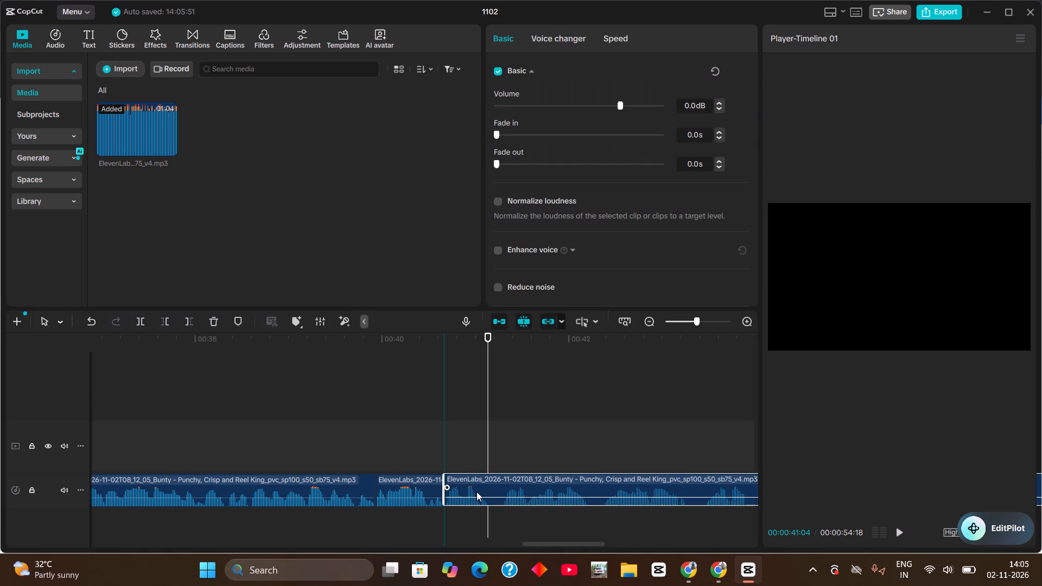
{"action": "left_click_drag", "start_coordinate": [476, 492], "coordinate": [484, 491]}
Split the voiceover at 00:00:41:04 and 00:00:41:09, delete the silent piece between and move the following audio up to close the gap.
{"action": "left_click_drag", "start_coordinate": [487, 443], "coordinate": [491, 443]}
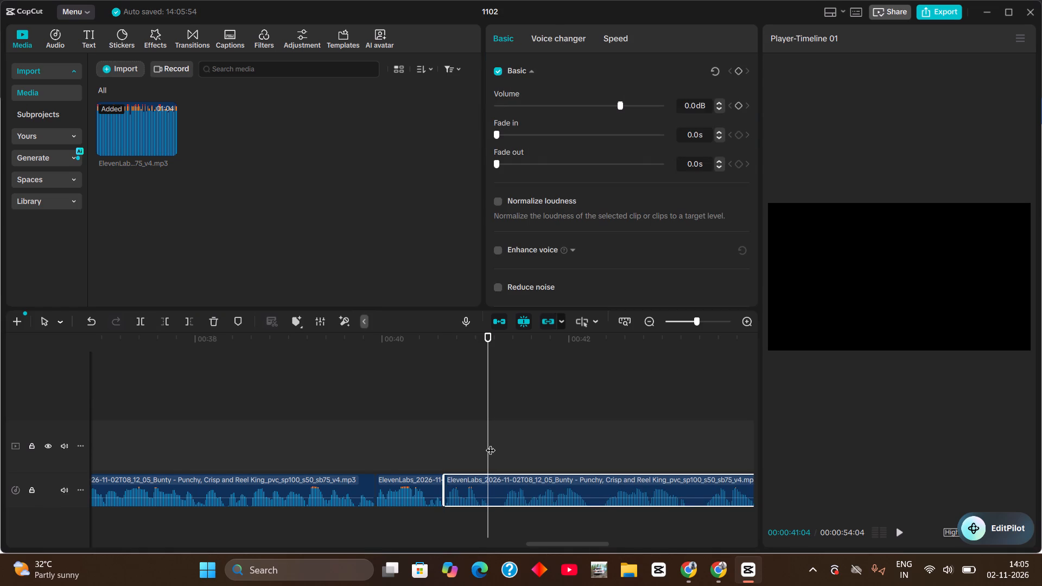
{"action": "left_click_drag", "start_coordinate": [491, 443], "coordinate": [488, 449]}
{"action": "left_click_drag", "start_coordinate": [488, 449], "coordinate": [504, 452]}
{"action": "key", "text": "ctrl+b"}
{"action": "key", "text": "ctrl+b"}
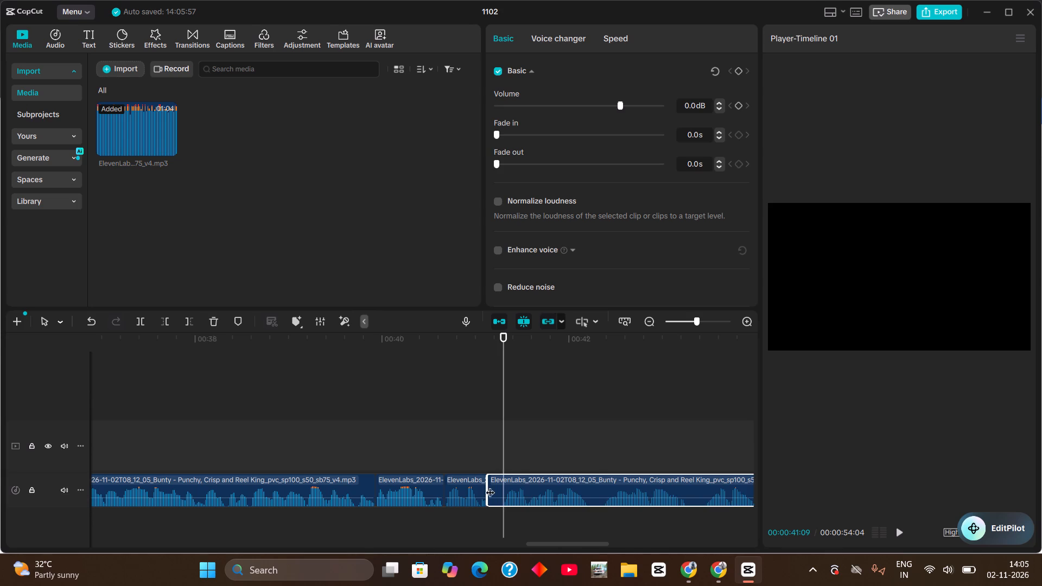
{"action": "left_click", "coordinate": [494, 495]}
{"action": "key", "text": "BackSpace"}
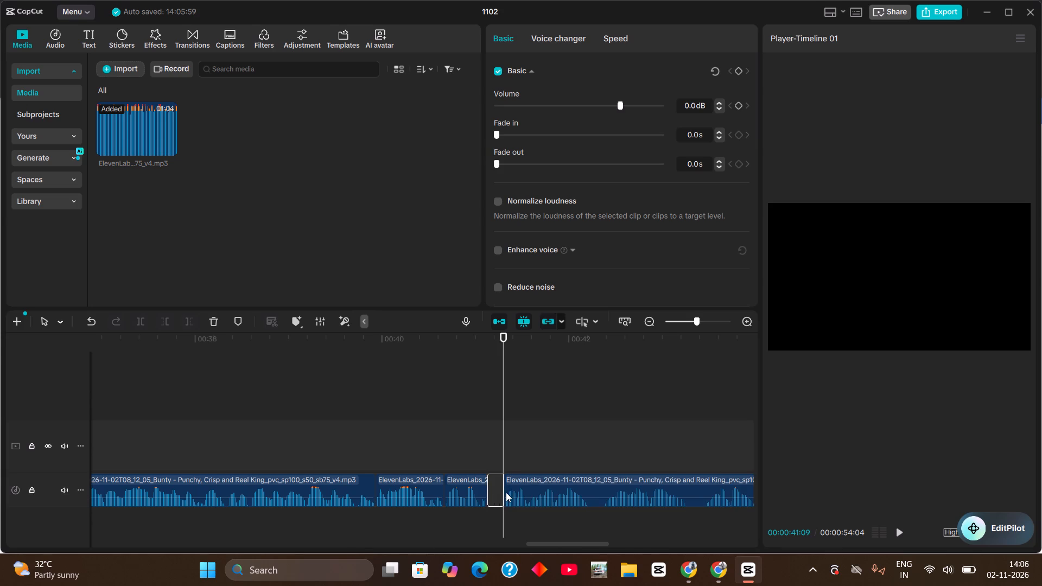
{"action": "left_click_drag", "start_coordinate": [521, 490], "coordinate": [505, 491]}
Split the voiceover at 00:00:42:01 and 00:00:42:06, delete the silent piece between and move the following audio up to close the gap.
{"action": "left_click_drag", "start_coordinate": [503, 455], "coordinate": [571, 463]}
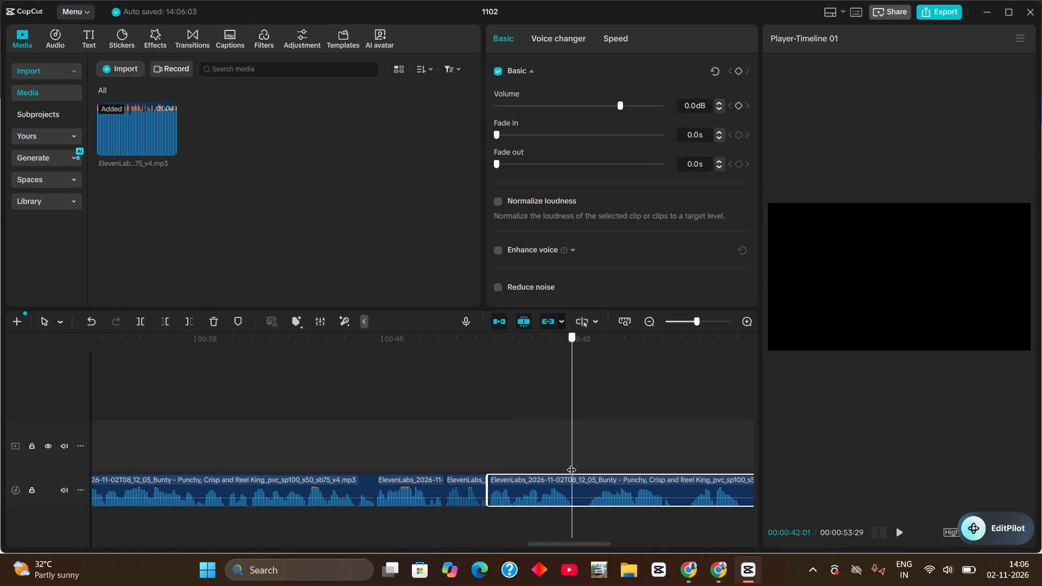
{"action": "left_click_drag", "start_coordinate": [571, 463], "coordinate": [581, 464]}
{"action": "key", "text": "ctrl+b"}
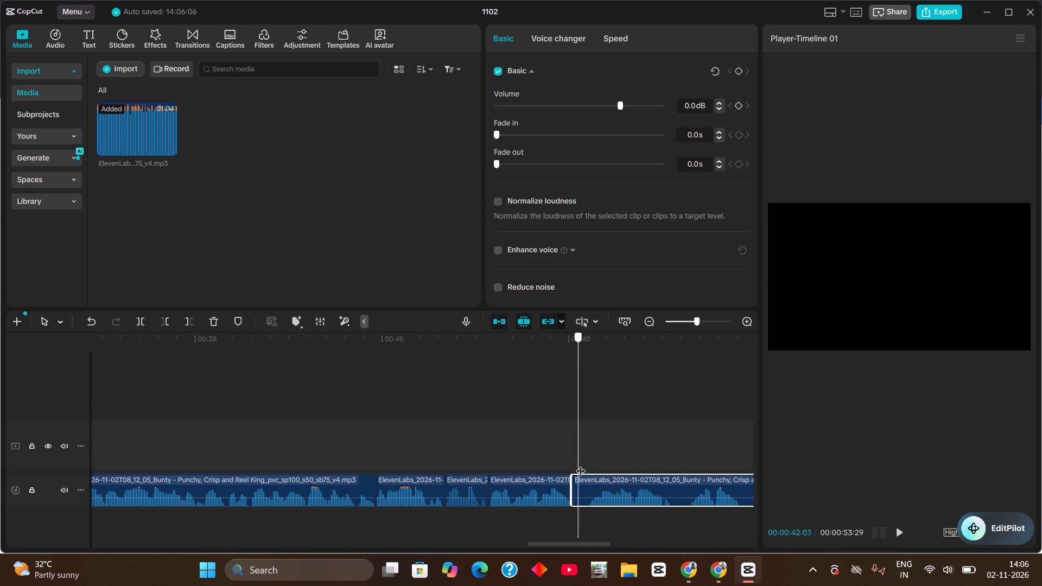
{"action": "left_click_drag", "start_coordinate": [581, 464], "coordinate": [587, 467]}
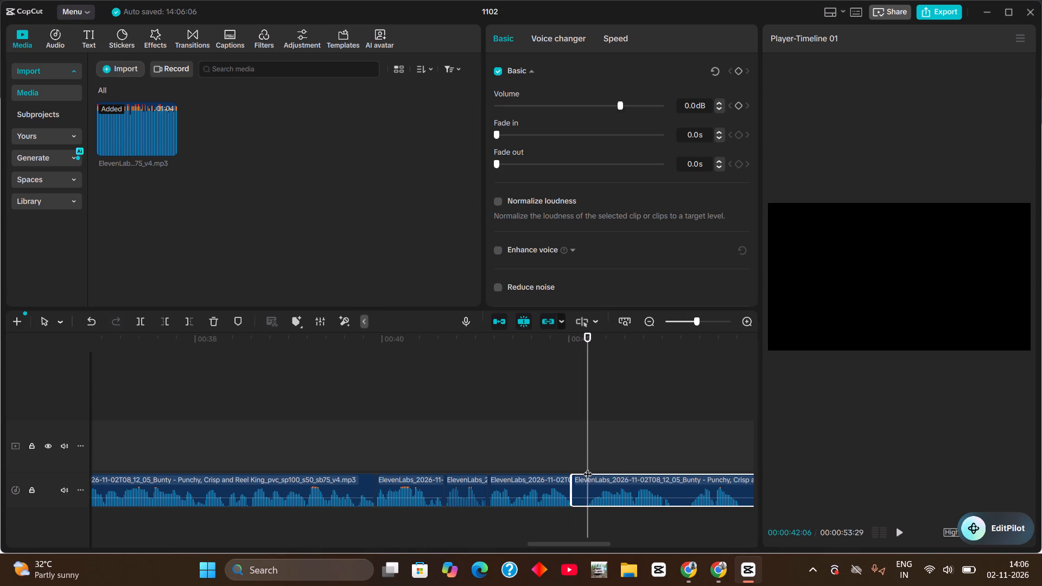
{"action": "key", "text": "ctrl+b"}
{"action": "left_click", "coordinate": [583, 483]}
{"action": "key", "text": "BackSpace"}
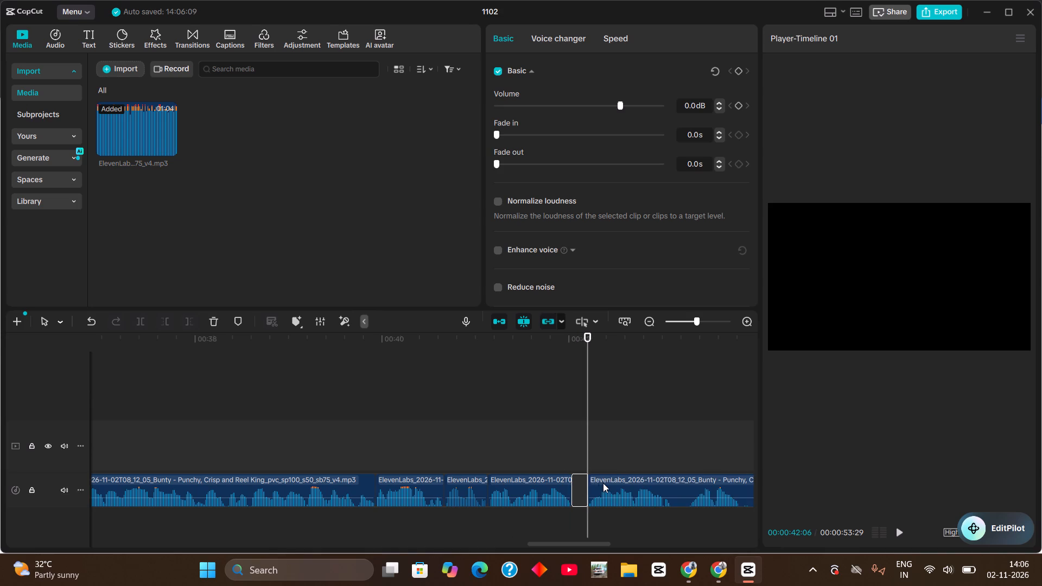
{"action": "left_click_drag", "start_coordinate": [603, 483], "coordinate": [589, 486]}
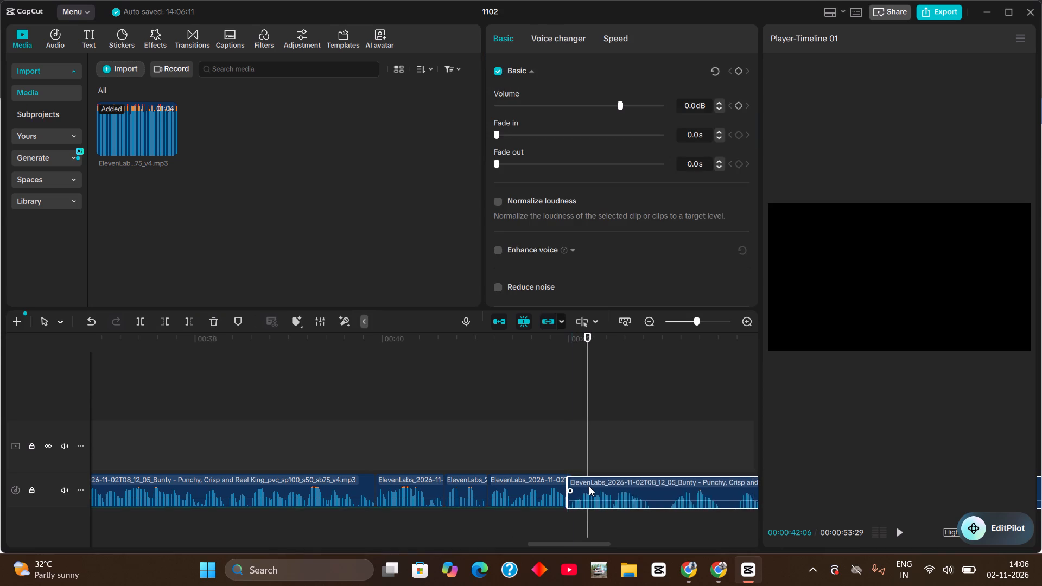
{"action": "left_click_drag", "start_coordinate": [589, 486], "coordinate": [590, 485]}
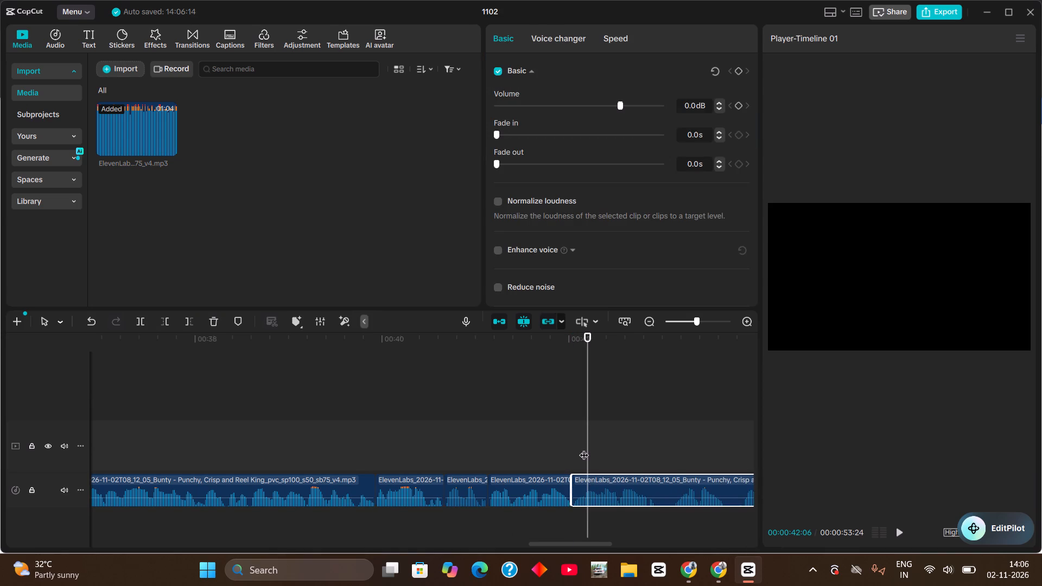
Split the voiceover at 00:00:42:27 and 00:00:43:04, delete the silent piece between and move the following audio up to close the gap.
{"action": "left_click_drag", "start_coordinate": [584, 448], "coordinate": [653, 467]}
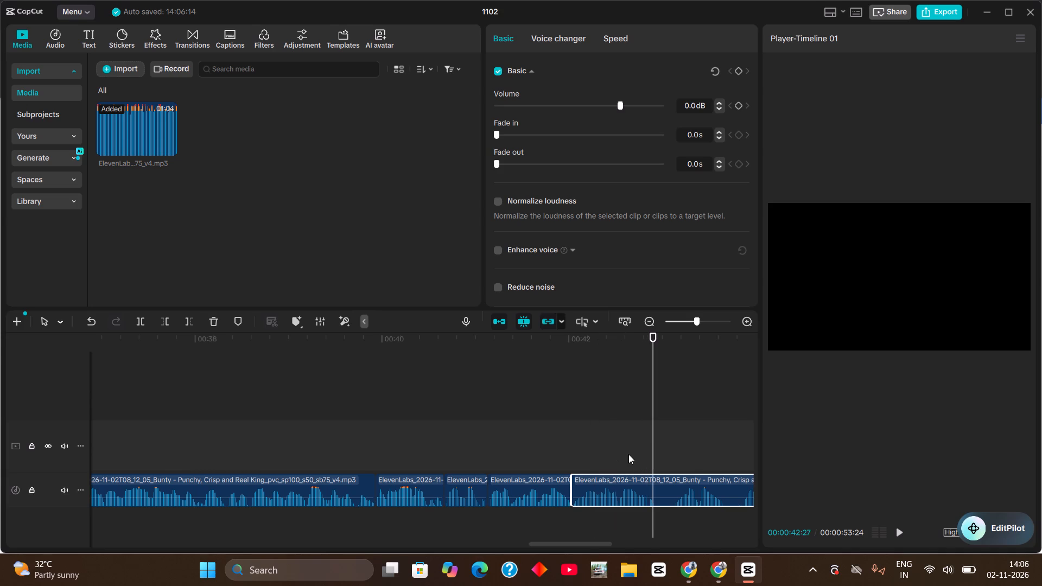
{"action": "key", "text": "ctrl+b"}
{"action": "left_click_drag", "start_coordinate": [653, 432], "coordinate": [664, 434]}
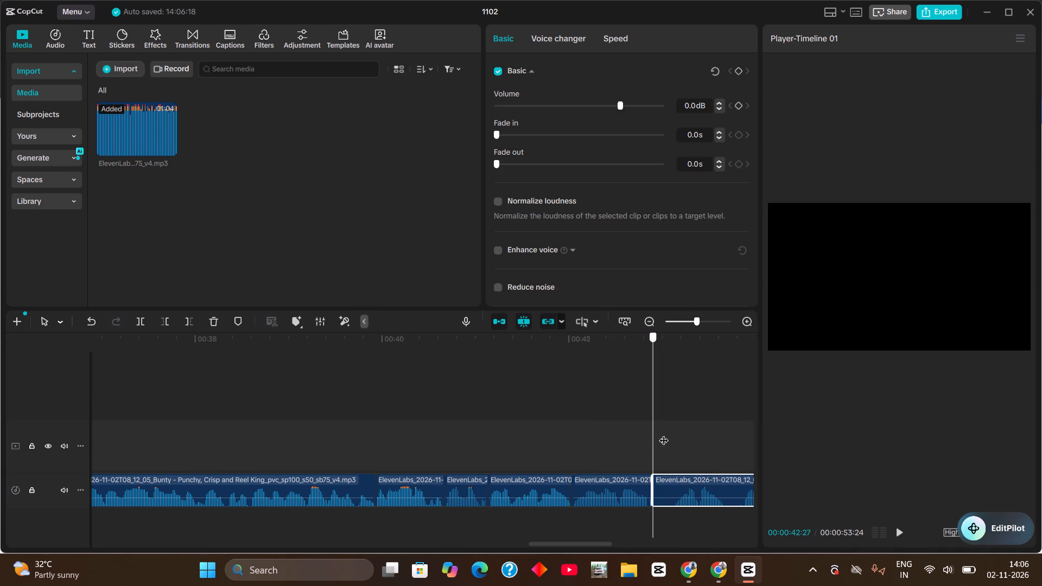
{"action": "left_click_drag", "start_coordinate": [664, 434], "coordinate": [676, 436]}
{"action": "key", "text": "ctrl+b"}
{"action": "left_click", "coordinate": [664, 485]}
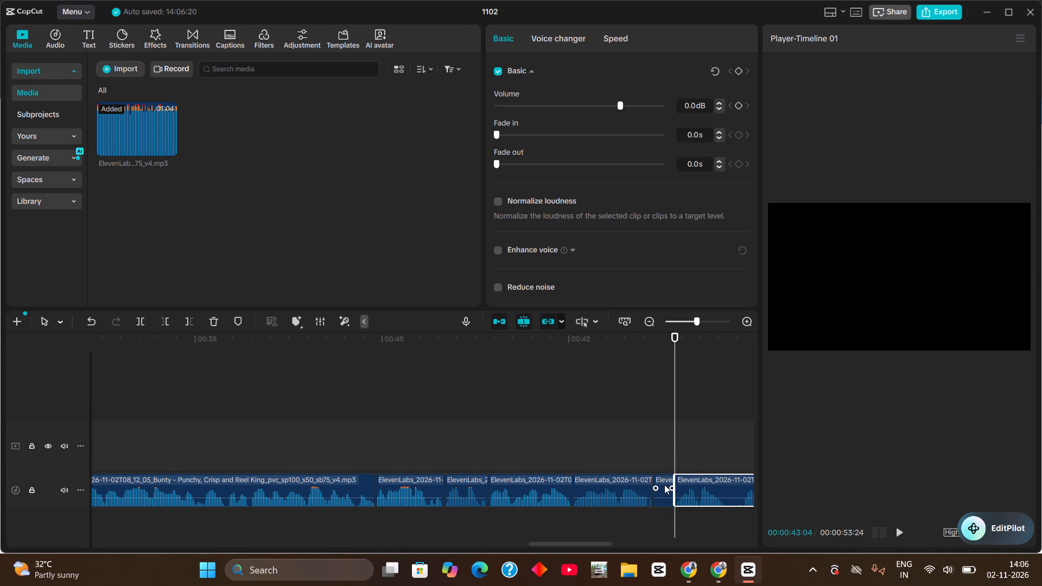
{"action": "key", "text": "BackSpace"}
{"action": "left_click_drag", "start_coordinate": [702, 488], "coordinate": [682, 486]}
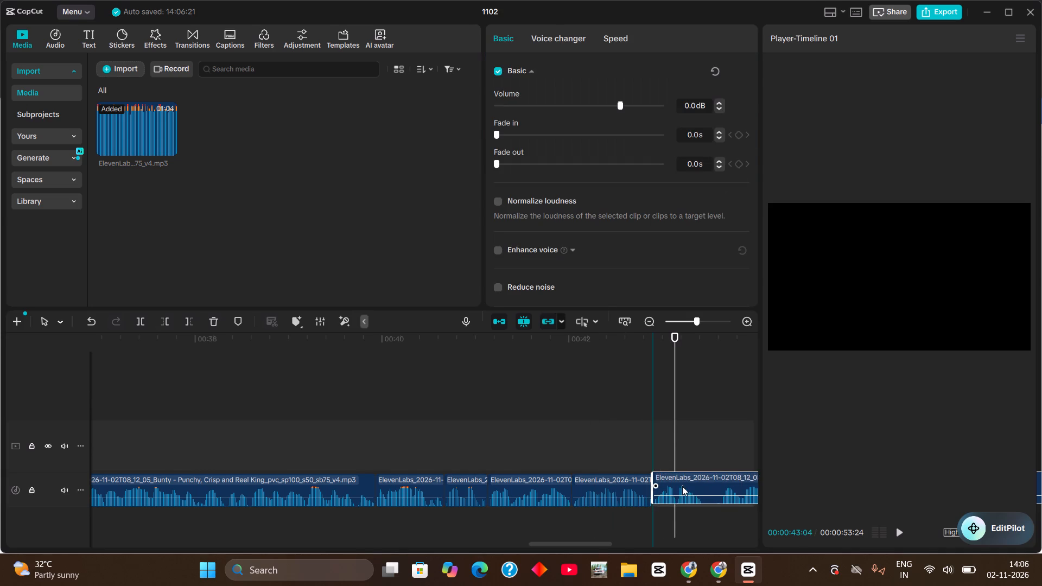
{"action": "left_click_drag", "start_coordinate": [682, 486], "coordinate": [682, 491]}
Split the voiceover at 00:00:43:13 and 00:00:43:19, delete the silent piece between and move the following audio up to close the gap.
{"action": "left_click_drag", "start_coordinate": [676, 457], "coordinate": [756, 471]}
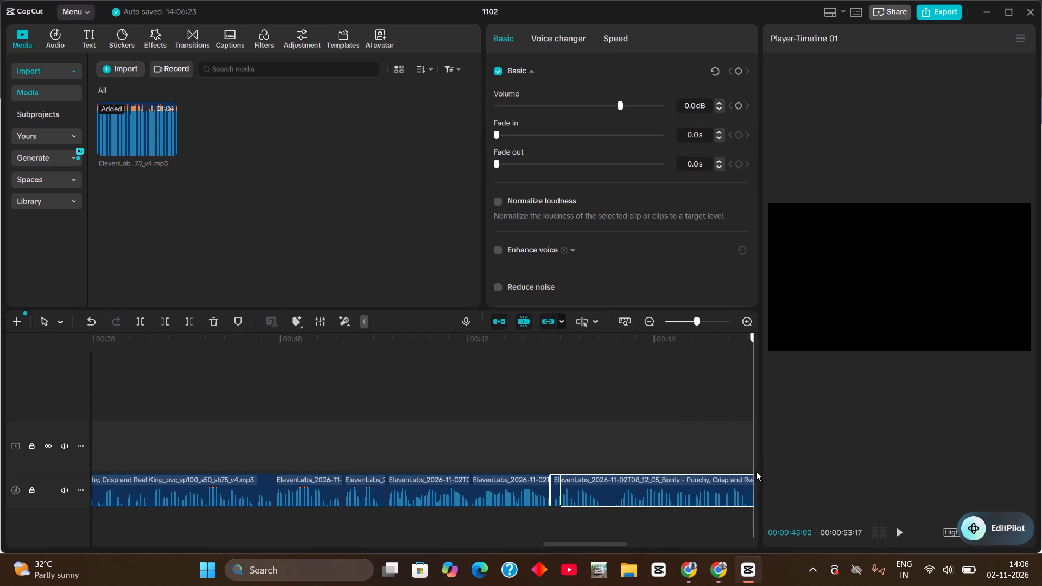
{"action": "left_click_drag", "start_coordinate": [756, 471], "coordinate": [533, 485]}
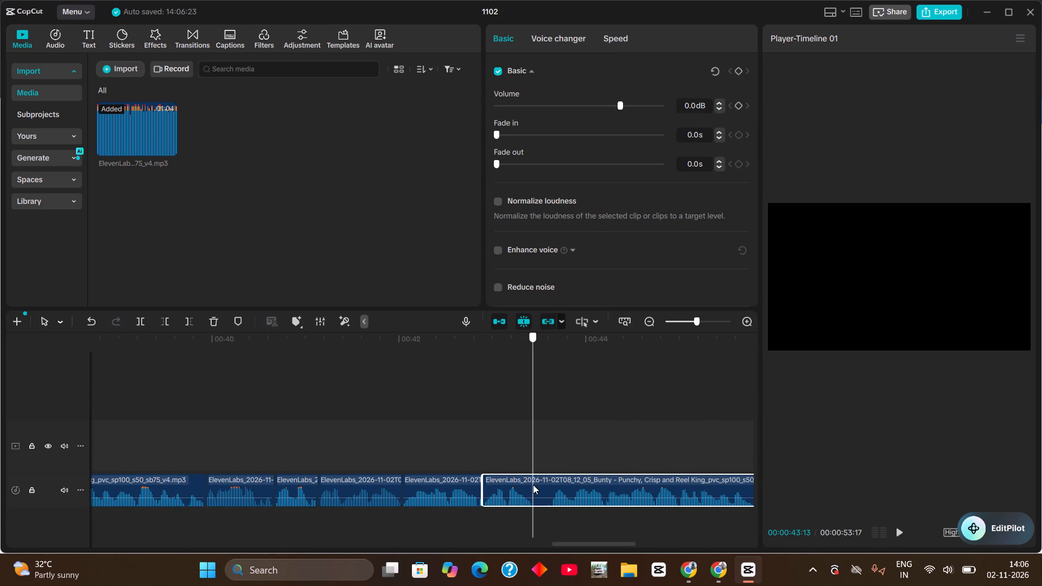
{"action": "left_click_drag", "start_coordinate": [533, 485], "coordinate": [551, 484]}
{"action": "key", "text": "ctrl+b"}
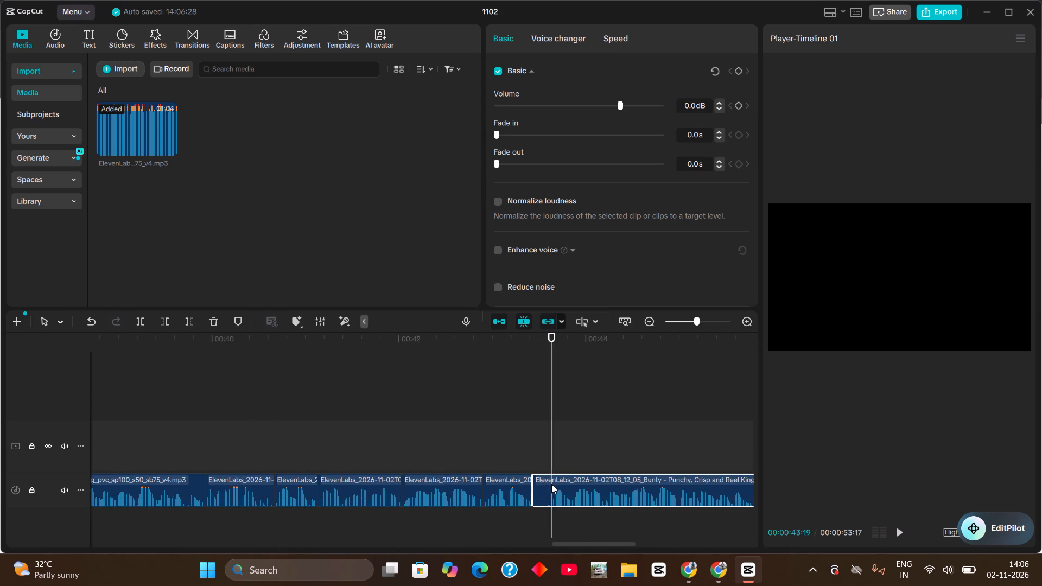
{"action": "key", "text": "ctrl+b"}
{"action": "left_click", "coordinate": [543, 490]}
{"action": "key", "text": "BackSpace"}
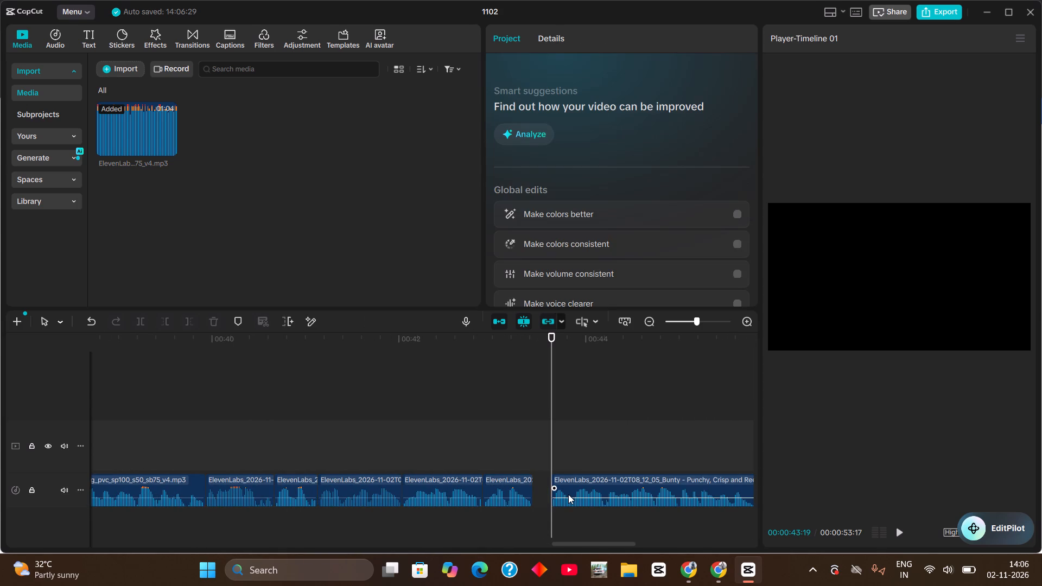
{"action": "left_click_drag", "start_coordinate": [568, 494], "coordinate": [549, 497]}
Split the voiceover at 00:00:45:18 and 00:00:46:06, delete the silent piece between and move the following audio up to close the gap.
{"action": "left_click_drag", "start_coordinate": [552, 458], "coordinate": [767, 469]}
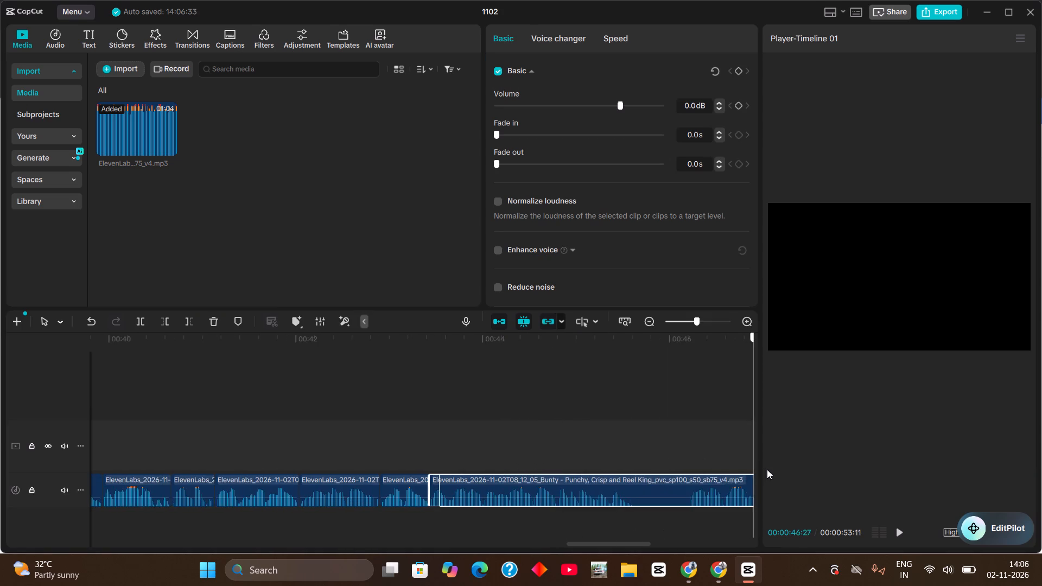
{"action": "left_click_drag", "start_coordinate": [767, 469], "coordinate": [465, 468]}
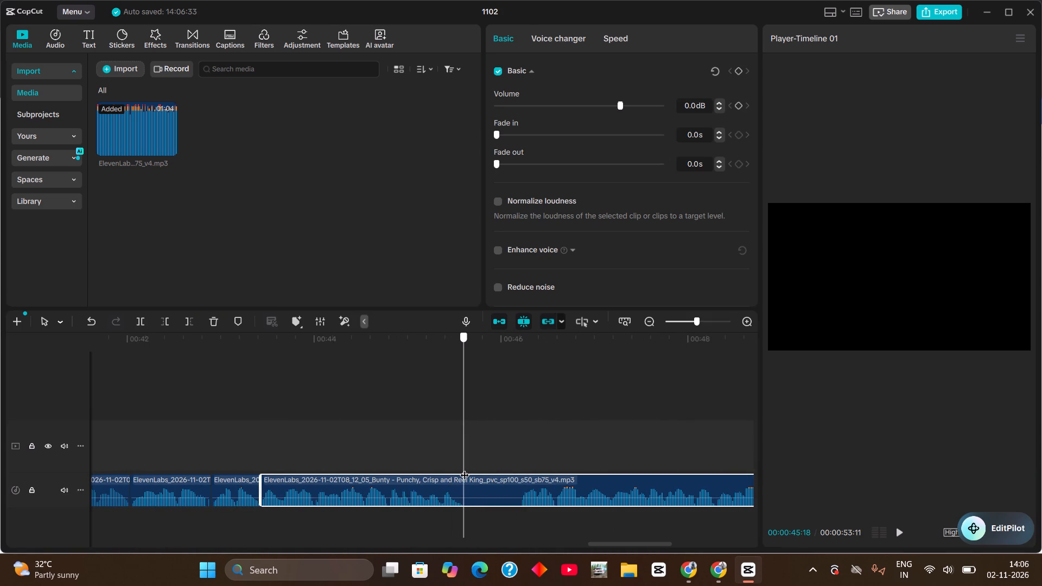
{"action": "left_click_drag", "start_coordinate": [465, 468], "coordinate": [512, 472]}
{"action": "key", "text": "ctrl+b"}
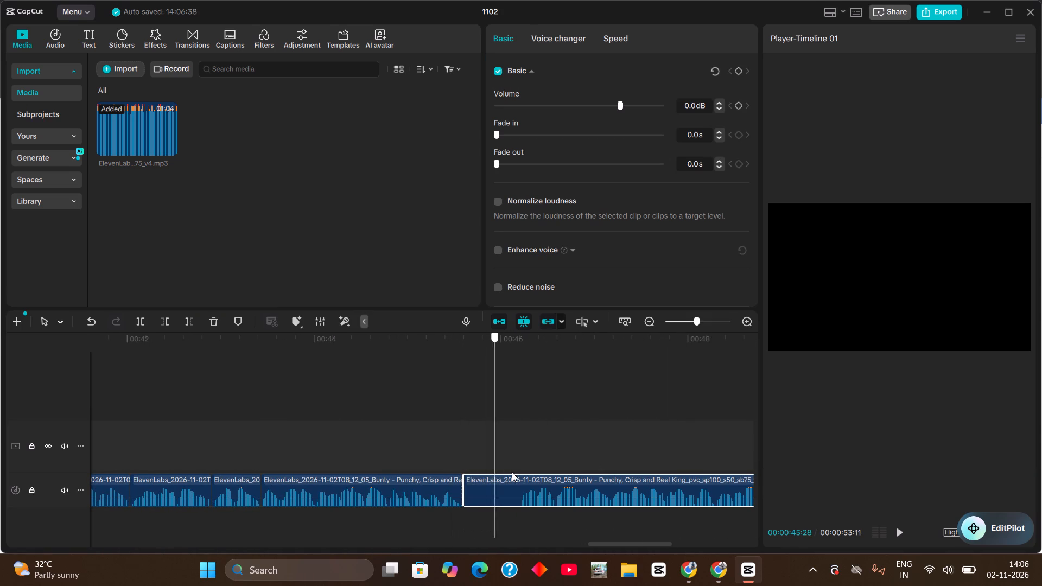
{"action": "left_click_drag", "start_coordinate": [512, 472], "coordinate": [520, 474]}
{"action": "key", "text": "ctrl+b"}
{"action": "left_click", "coordinate": [507, 484]}
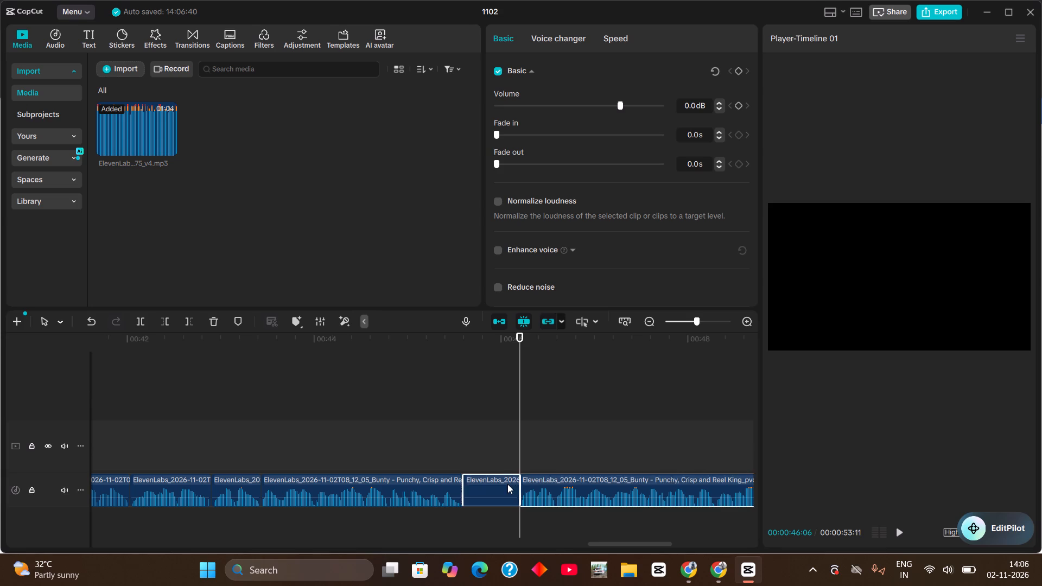
{"action": "key", "text": "BackSpace"}
{"action": "left_click_drag", "start_coordinate": [544, 487], "coordinate": [491, 488]}
Split the voiceover at 00:00:50:04 and 00:00:50:14, delete the silent piece between and move the last audio piece up to close the gap.
{"action": "left_click_drag", "start_coordinate": [520, 459], "coordinate": [751, 490]}
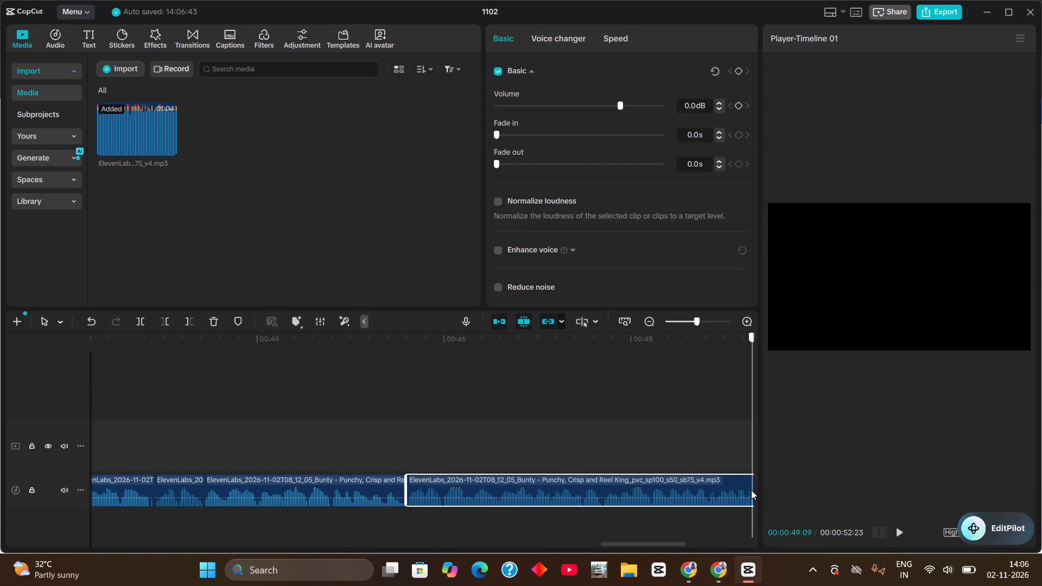
{"action": "left_click_drag", "start_coordinate": [751, 490], "coordinate": [301, 511]}
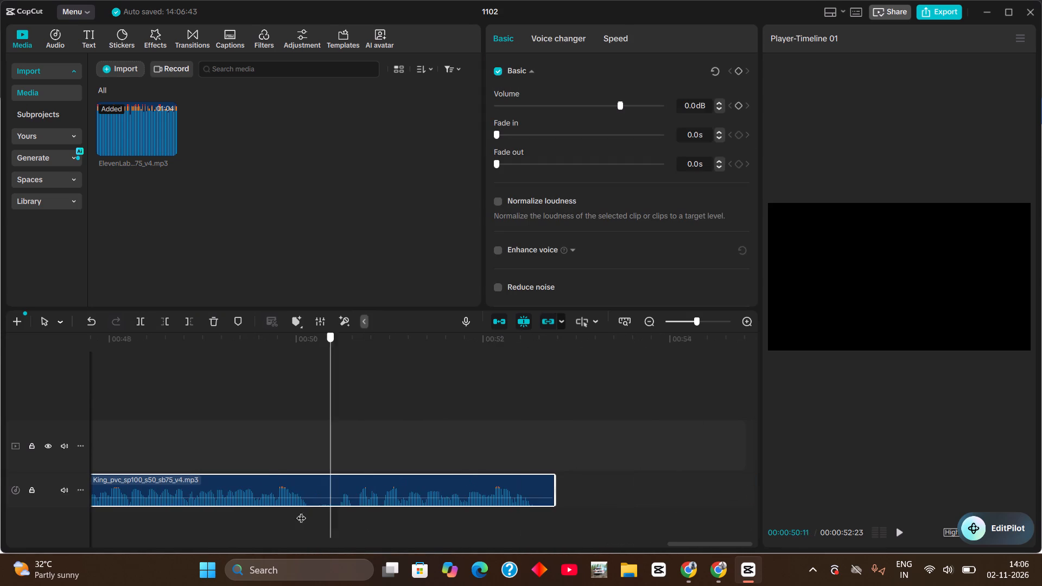
{"action": "left_click_drag", "start_coordinate": [301, 511], "coordinate": [314, 513]}
{"action": "key", "text": "ctrl+b"}
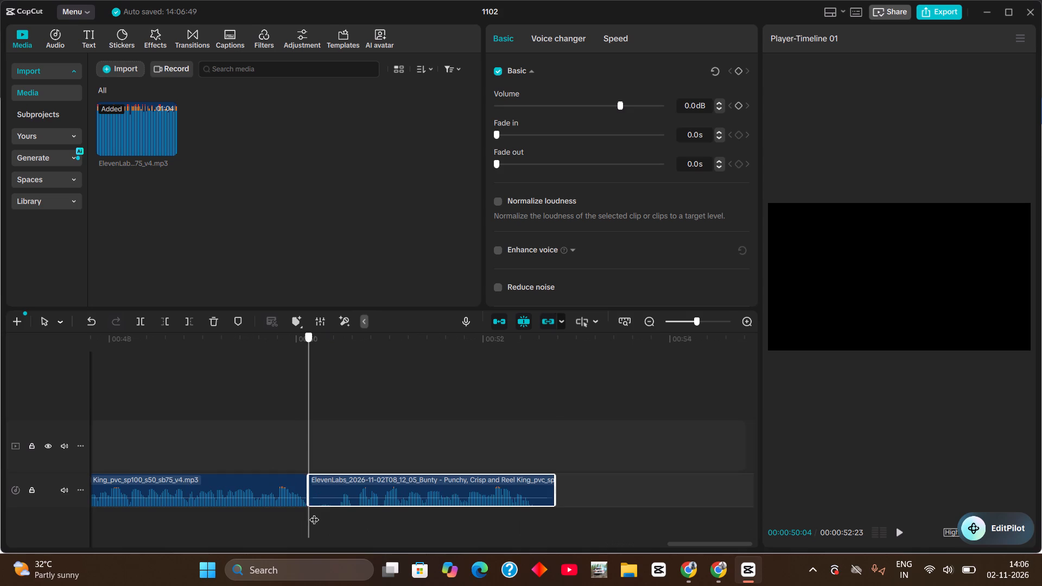
{"action": "left_click_drag", "start_coordinate": [314, 513], "coordinate": [340, 515]}
{"action": "key", "text": "ctrl+b"}
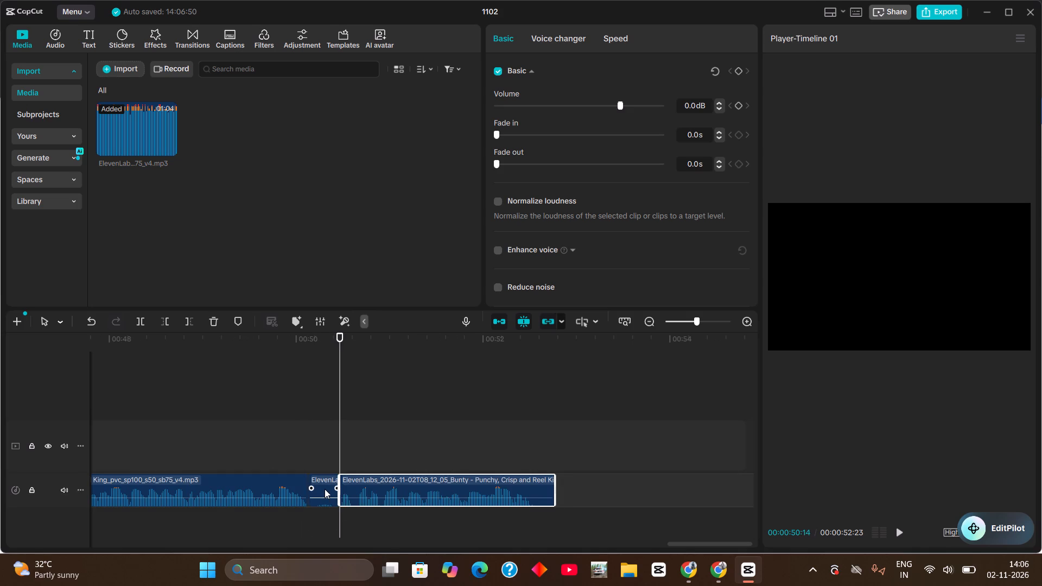
{"action": "left_click", "coordinate": [325, 489]}
{"action": "key", "text": "BackSpace"}
{"action": "left_click_drag", "start_coordinate": [351, 489], "coordinate": [322, 491]}
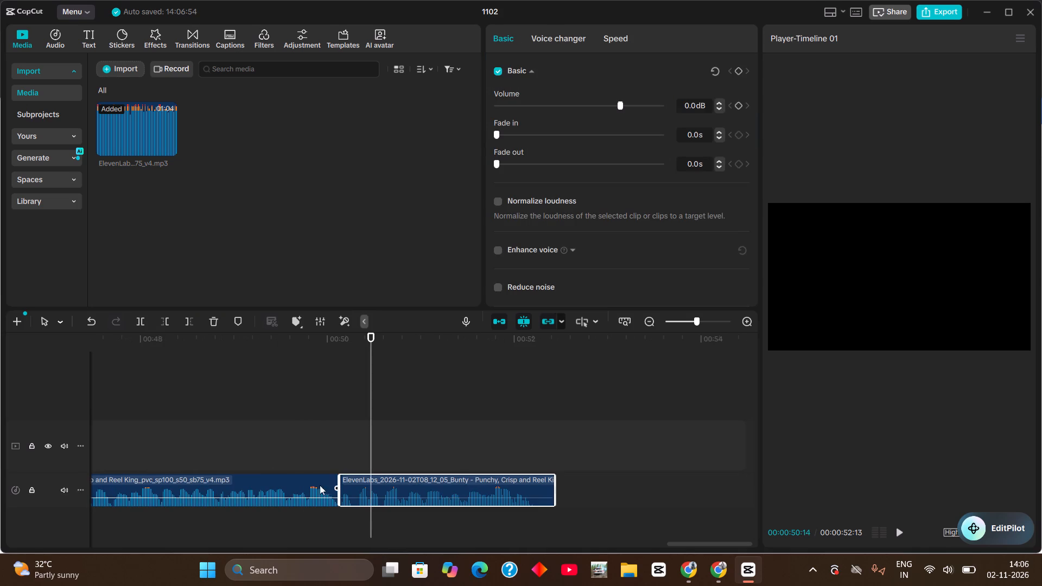
Select all the voiceover pieces on the timeline and combine them into one compound clip.
{"action": "left_click", "coordinate": [284, 422]}
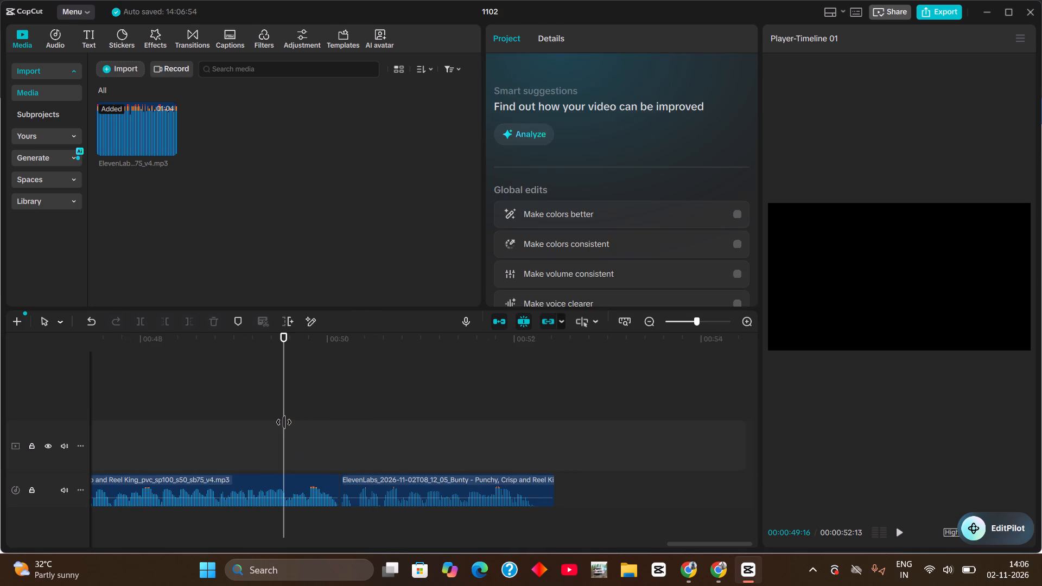
{"action": "key", "text": "ctrl+a"}
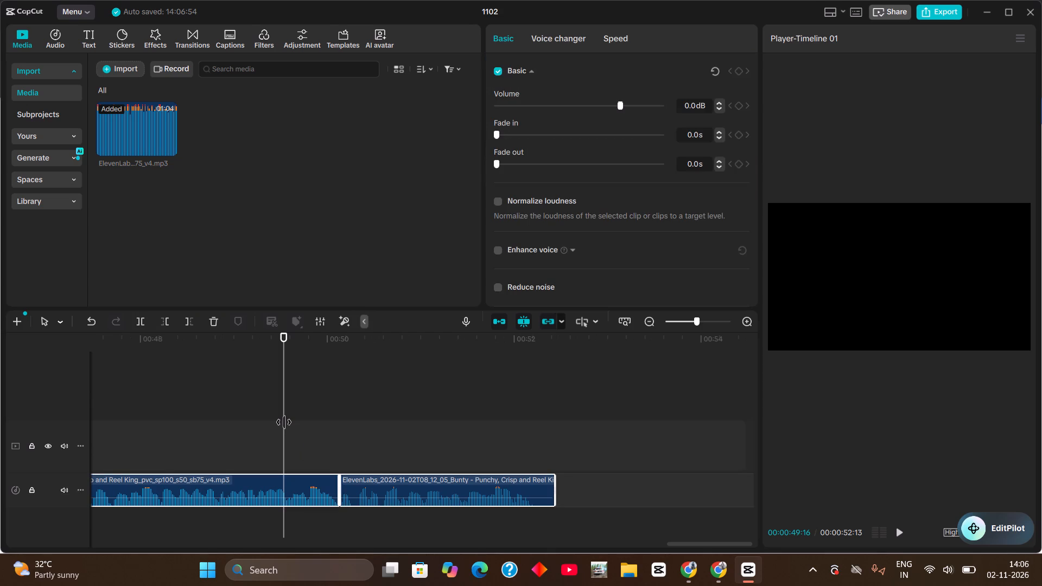
{"action": "right_click", "coordinate": [328, 485]}
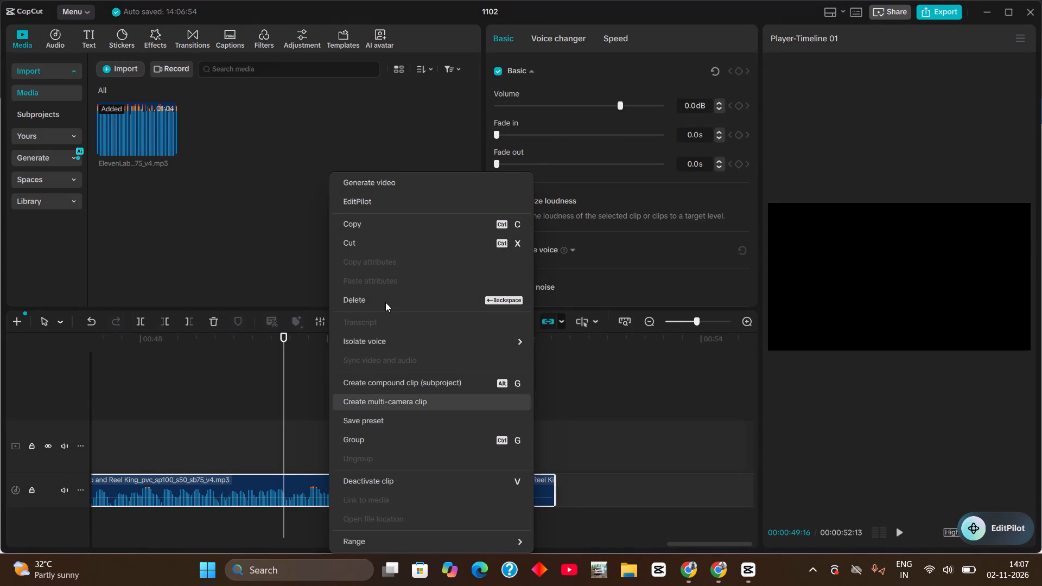
{"action": "left_click", "coordinate": [397, 386]}
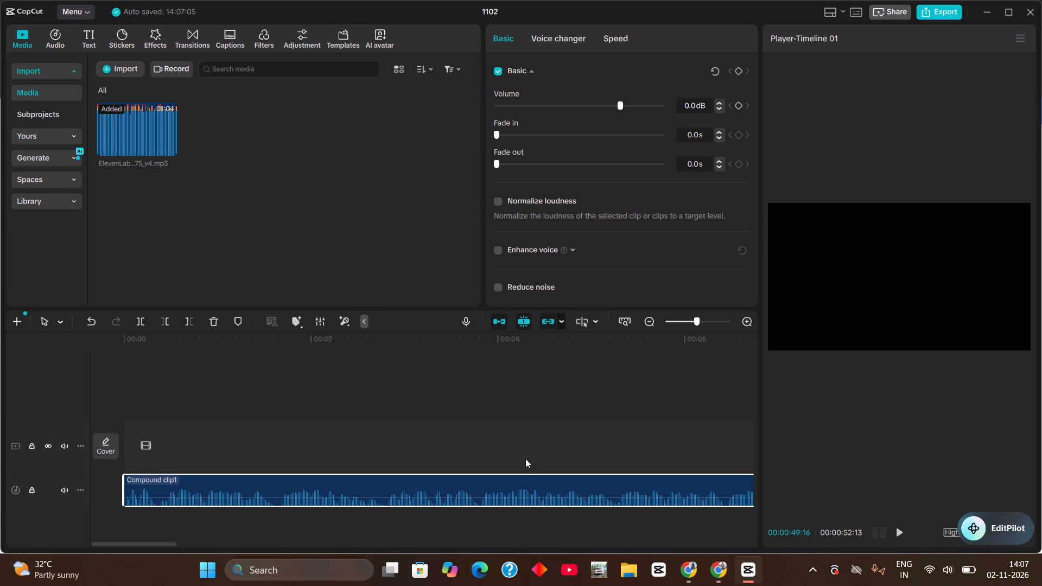
Switch to Chrome and close the Tez Earning Apps, EarnApp, PacketStream and Earn Money Online tabs.
{"action": "double_click", "coordinate": [687, 564]}
{"action": "left_click", "coordinate": [681, 572]}
{"action": "left_click", "coordinate": [681, 572]}
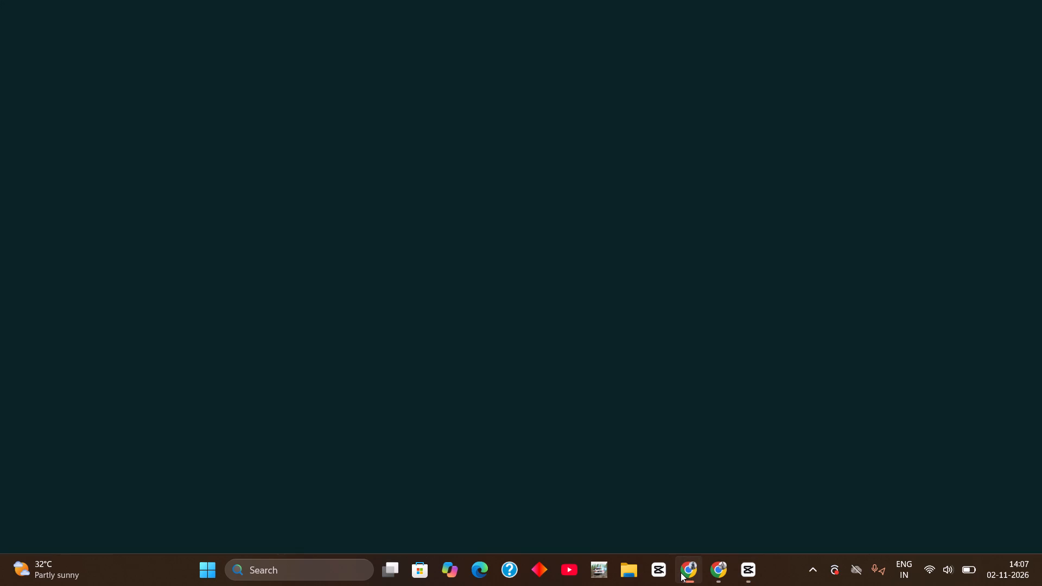
{"action": "left_click", "coordinate": [681, 572]}
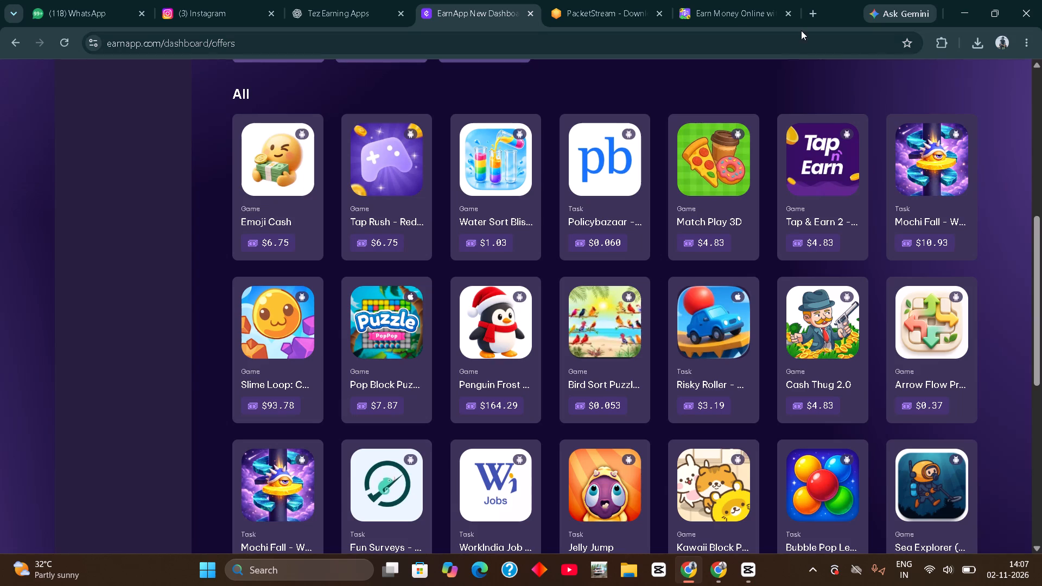
{"action": "left_click", "coordinate": [13, 43]}
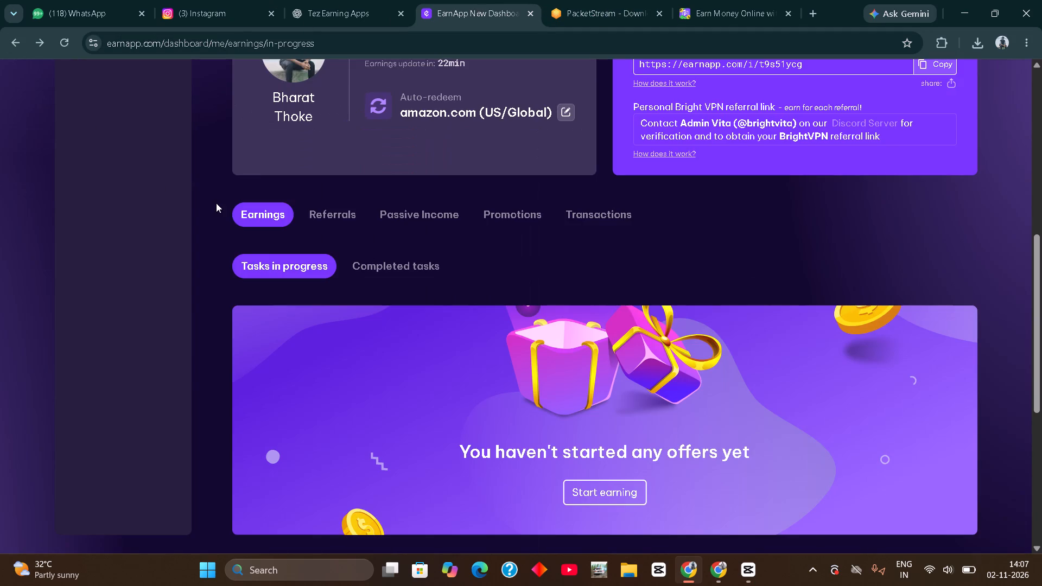
{"action": "scroll", "coordinate": [377, 334], "scroll_direction": "up", "scroll_amount": 3}
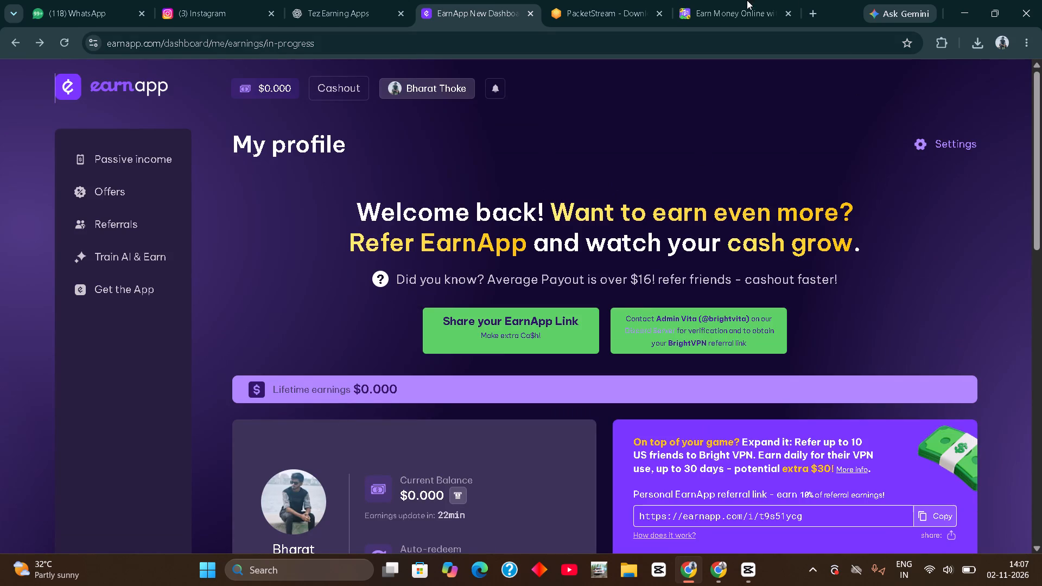
{"action": "left_click", "coordinate": [786, 12]}
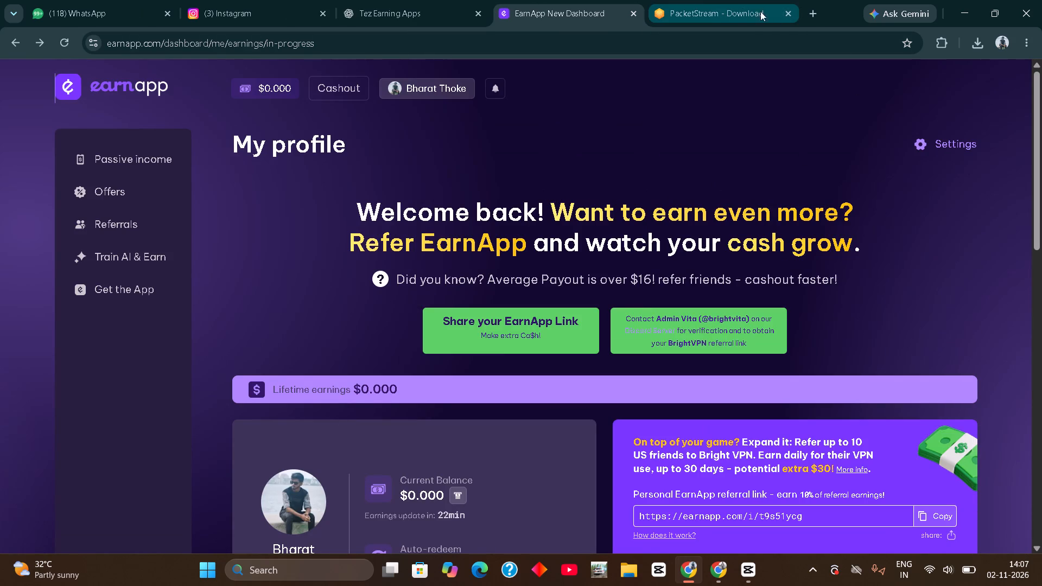
Open the PacketStream dashboard page, and close the PacketStream, EarnApp and Tez Earning Apps tabs.
{"action": "left_click", "coordinate": [701, 9]}
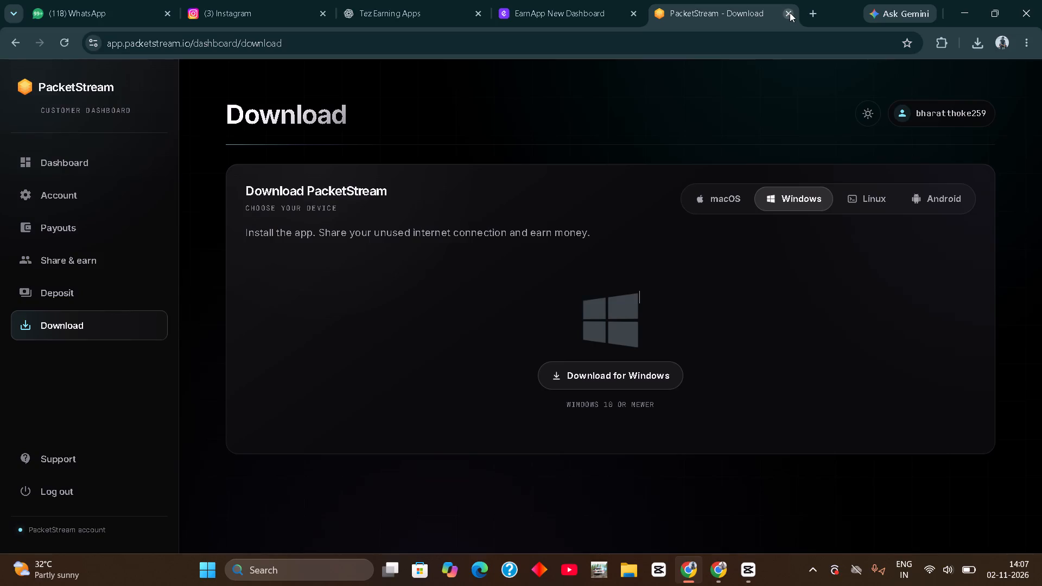
{"action": "left_click", "coordinate": [48, 198]}
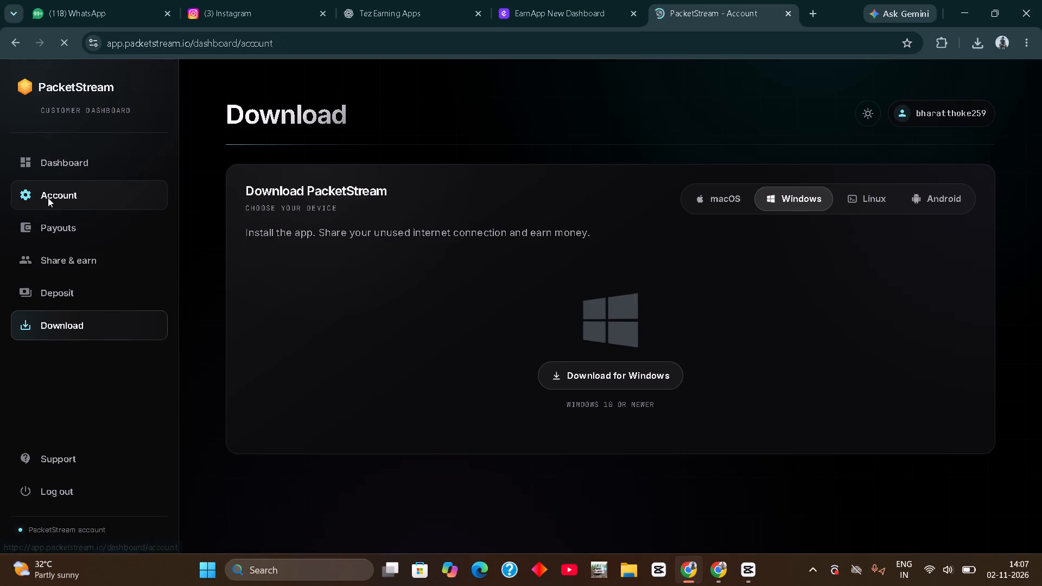
{"action": "left_click", "coordinate": [65, 170]}
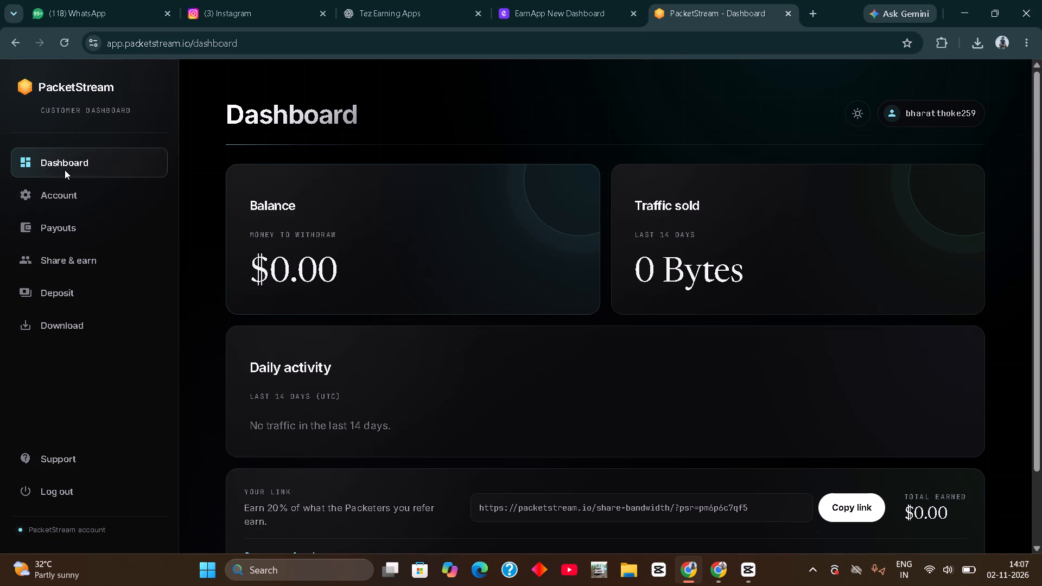
{"action": "left_click", "coordinate": [790, 11]}
{"action": "left_click", "coordinate": [656, 15]}
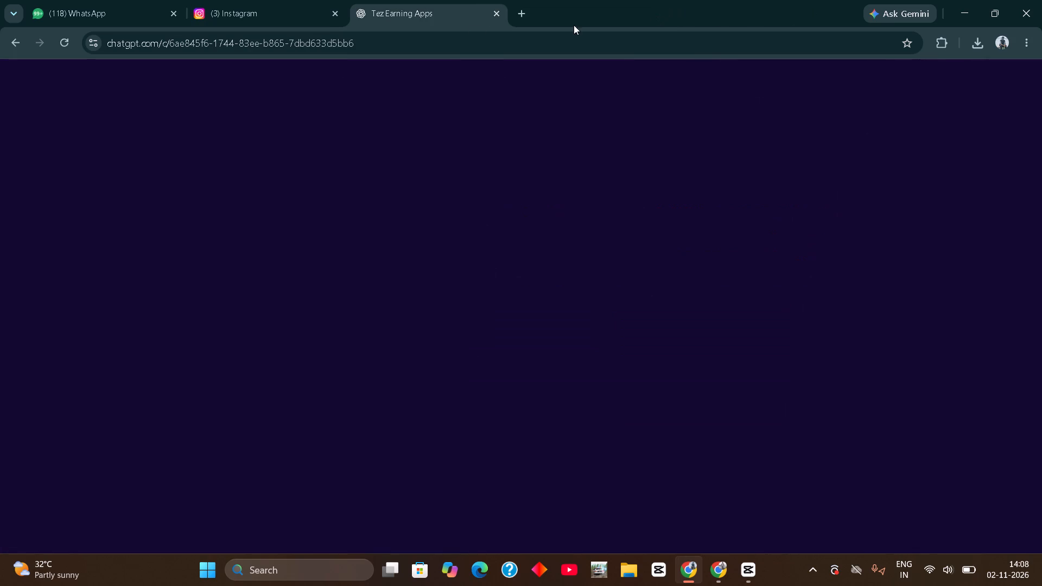
{"action": "left_click", "coordinate": [495, 13]}
Open a new tab and enter "ps" as a Google search.
{"action": "left_click", "coordinate": [360, 10]}
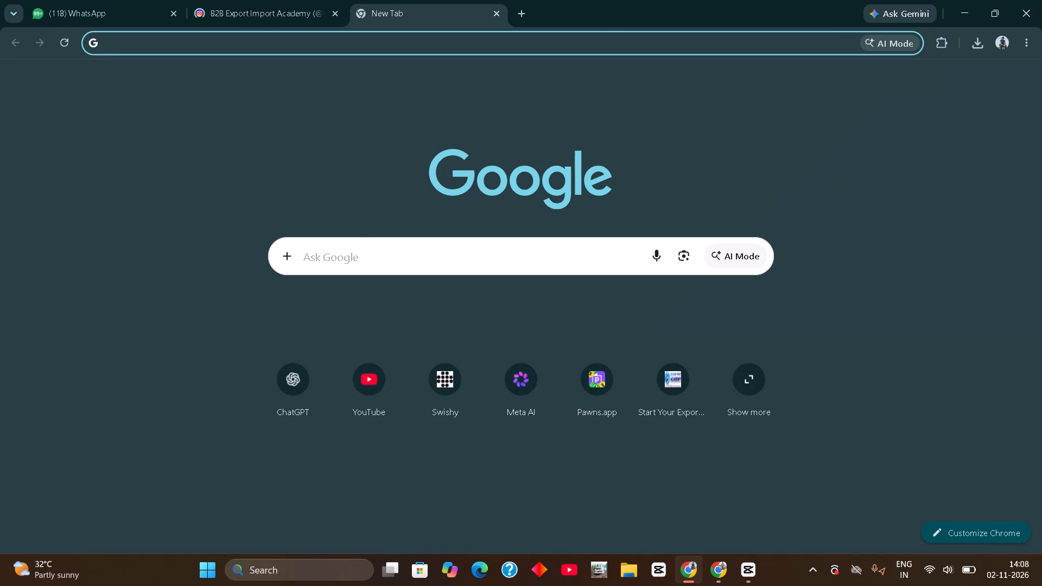
{"action": "left_click", "coordinate": [351, 252]}
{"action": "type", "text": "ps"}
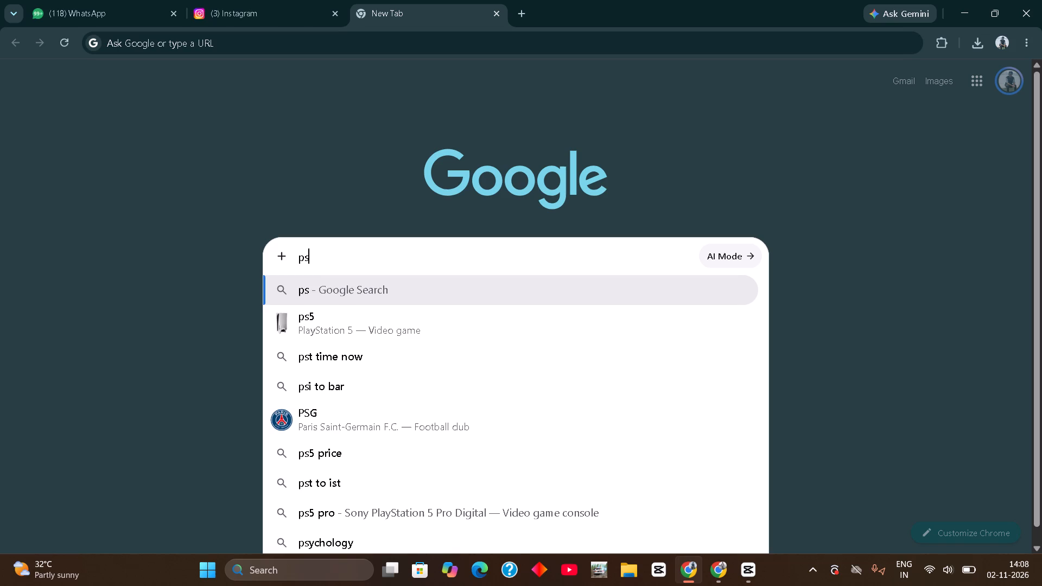
Search Google for "ps w vs ms w" using the suggested query.
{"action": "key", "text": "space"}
{"action": "type", "text": "w"}
{"action": "key", "text": "space"}
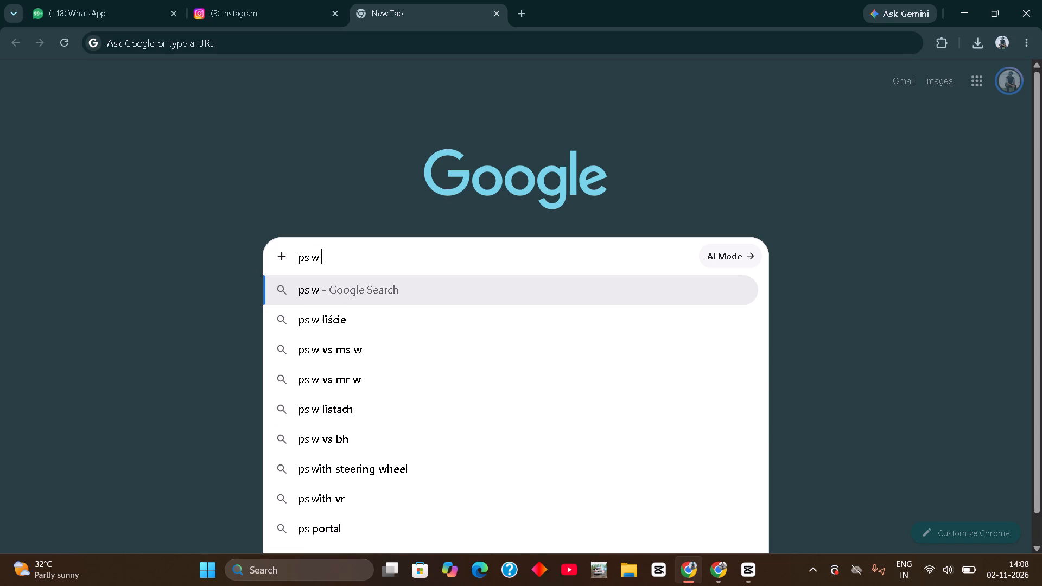
{"action": "type", "text": "vd"}
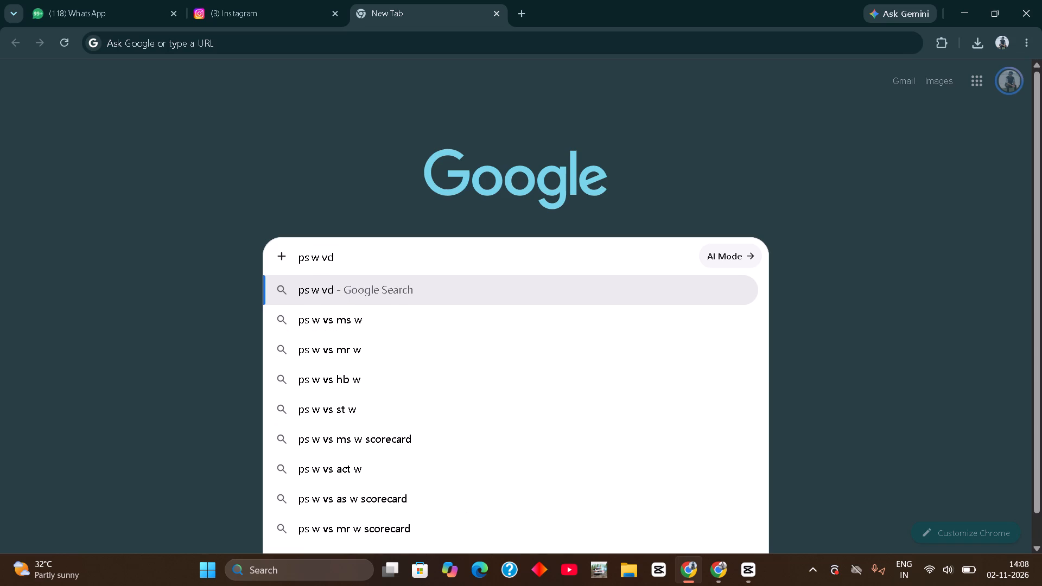
{"action": "left_click", "coordinate": [353, 314]}
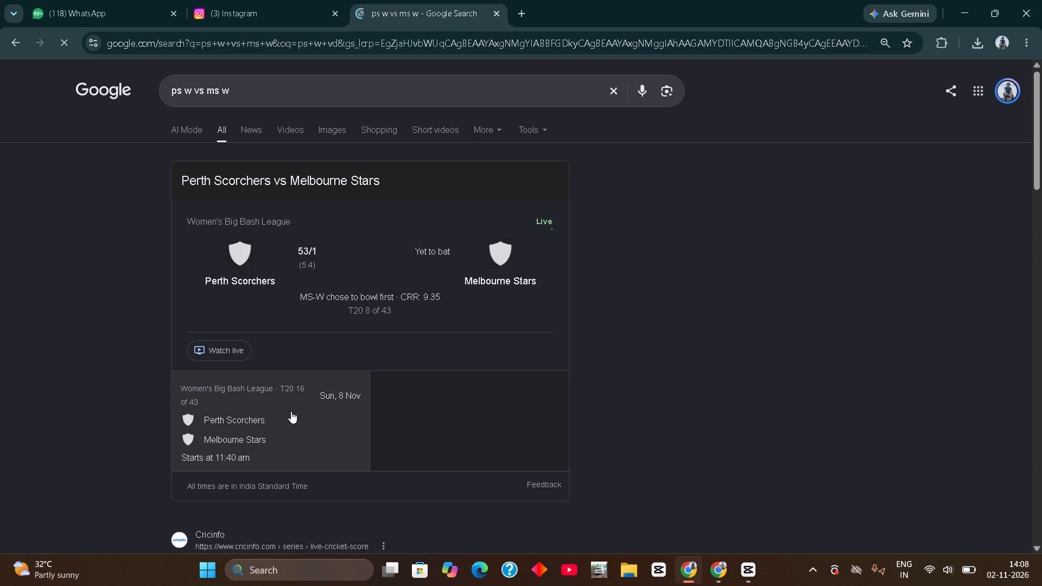
Open the 8 November Perth Scorchers vs Melbourne Stars fixture and look through the Melbourne Stars squad.
{"action": "scroll", "coordinate": [291, 411], "scroll_direction": "down", "scroll_amount": 1}
{"action": "left_click", "coordinate": [251, 180]}
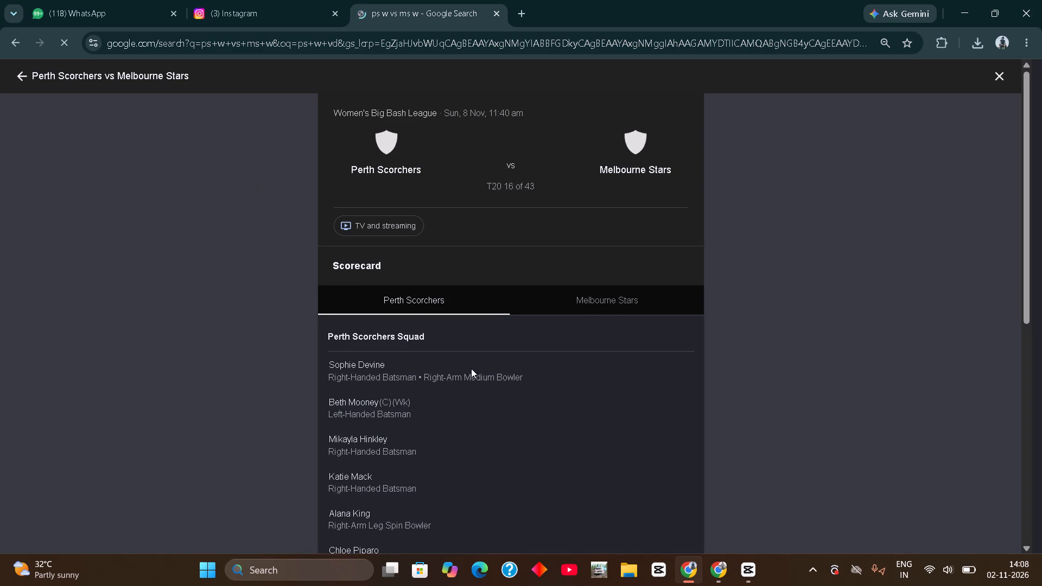
{"action": "left_click", "coordinate": [611, 302]}
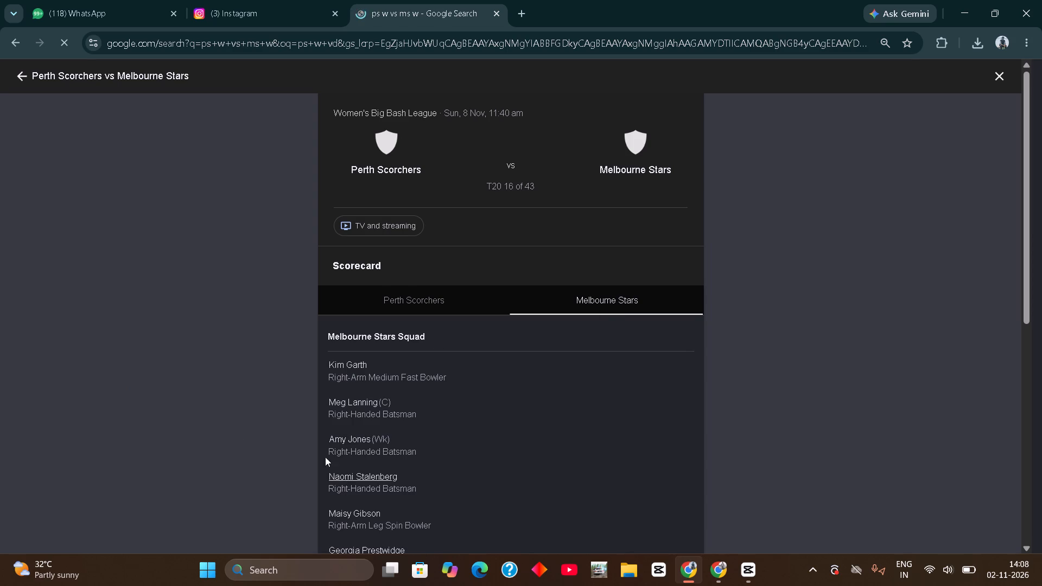
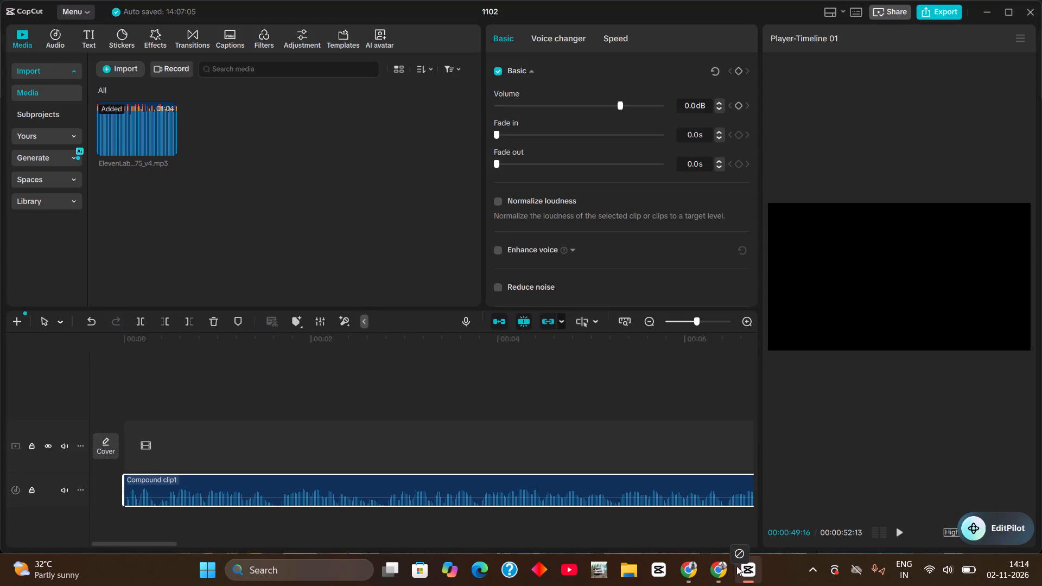
{"action": "left_click_drag", "start_coordinate": [736, 566], "coordinate": [176, 446]}
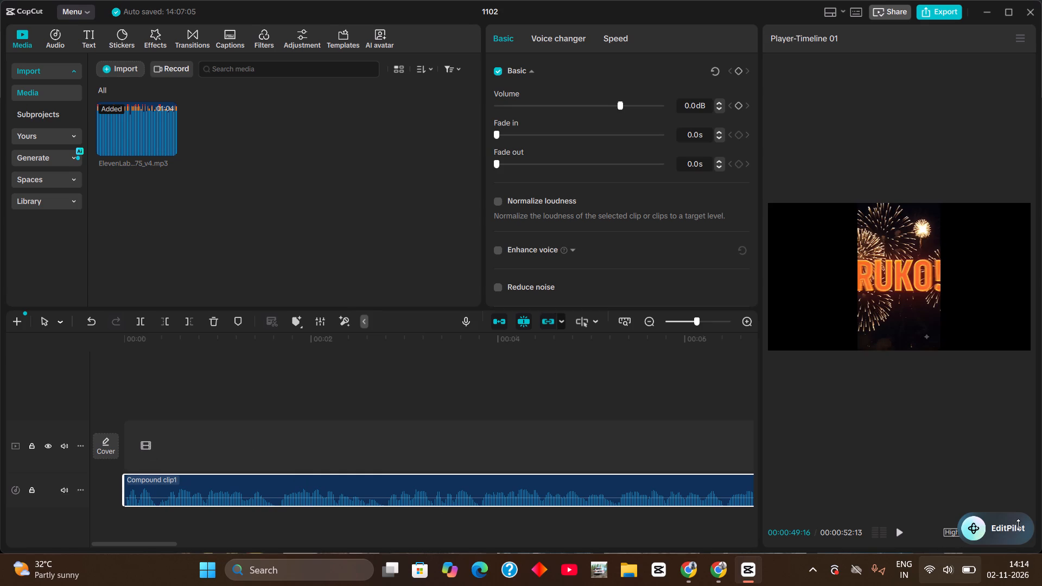
Move the EditPilot widget away from the player controls and set the project's aspect ratio to 9:16.
{"action": "left_click_drag", "start_coordinate": [1014, 521], "coordinate": [544, 222]}
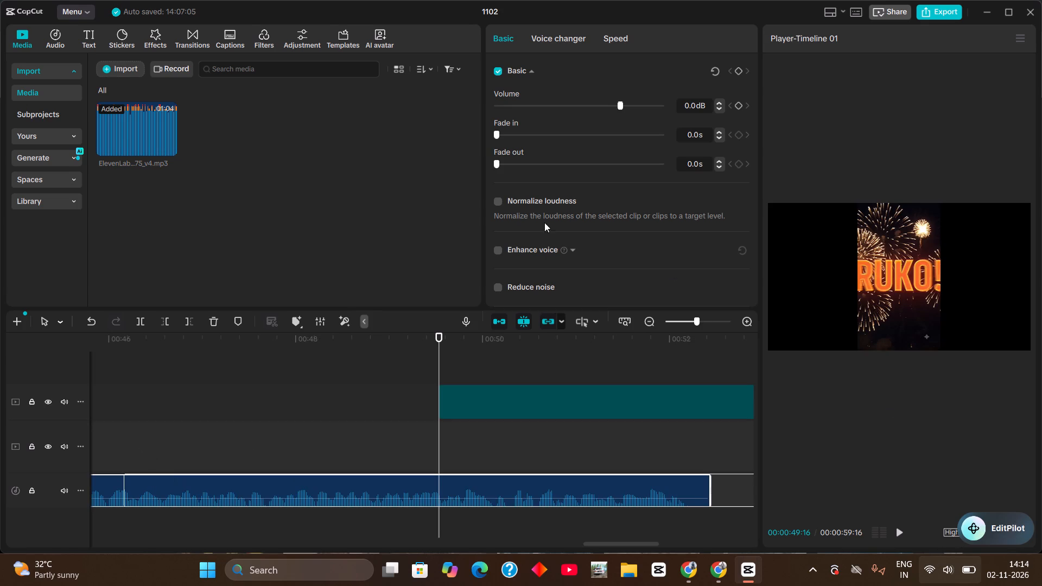
{"action": "left_click_drag", "start_coordinate": [544, 222], "coordinate": [599, 14]}
{"action": "left_click", "coordinate": [1018, 521]}
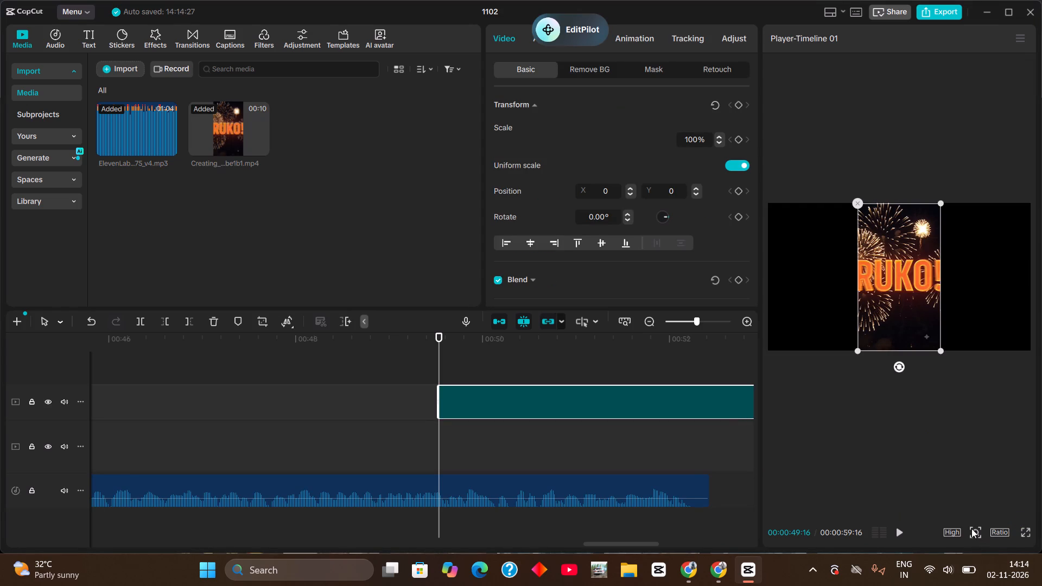
{"action": "left_click", "coordinate": [999, 533]}
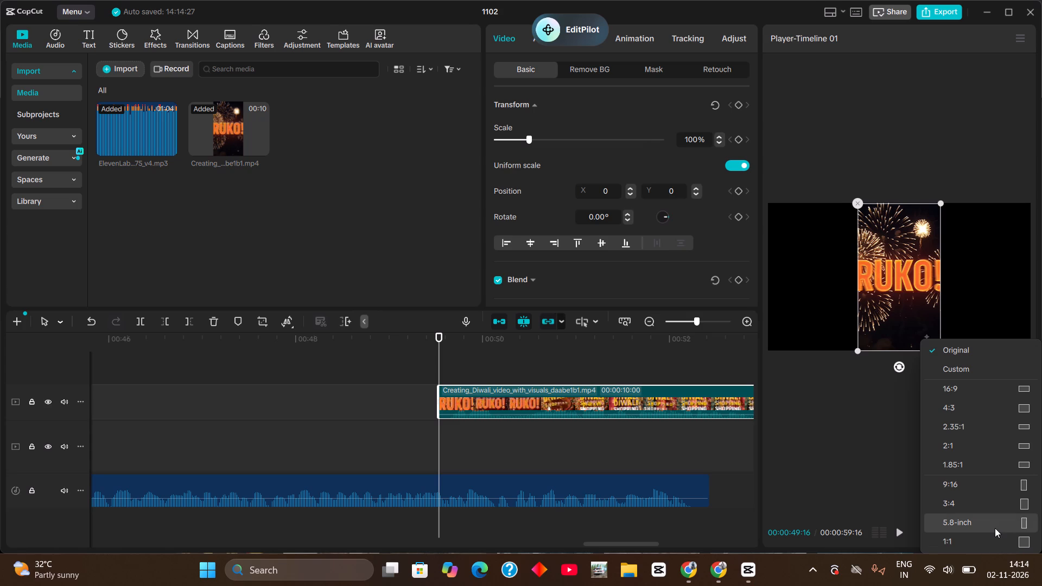
{"action": "left_click", "coordinate": [986, 481]}
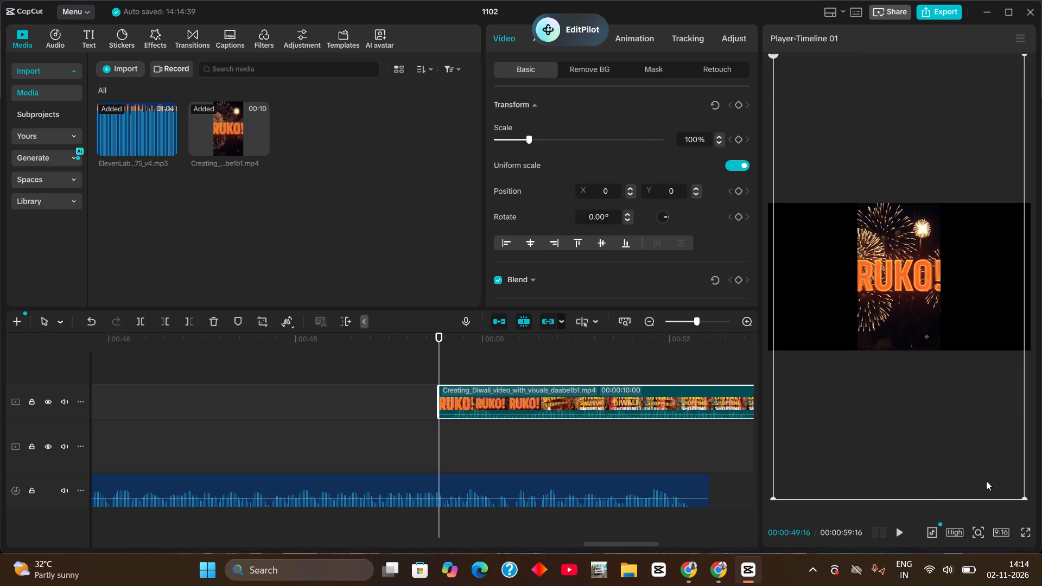
Move the Diwali video clip onto the main track, at the start above the voiceover.
{"action": "left_click_drag", "start_coordinate": [486, 397], "coordinate": [372, 436]}
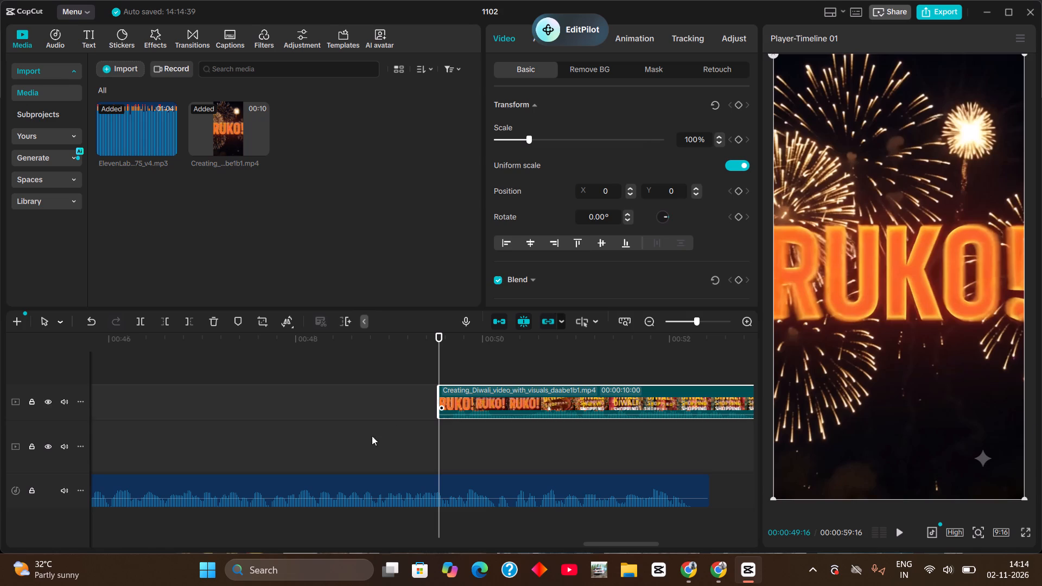
{"action": "left_click_drag", "start_coordinate": [372, 436], "coordinate": [329, 447]}
Return the playhead to the timeline's start and mute the main video track.
{"action": "left_click_drag", "start_coordinate": [225, 340], "coordinate": [135, 345]}
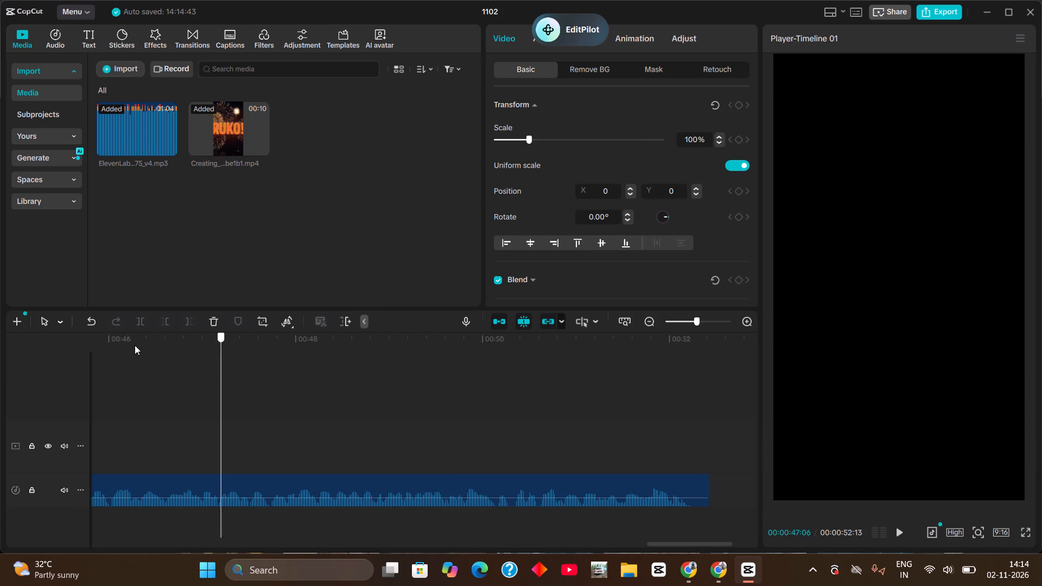
{"action": "left_click_drag", "start_coordinate": [135, 345], "coordinate": [0, 332]}
{"action": "left_click", "coordinate": [0, 332]}
{"action": "left_click", "coordinate": [690, 321]}
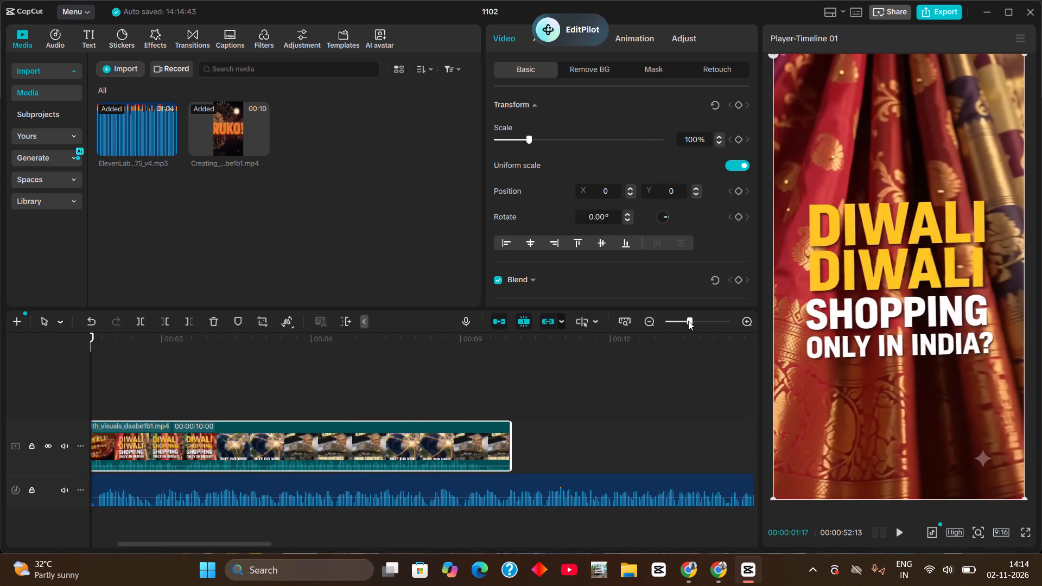
{"action": "left_click_drag", "start_coordinate": [125, 342], "coordinate": [0, 355]}
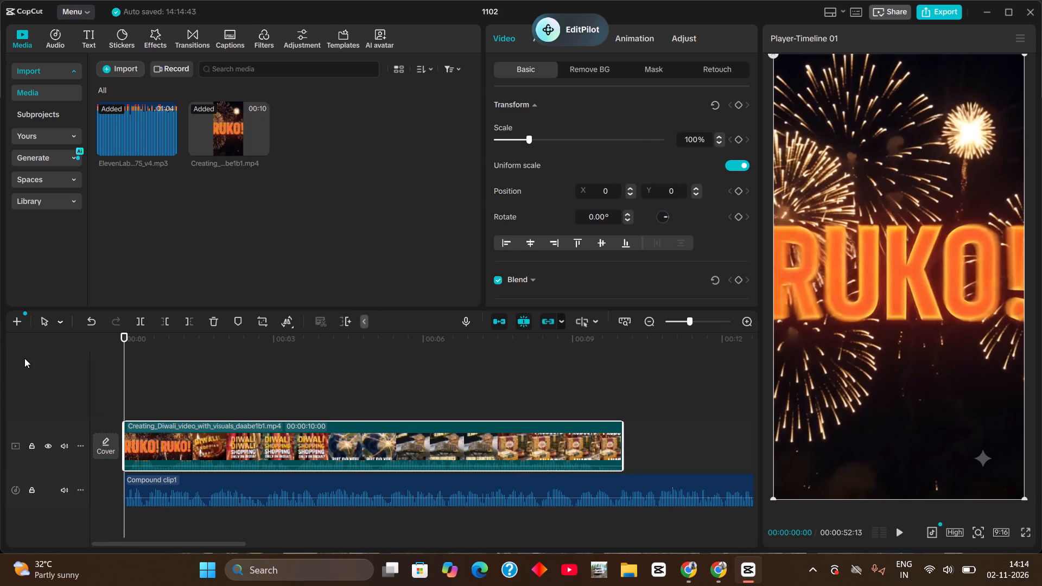
{"action": "left_click", "coordinate": [63, 449]}
{"action": "left_click_drag", "start_coordinate": [153, 348], "coordinate": [53, 343]}
{"action": "key", "text": "space"}
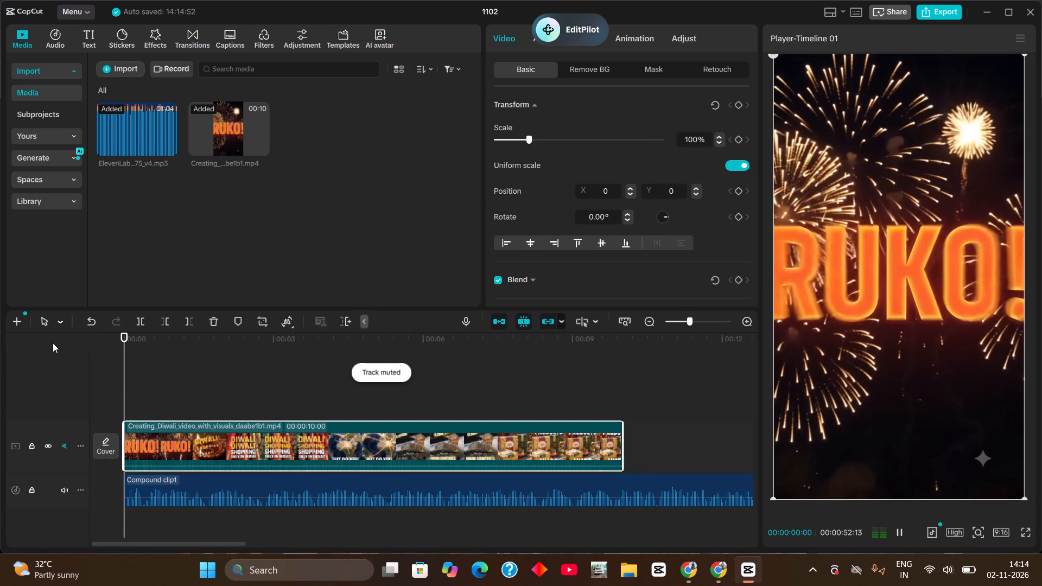
{"action": "key", "text": "space"}
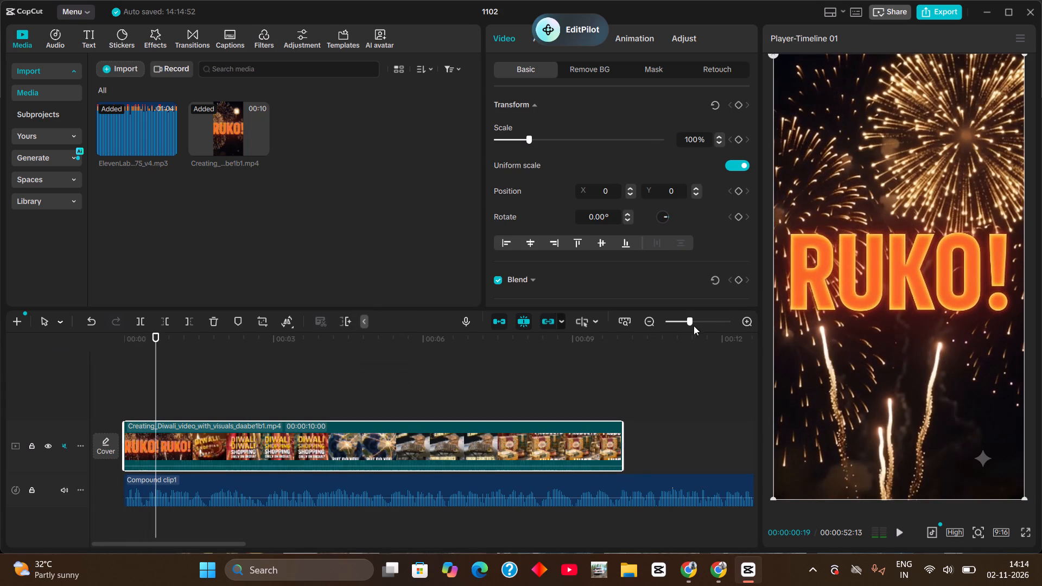
{"action": "left_click_drag", "start_coordinate": [147, 344], "coordinate": [50, 340]}
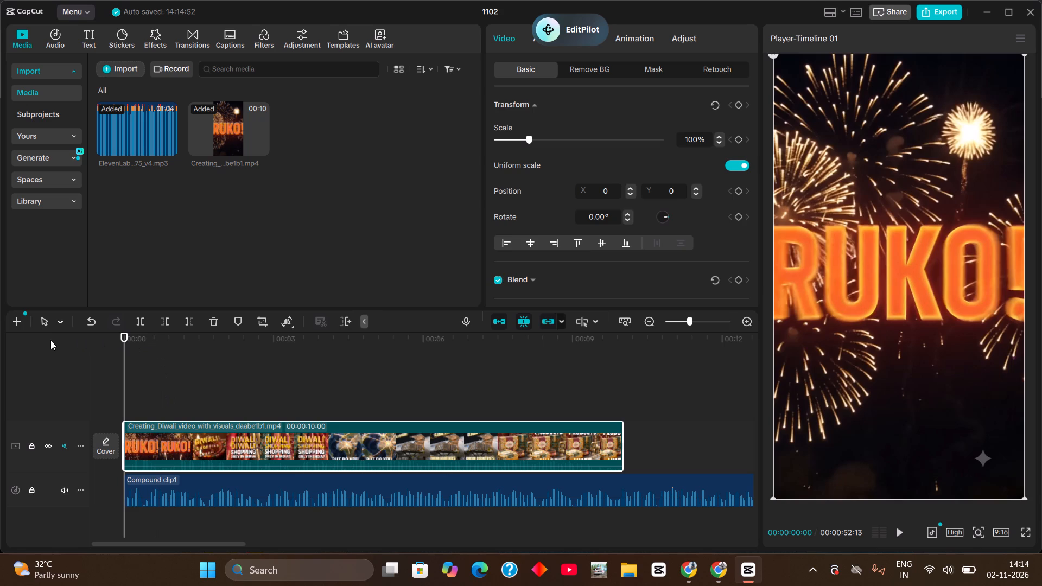
{"action": "key", "text": "space"}
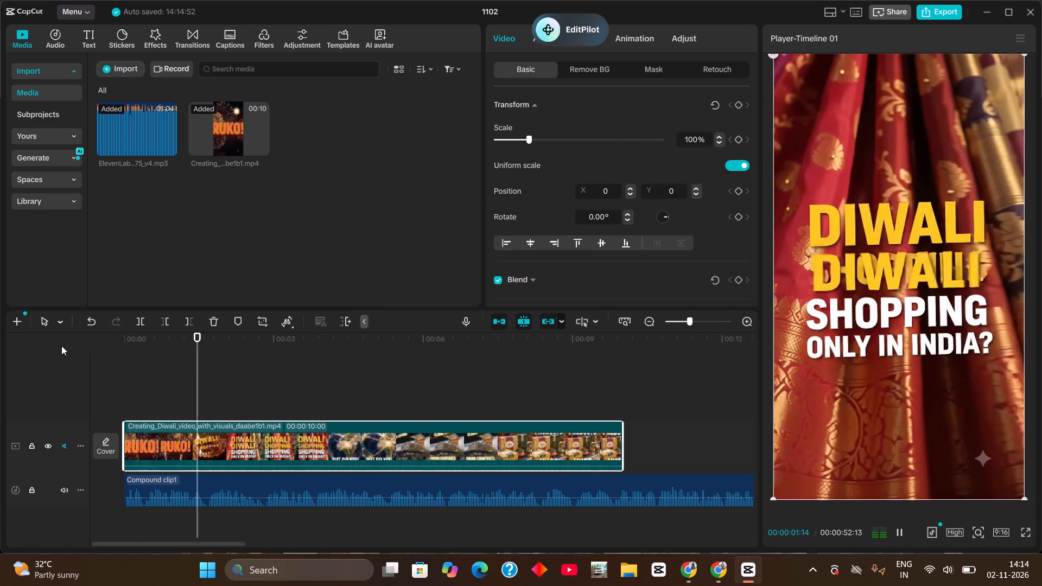
{"action": "key", "text": "space"}
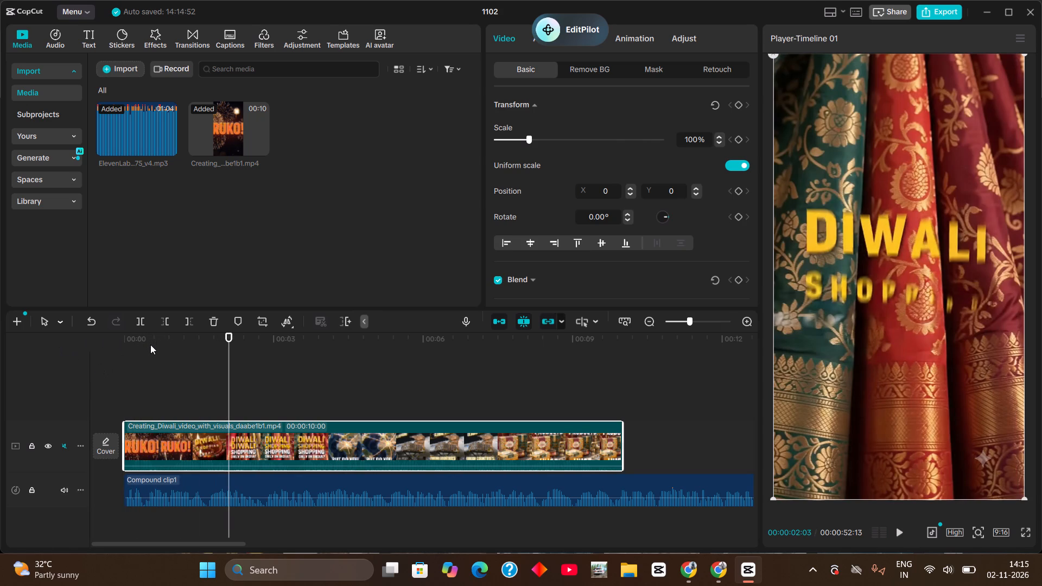
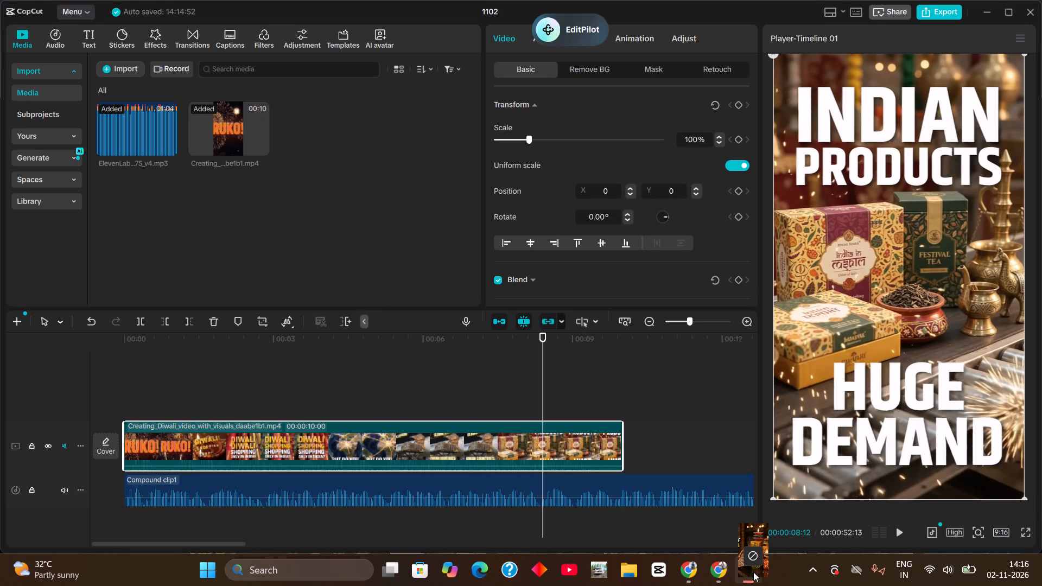
{"action": "left_click_drag", "start_coordinate": [753, 572], "coordinate": [608, 407]}
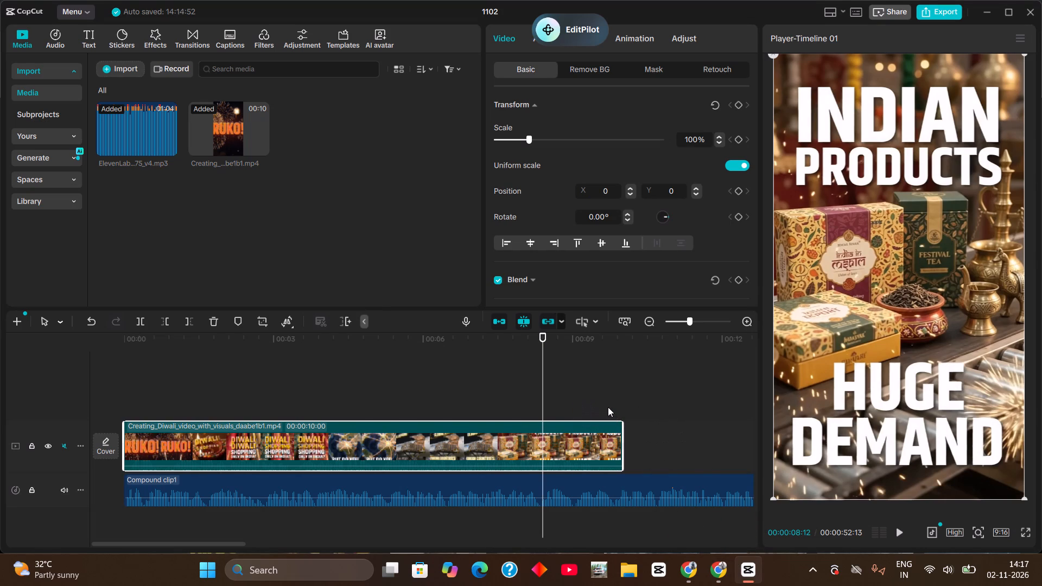
Delete the first Diwali clip from the main track and move the new Diwali shopping clip to the track's start.
{"action": "left_click", "coordinate": [592, 444]}
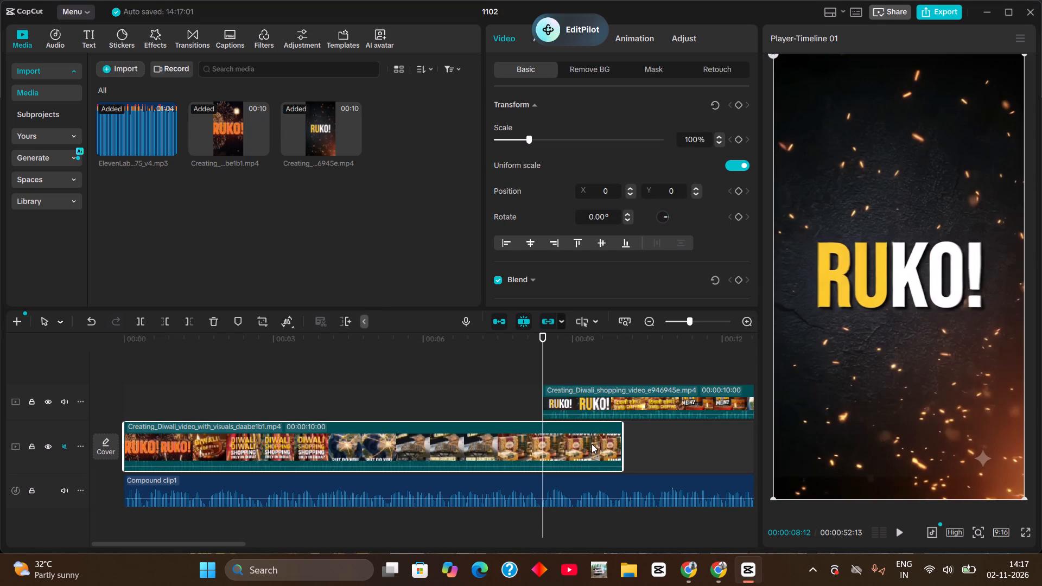
{"action": "key", "text": "BackSpace"}
{"action": "left_click_drag", "start_coordinate": [582, 397], "coordinate": [526, 436]}
Play the opening of the Diwali shopping clip from the start to check how it matches the voiceover.
{"action": "left_click_drag", "start_coordinate": [149, 341], "coordinate": [23, 342]}
{"action": "key", "text": "space"}
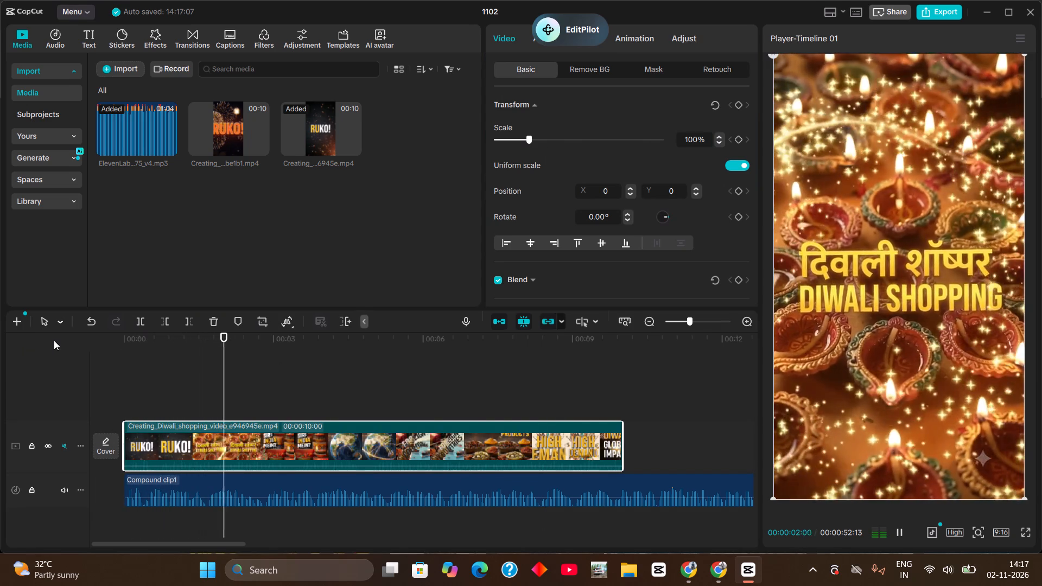
{"action": "key", "text": "space"}
{"action": "left_click_drag", "start_coordinate": [146, 343], "coordinate": [1, 342]}
{"action": "key", "text": "space"}
{"action": "key", "text": "space"}
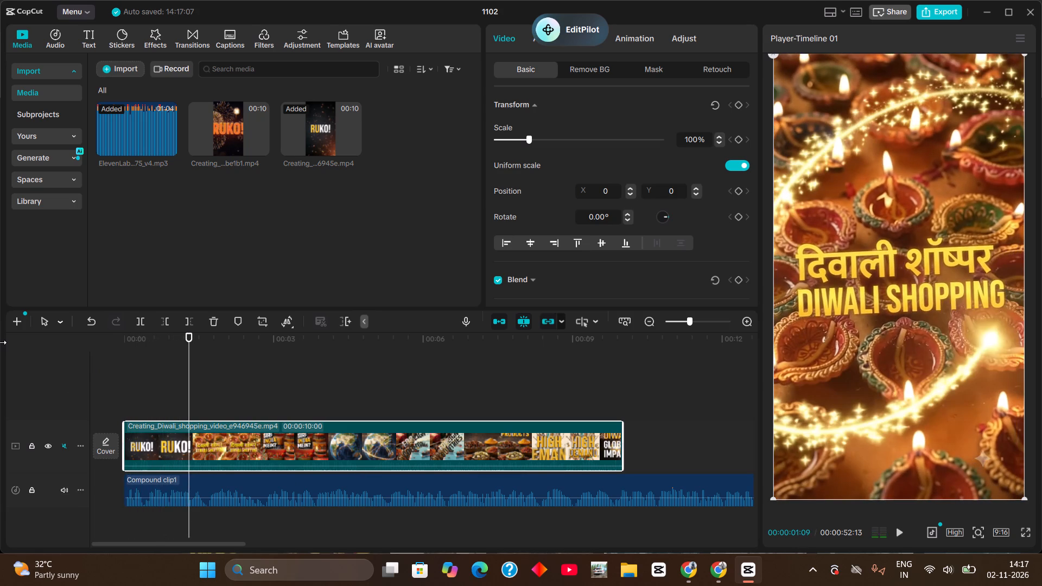
{"action": "key", "text": "space"}
{"action": "key", "text": "space"}
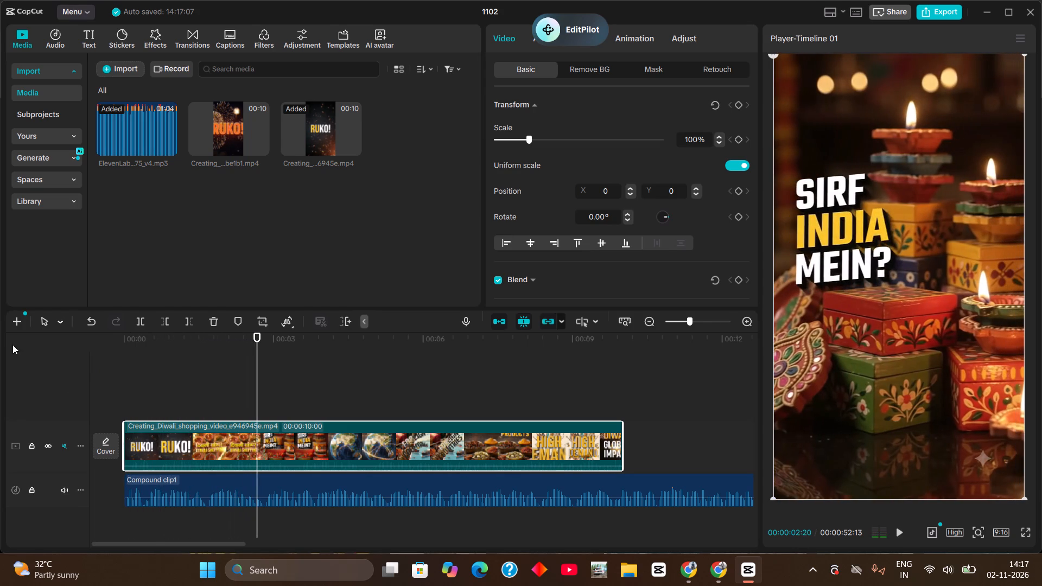
Replay the opening "RUKO!" and split the Diwali shopping clip at 00:00:00:15.
{"action": "left_click_drag", "start_coordinate": [179, 351], "coordinate": [79, 351]}
{"action": "key", "text": "space"}
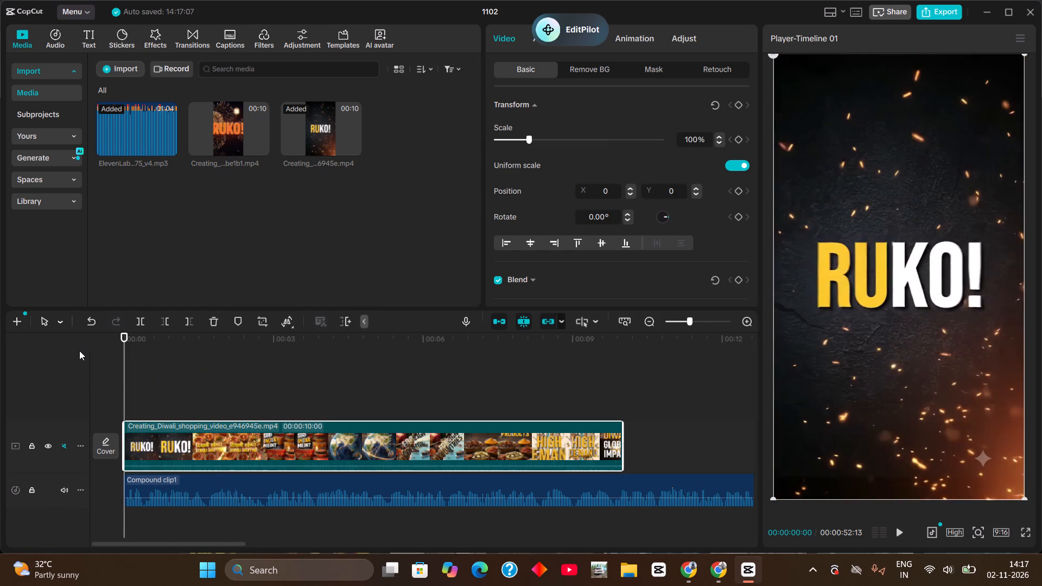
{"action": "key", "text": "space"}
{"action": "left_click_drag", "start_coordinate": [135, 357], "coordinate": [108, 357]}
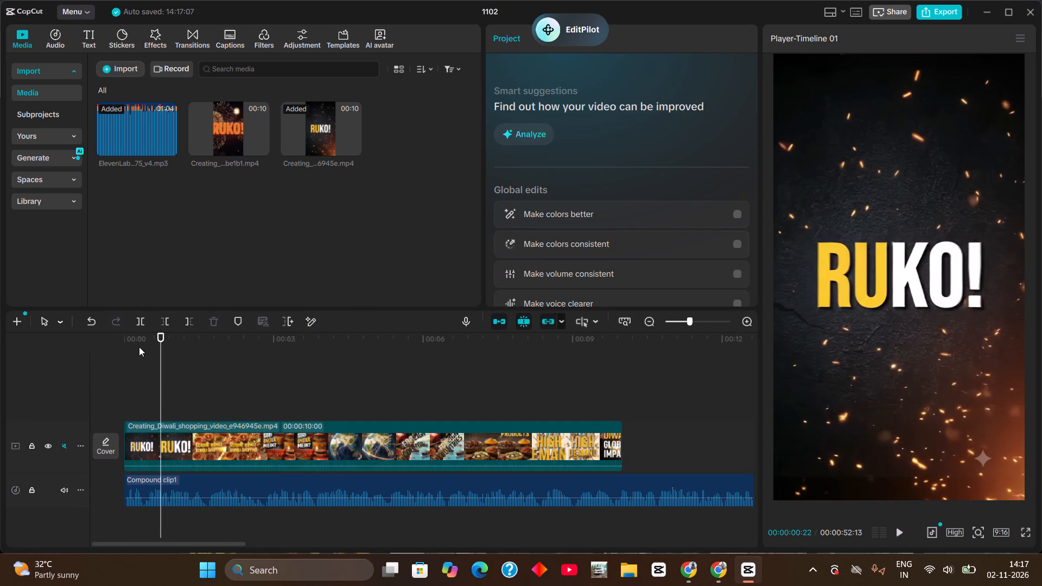
{"action": "key", "text": "space"}
{"action": "key", "text": "space"}
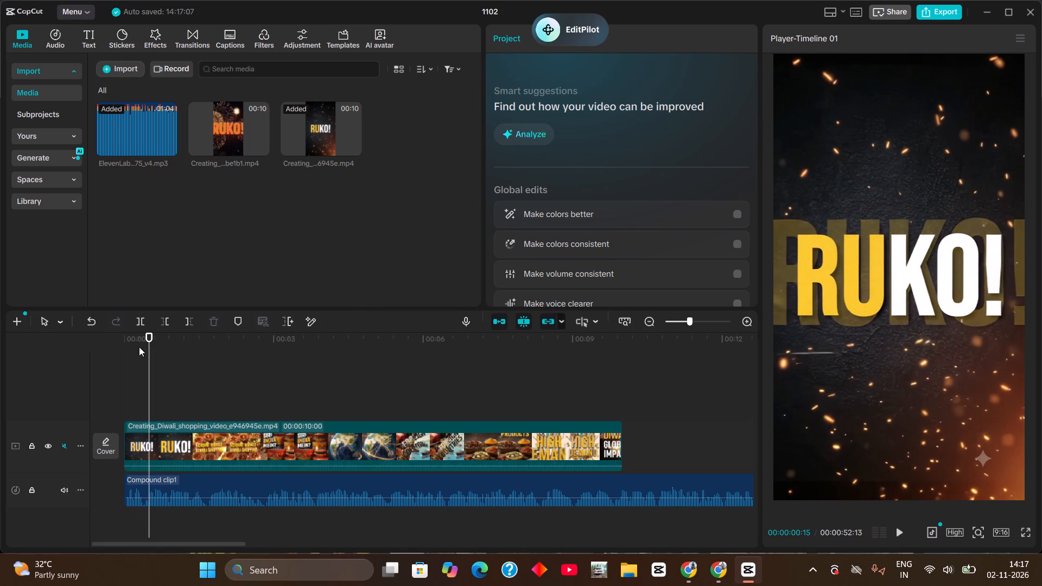
{"action": "key", "text": "ctrl+b"}
Insert the first Diwali video from the media library into the main track at the split.
{"action": "left_click_drag", "start_coordinate": [233, 129], "coordinate": [201, 434]}
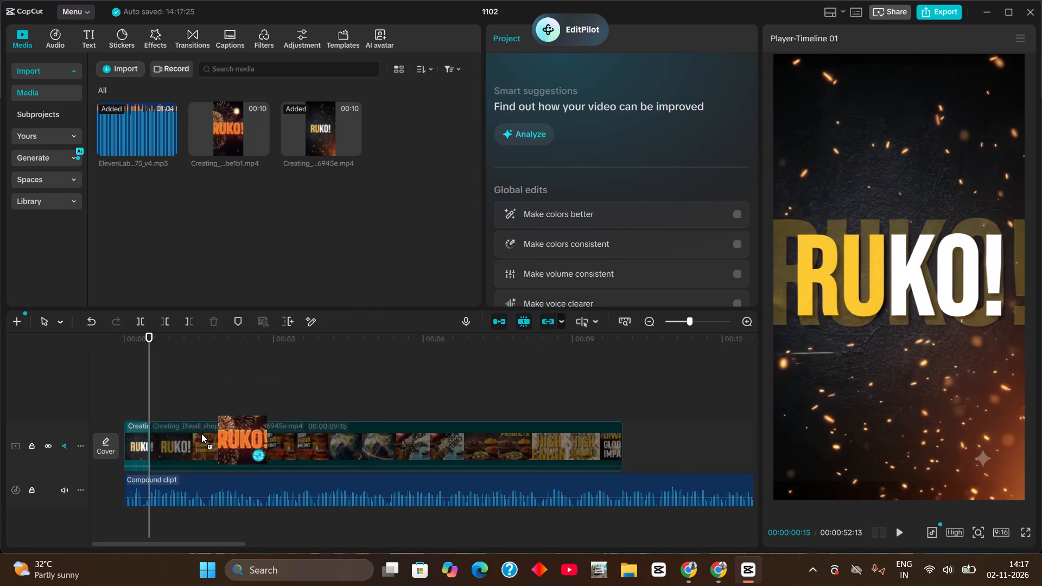
{"action": "left_click_drag", "start_coordinate": [201, 434], "coordinate": [160, 451]}
Split the inserted Diwali video at 00:00:01:21 and delete its opening "RUKO!" part.
{"action": "left_click_drag", "start_coordinate": [160, 342], "coordinate": [209, 354]}
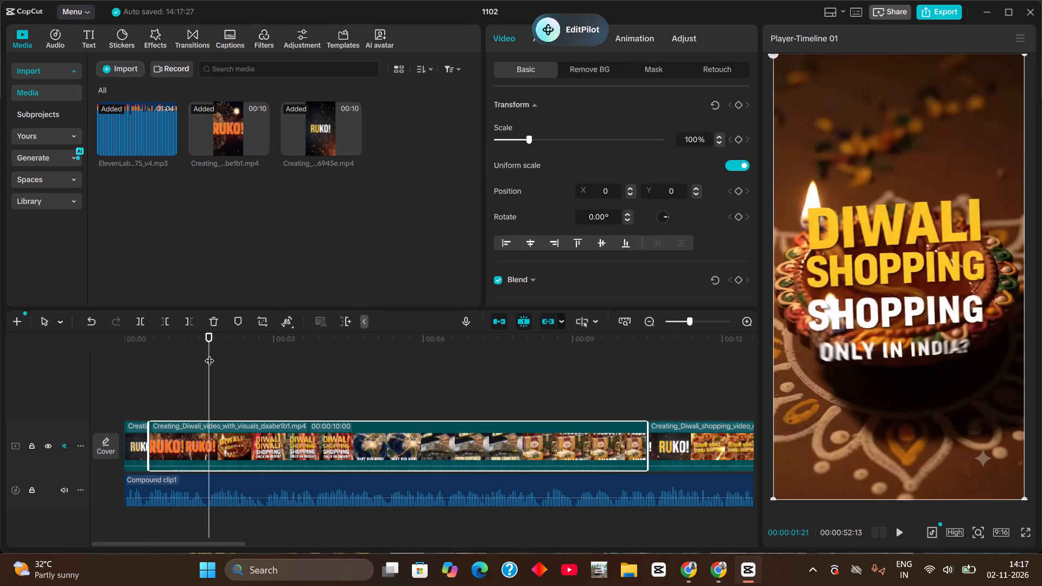
{"action": "key", "text": "ctrl+b"}
{"action": "left_click", "coordinate": [177, 436]}
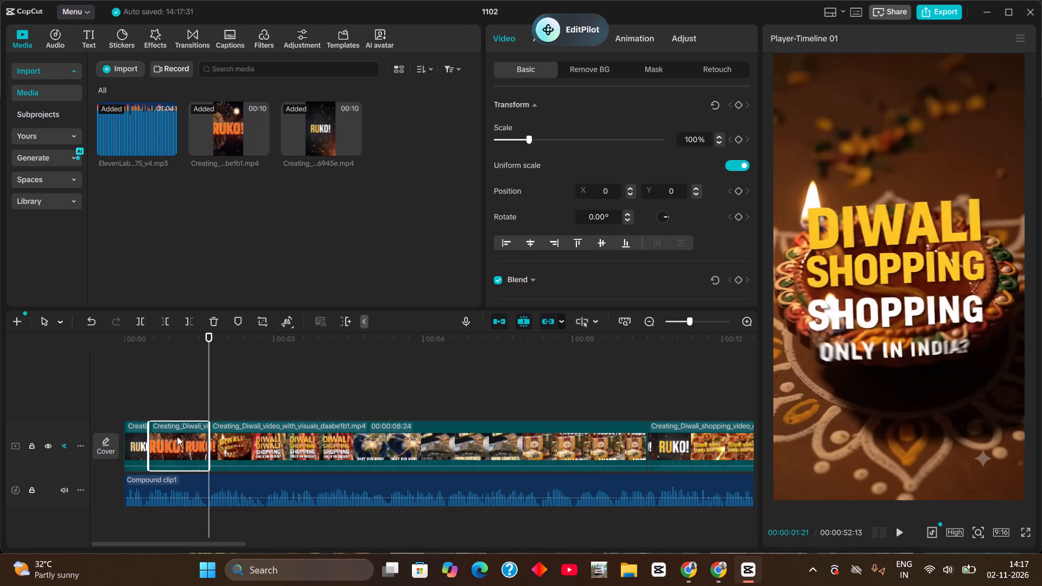
{"action": "key", "text": "BackSpace"}
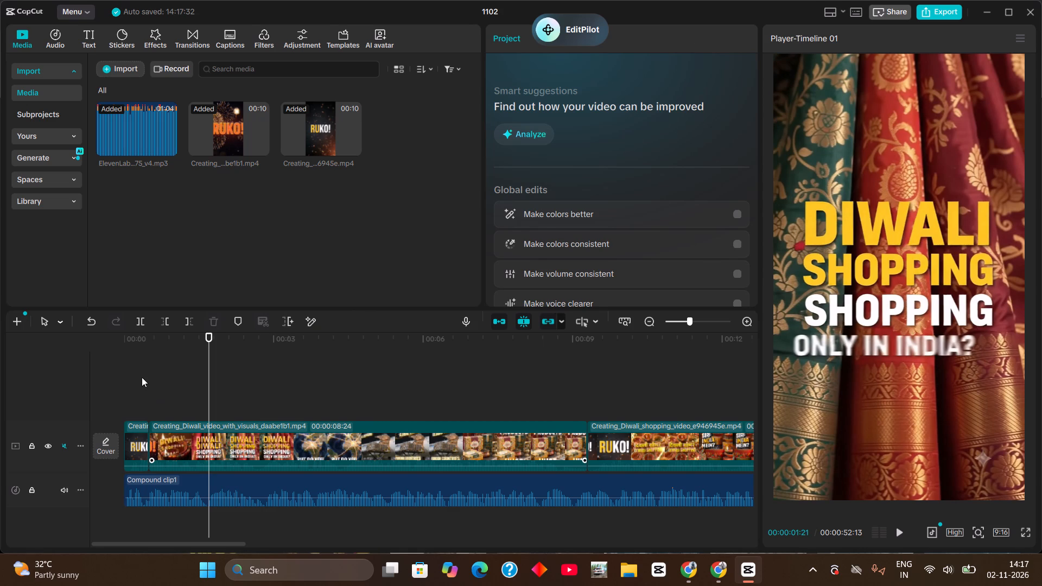
Play from the start, split the inserted "Diwali Shopping" clip at 00:00:01:11 and delete the rest of it.
{"action": "left_click_drag", "start_coordinate": [133, 347], "coordinate": [105, 346]}
{"action": "key", "text": "space"}
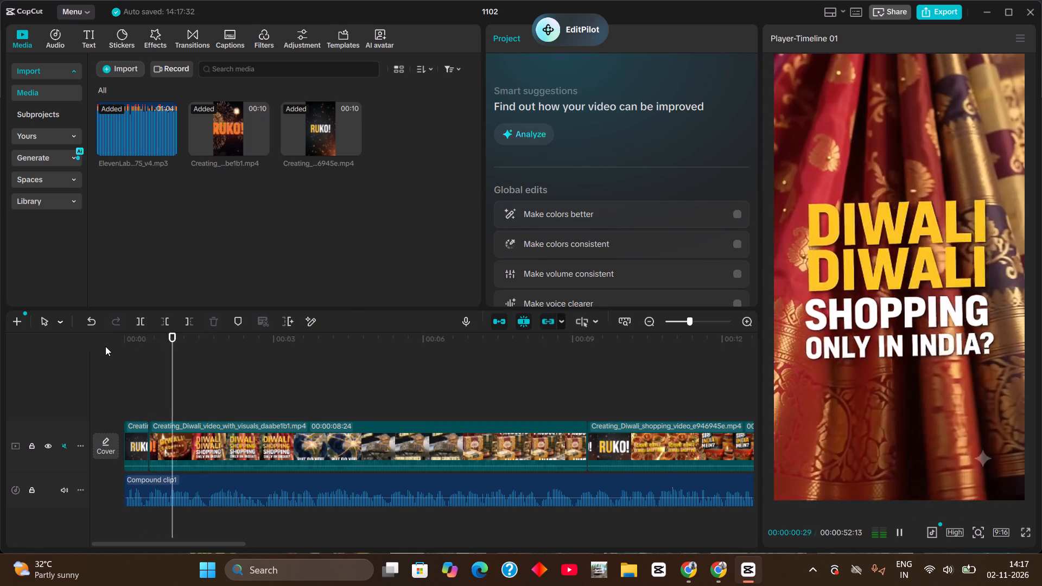
{"action": "key", "text": "space"}
{"action": "left_click", "coordinate": [153, 343]}
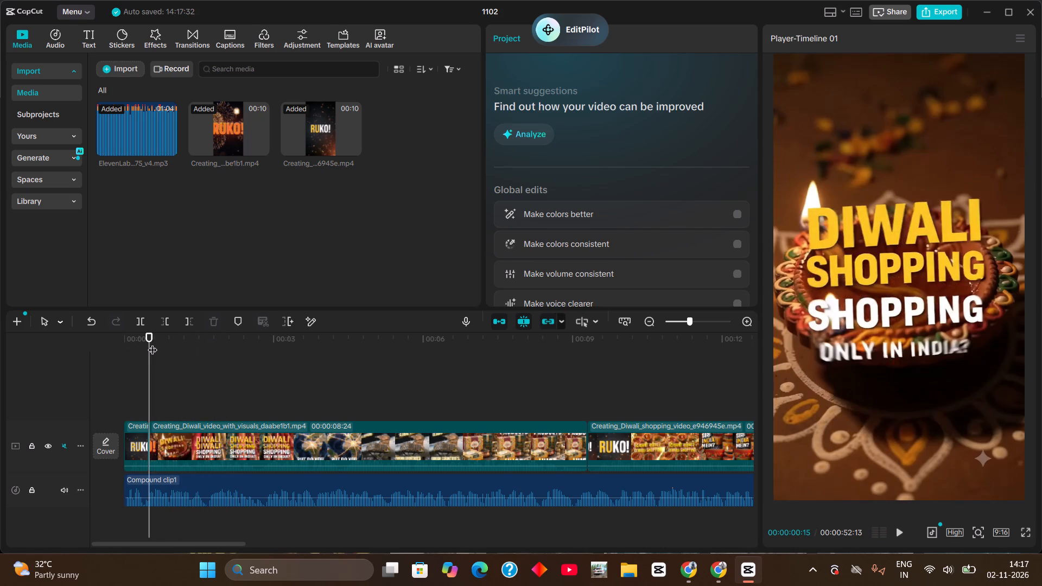
{"action": "key", "text": "space"}
{"action": "key", "text": "space"}
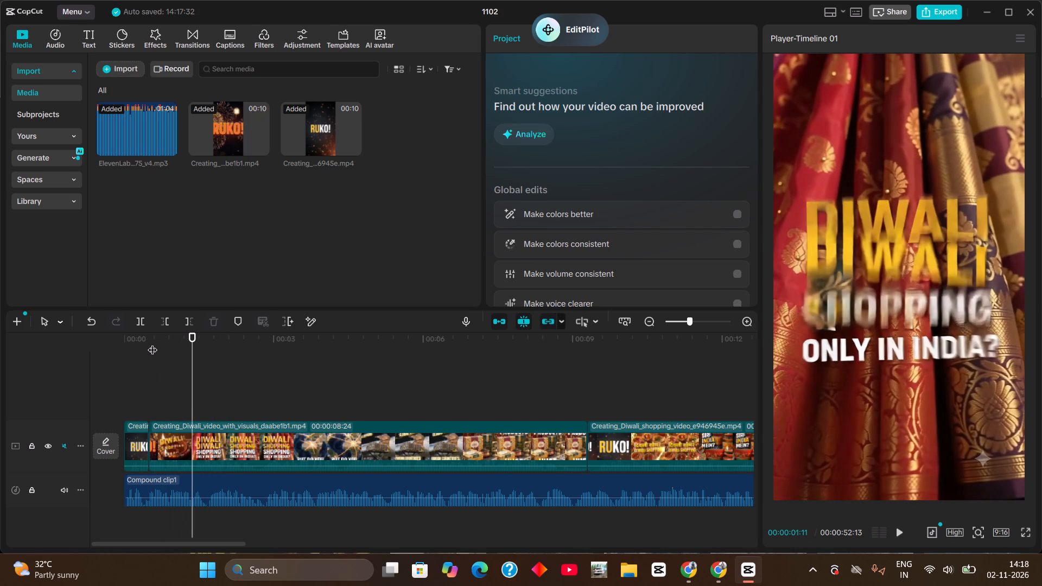
{"action": "key", "text": "ctrl+b"}
{"action": "left_click", "coordinate": [236, 432]}
{"action": "key", "text": "BackSpace"}
Split the following Diwali shopping clip at 00:00:03:02 and delete its opening part with the repeated "RUKO!".
{"action": "key", "text": "space"}
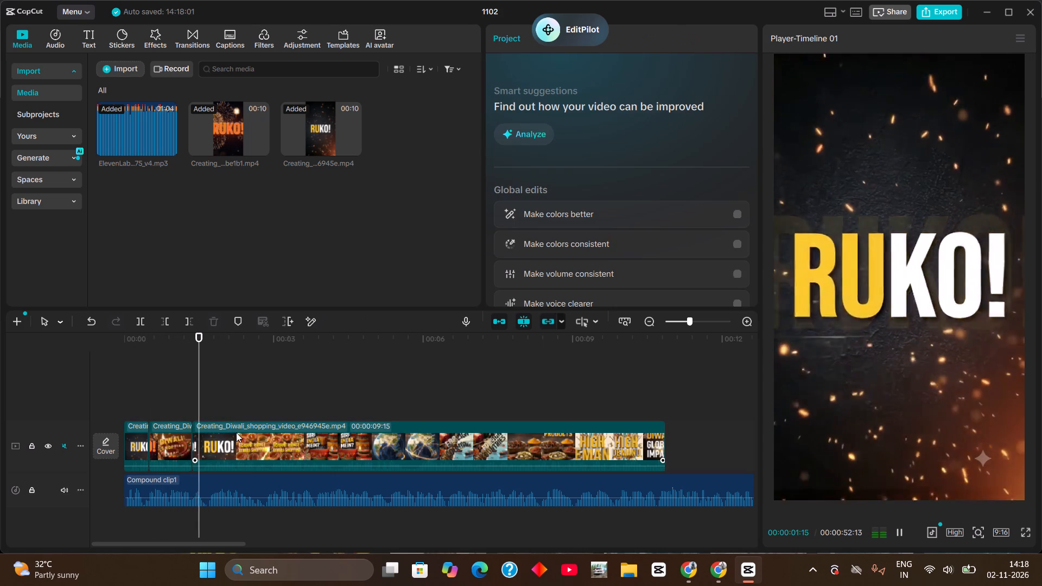
{"action": "key", "text": "space"}
{"action": "left_click_drag", "start_coordinate": [218, 343], "coordinate": [260, 349]}
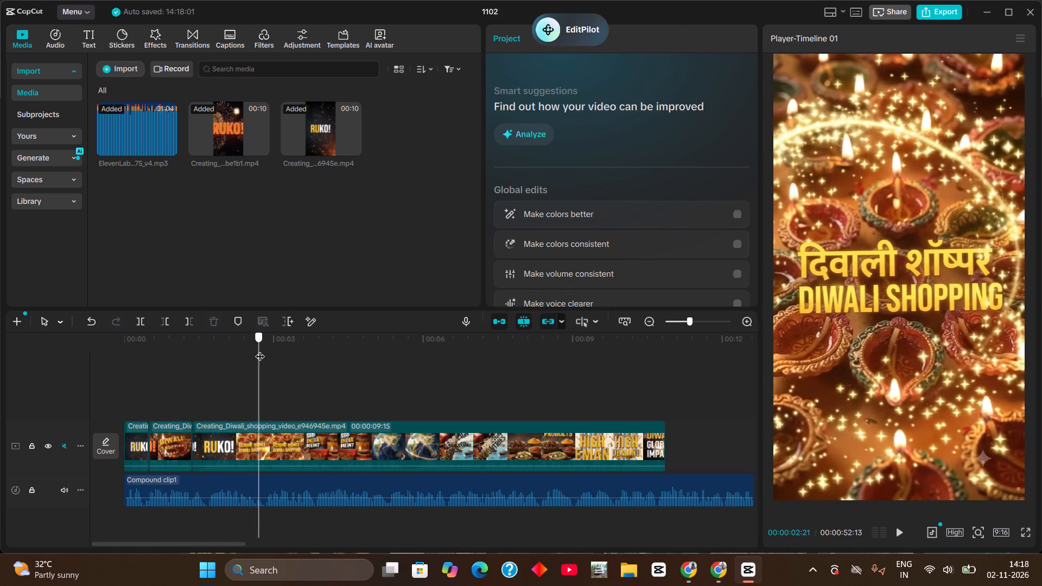
{"action": "left_click_drag", "start_coordinate": [260, 349], "coordinate": [277, 348]}
{"action": "key", "text": "ctrl+b"}
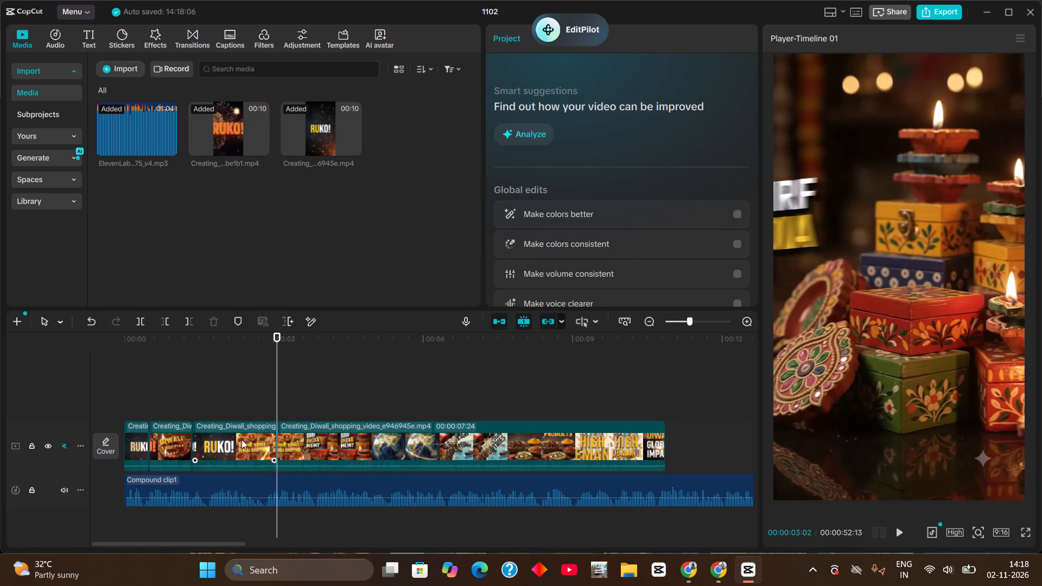
{"action": "left_click", "coordinate": [242, 441]}
{"action": "key", "text": "BackSpace"}
Play the edited main track to check the cuts and the remaining shopping visuals against the voiceover.
{"action": "left_click", "coordinate": [167, 341]}
{"action": "key", "text": "space"}
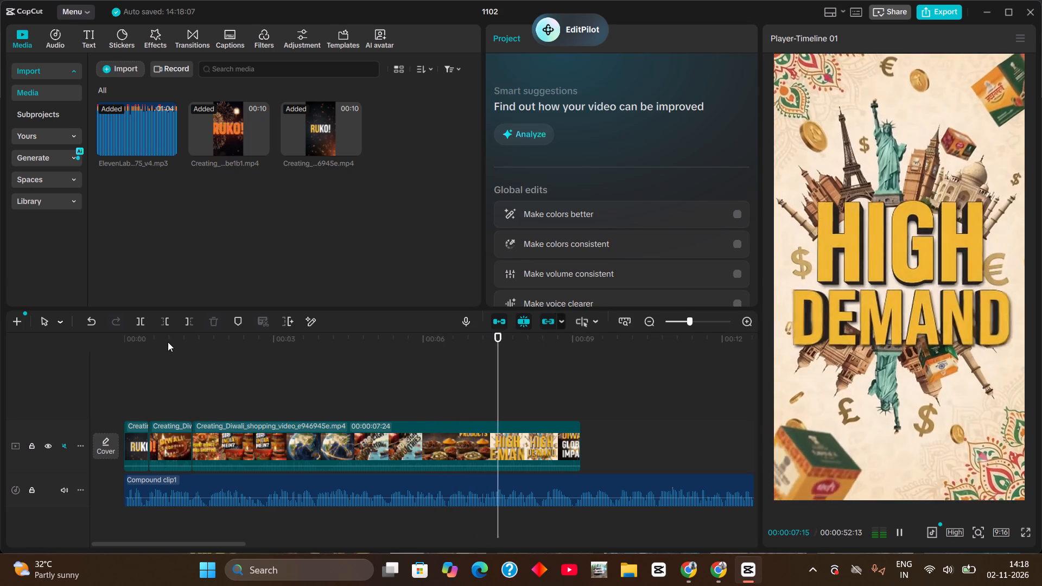
{"action": "key", "text": "space"}
{"action": "left_click", "coordinate": [342, 341]}
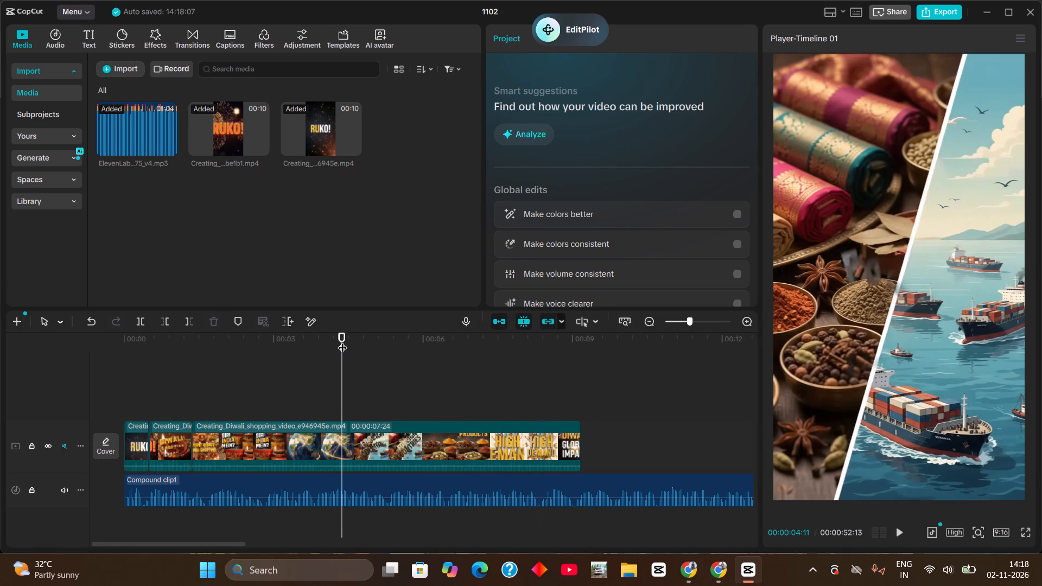
{"action": "key", "text": "space"}
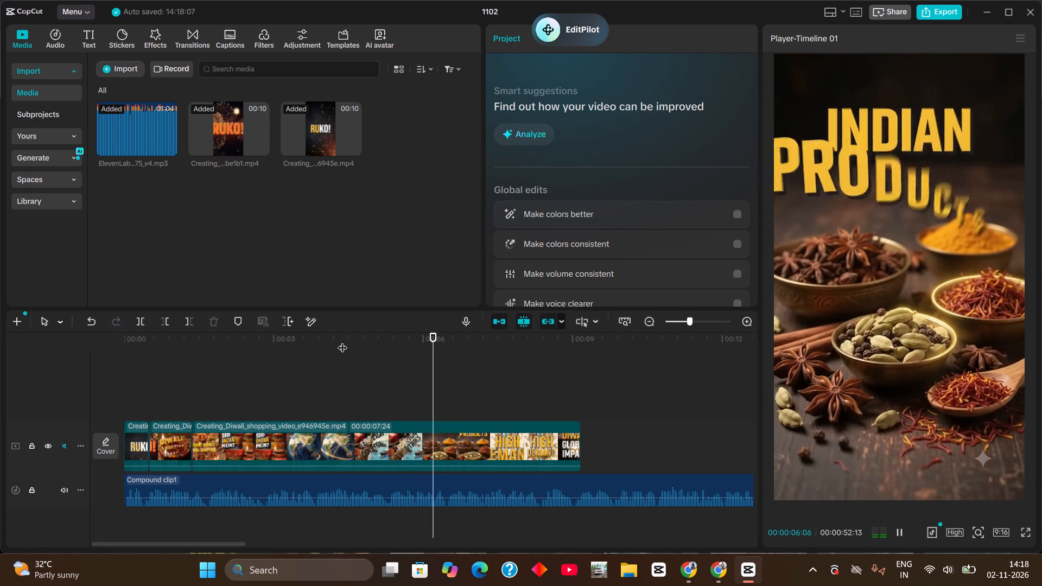
{"action": "key", "text": "space"}
Add the first Diwali video from the media library again at the end of the main track.
{"action": "left_click", "coordinate": [224, 141]}
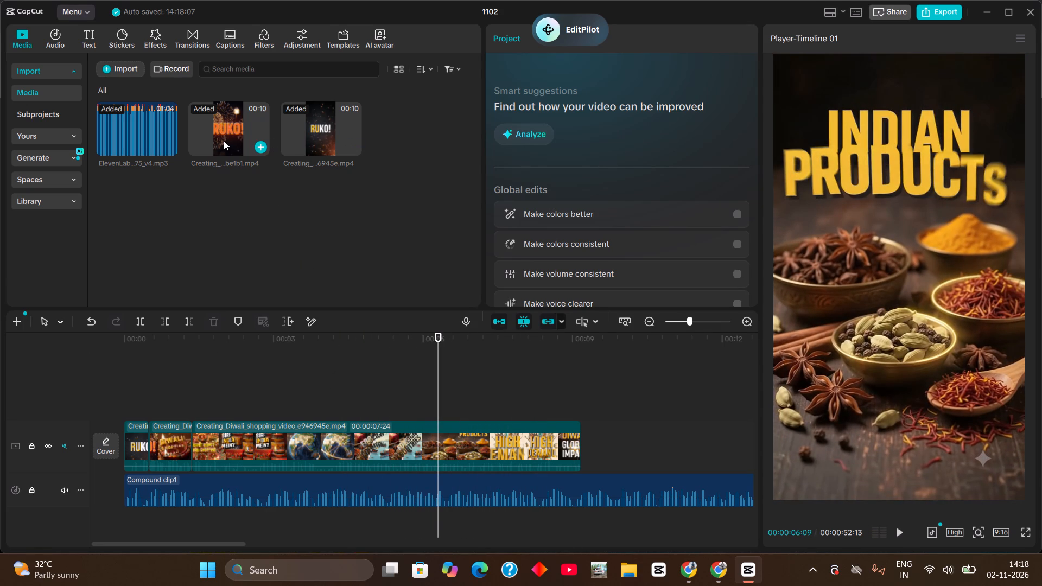
{"action": "left_click_drag", "start_coordinate": [224, 141], "coordinate": [432, 437]}
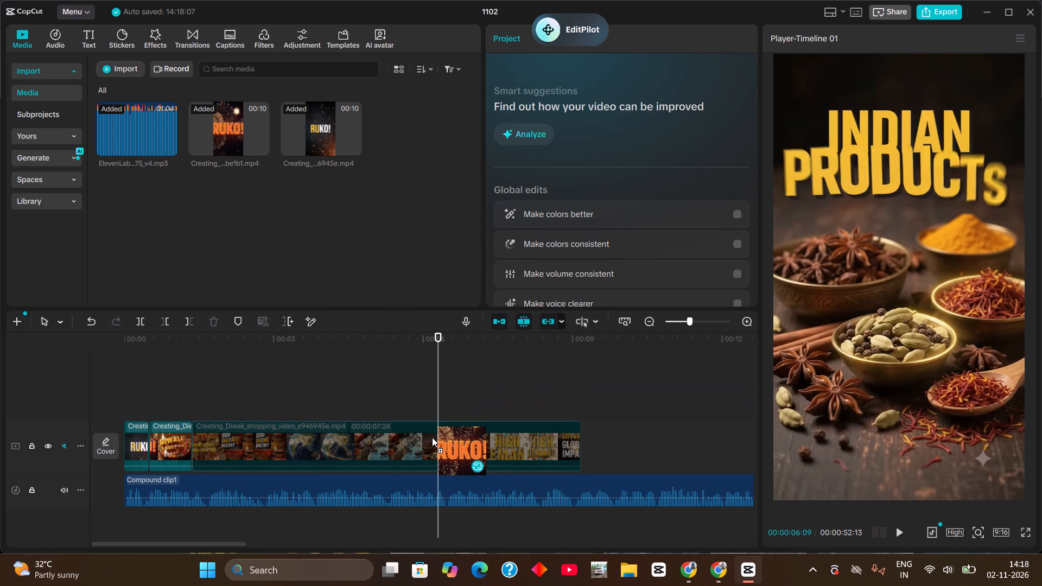
{"action": "left_click_drag", "start_coordinate": [432, 437], "coordinate": [577, 444]}
Split the appended Diwali video at 00:00:14:10, just before the cargo plane's "Global Demand" text, and delete the part before the split.
{"action": "left_click_drag", "start_coordinate": [592, 352], "coordinate": [791, 391]}
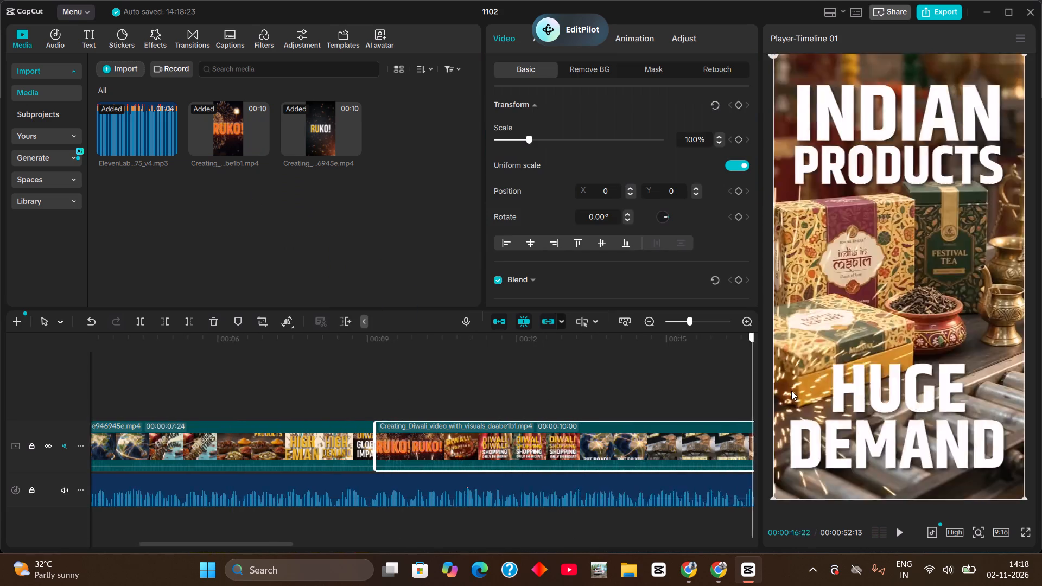
{"action": "left_click_drag", "start_coordinate": [791, 391], "coordinate": [230, 411]}
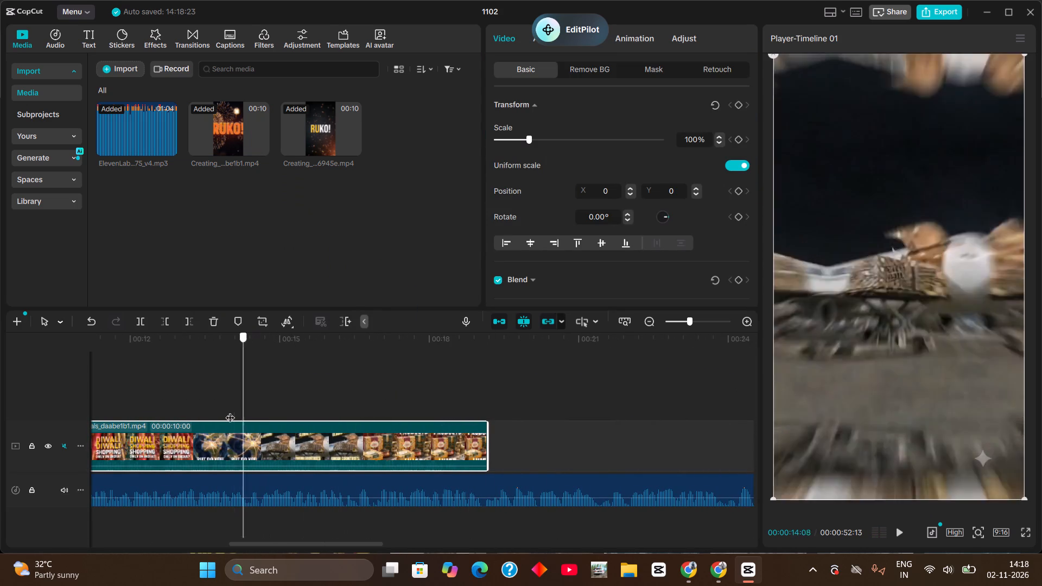
{"action": "left_click_drag", "start_coordinate": [230, 411], "coordinate": [270, 416]}
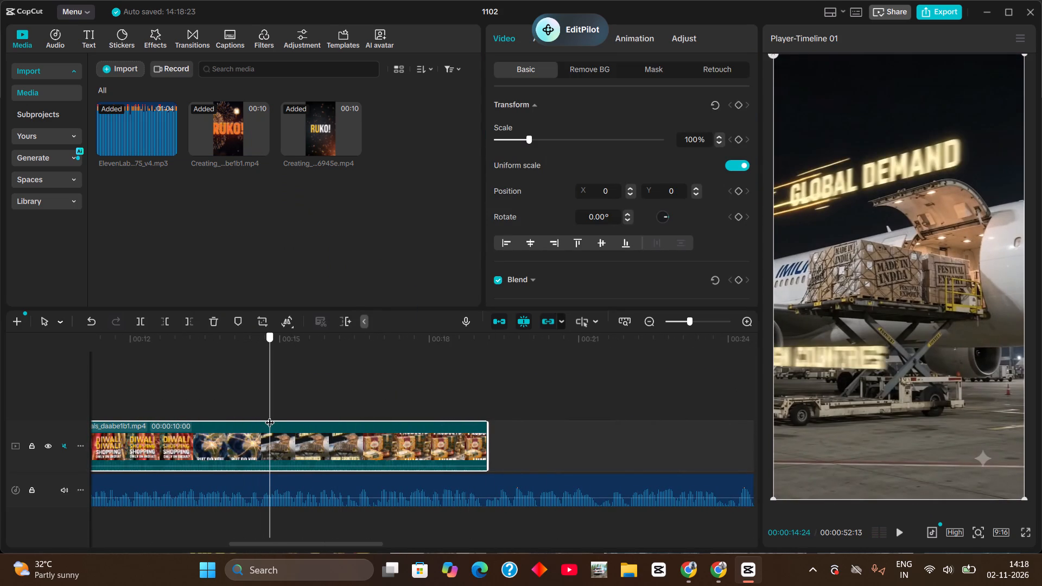
{"action": "left_click_drag", "start_coordinate": [270, 416], "coordinate": [252, 430]}
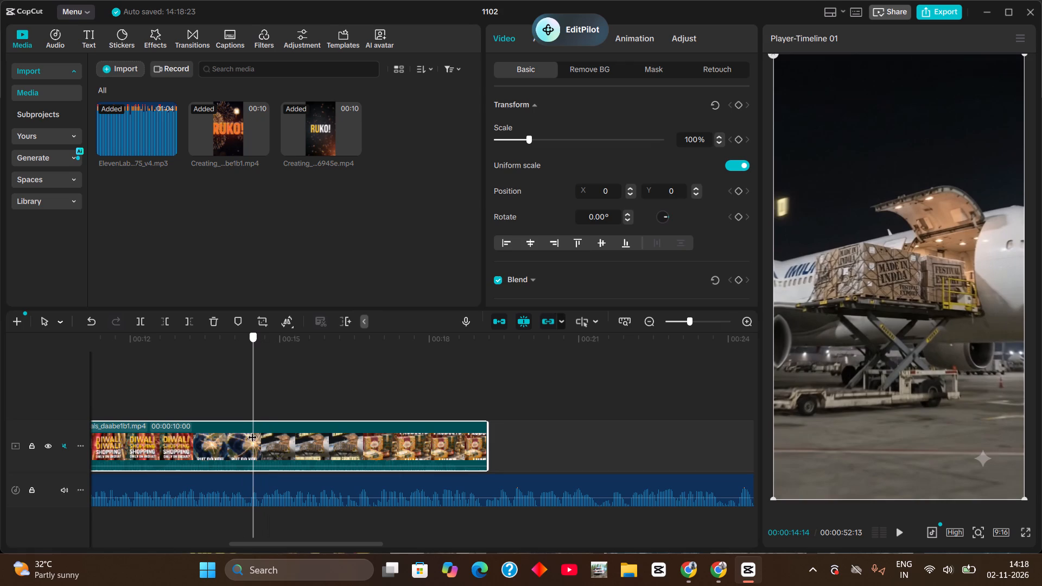
{"action": "left_click_drag", "start_coordinate": [252, 430], "coordinate": [246, 439]}
{"action": "key", "text": "ctrl+b"}
{"action": "left_click", "coordinate": [216, 437]}
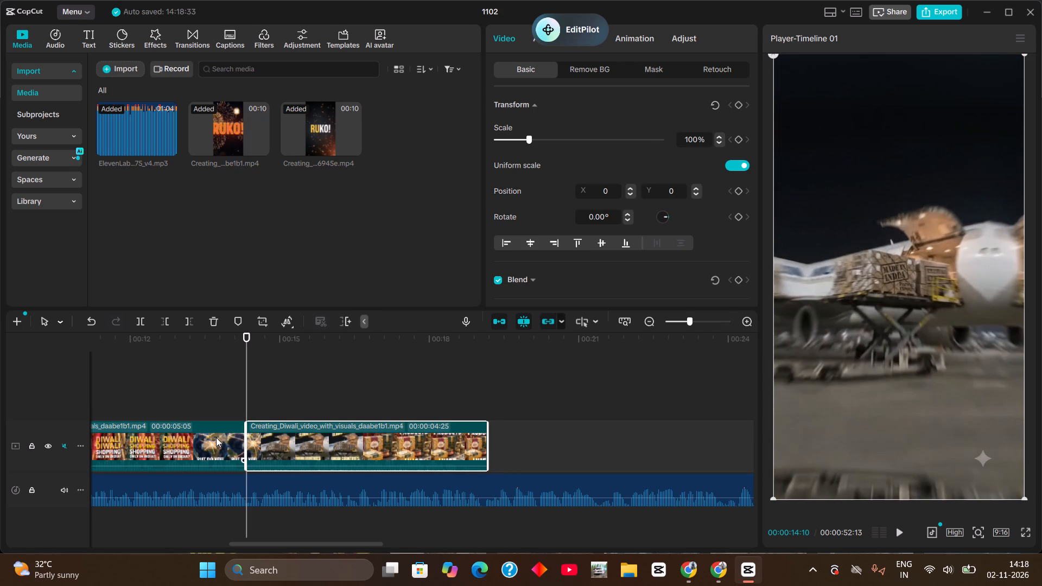
{"action": "key", "text": "BackSpace"}
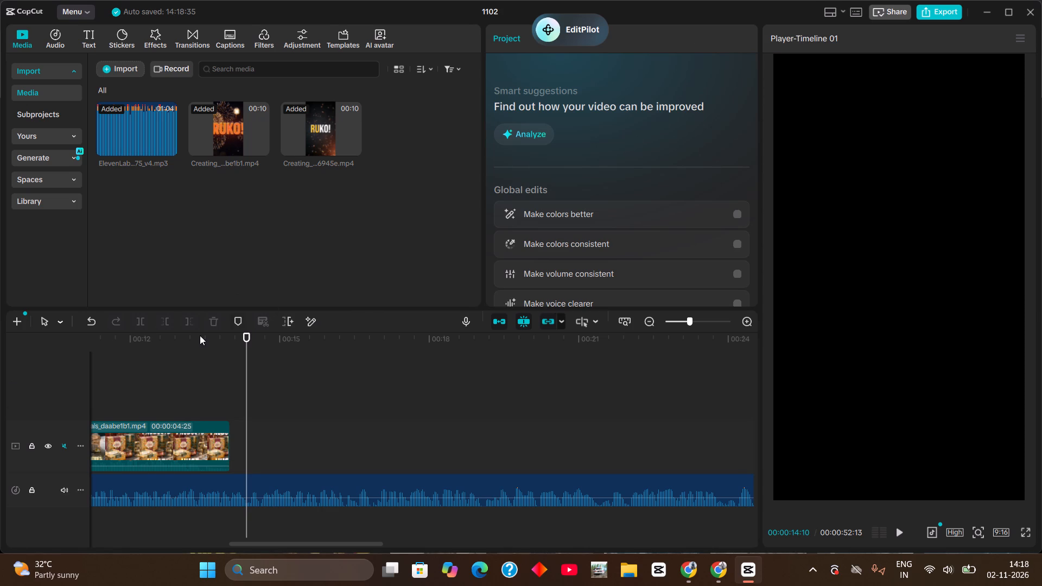
Play the edited main track from the opening cuts through the appended cargo plane clip to check the visuals against the voiceover.
{"action": "left_click_drag", "start_coordinate": [199, 335], "coordinate": [213, 379]}
{"action": "key", "text": "space"}
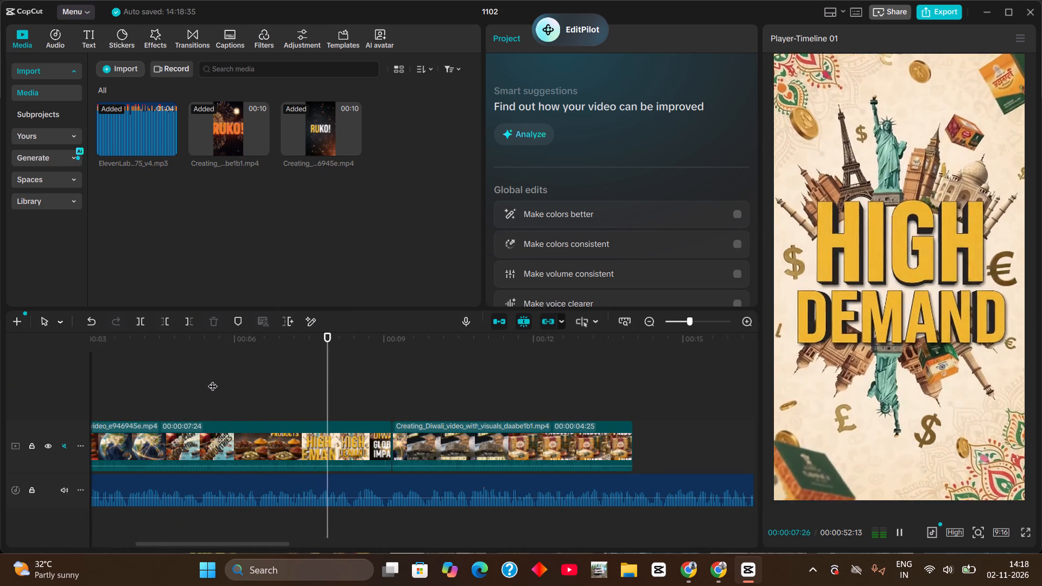
{"action": "key", "text": "space"}
{"action": "key", "text": "space"}
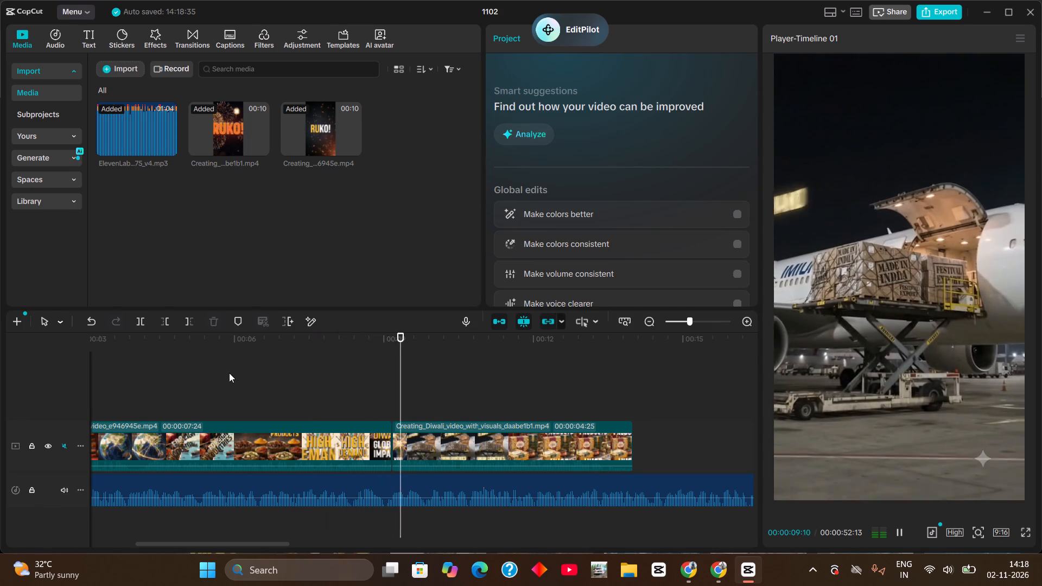
{"action": "key", "text": "space"}
{"action": "left_click_drag", "start_coordinate": [190, 339], "coordinate": [154, 348]}
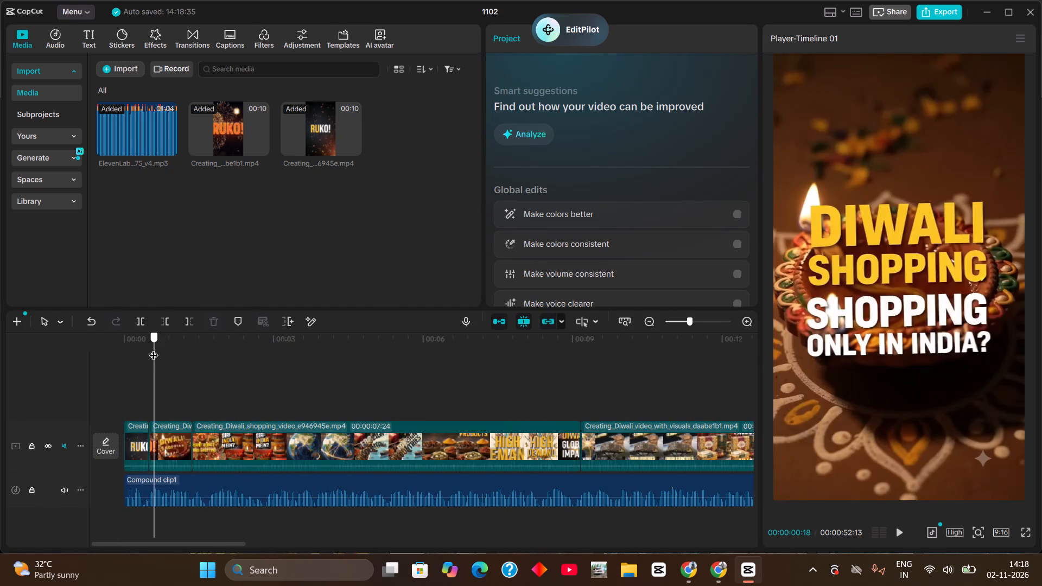
{"action": "left_click_drag", "start_coordinate": [154, 348], "coordinate": [187, 366]}
{"action": "key", "text": "space"}
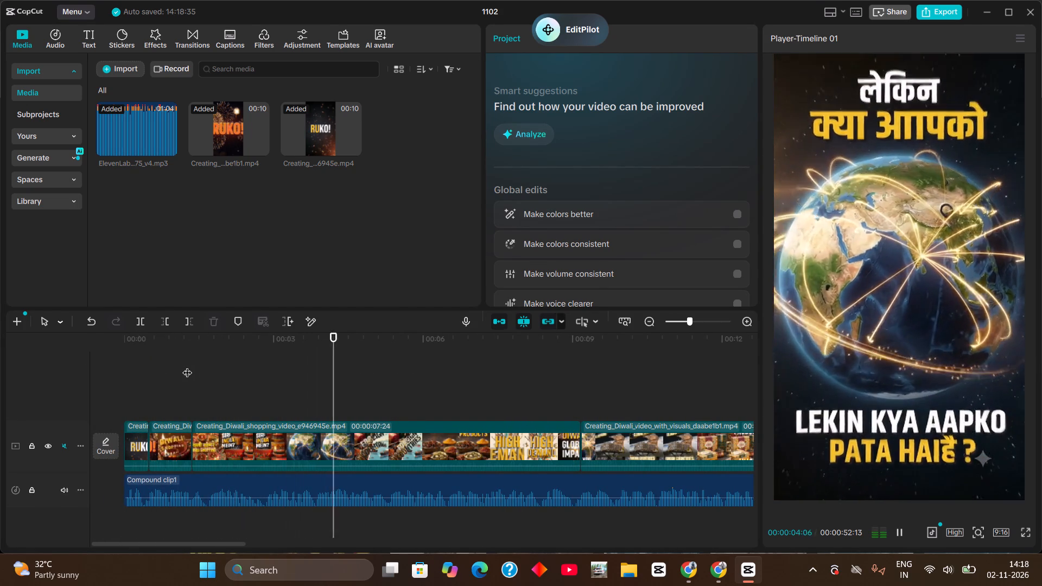
{"action": "key", "text": "space"}
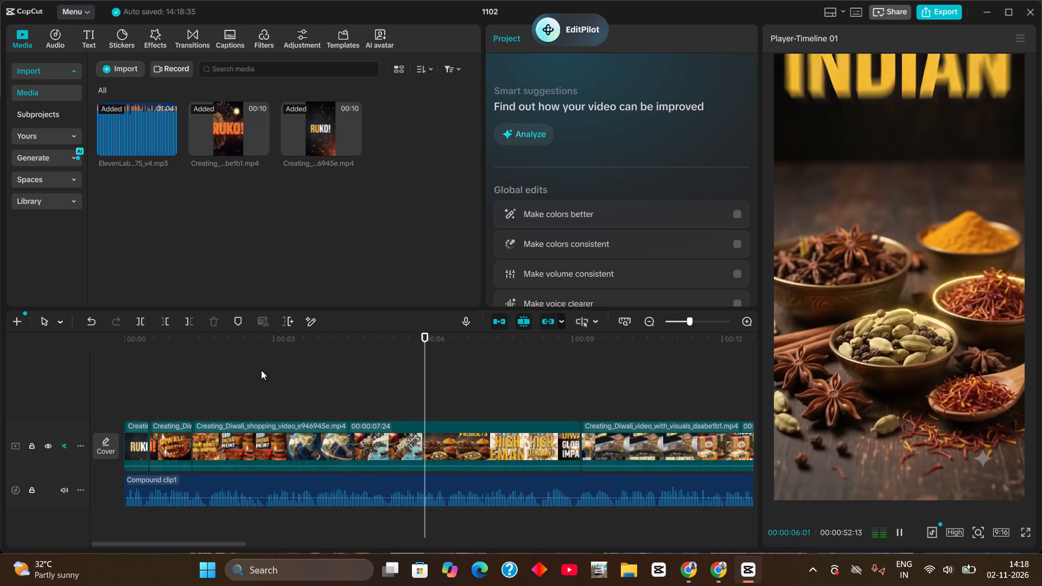
Split the Diwali shopping clip at 00:00:05:22, at the end of the "Foreign Countries" visual, and delete the part after the split.
{"action": "left_click", "coordinate": [289, 344]}
{"action": "key", "text": "space"}
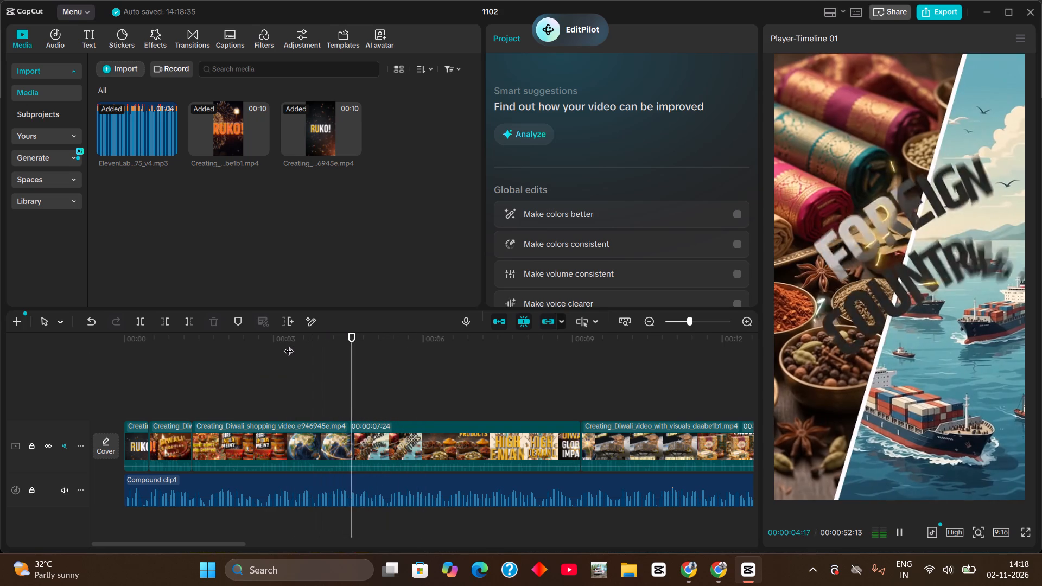
{"action": "key", "text": "space"}
{"action": "key", "text": "space"}
{"action": "key", "text": "space"}
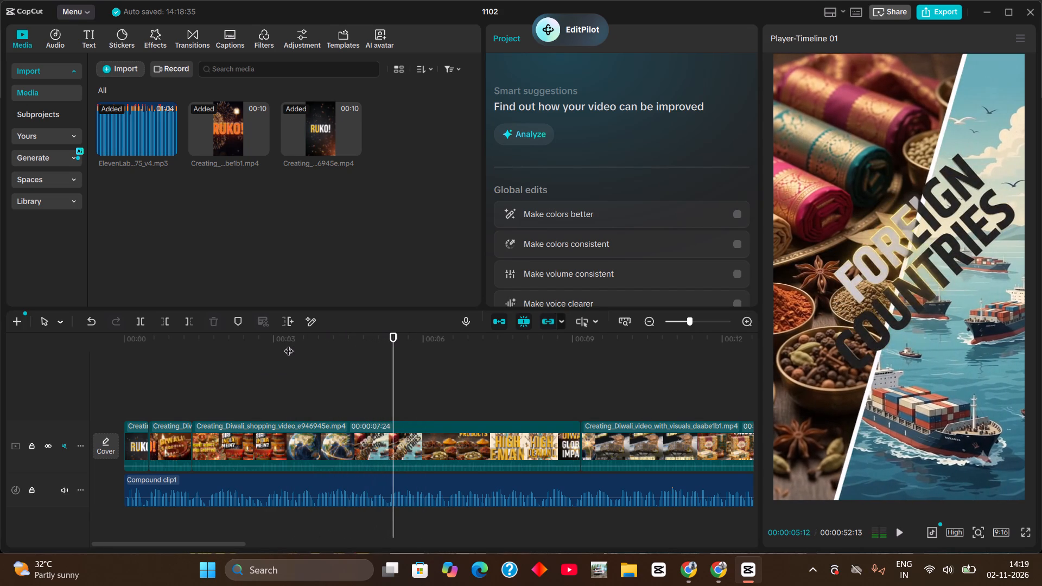
{"action": "key", "text": "space"}
{"action": "key", "text": "space"}
{"action": "key", "text": "space"}
{"action": "key", "text": "space"}
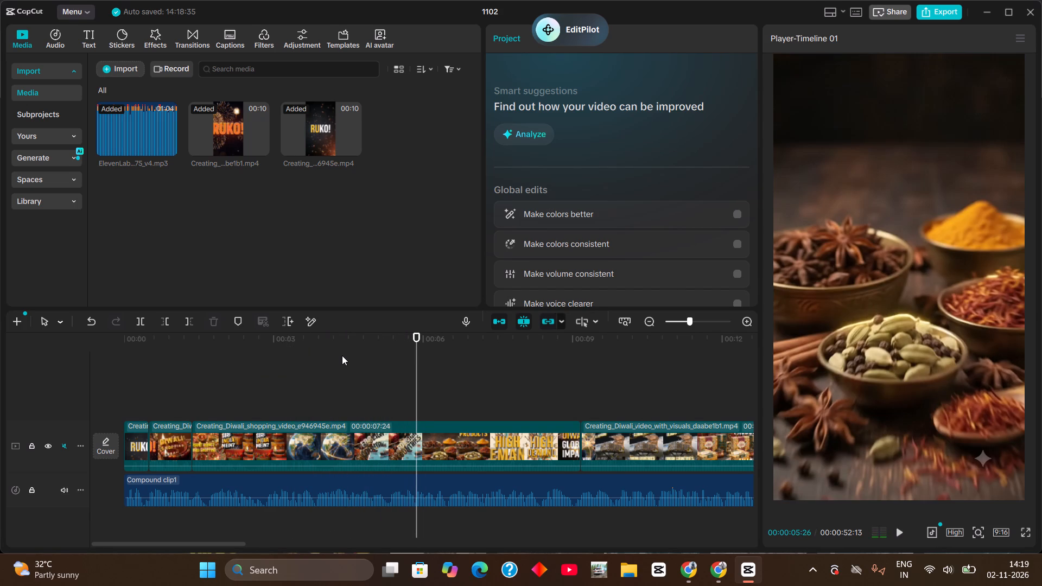
{"action": "left_click_drag", "start_coordinate": [416, 336], "coordinate": [409, 343]}
{"action": "key", "text": "ctrl+b"}
{"action": "left_click", "coordinate": [442, 438]}
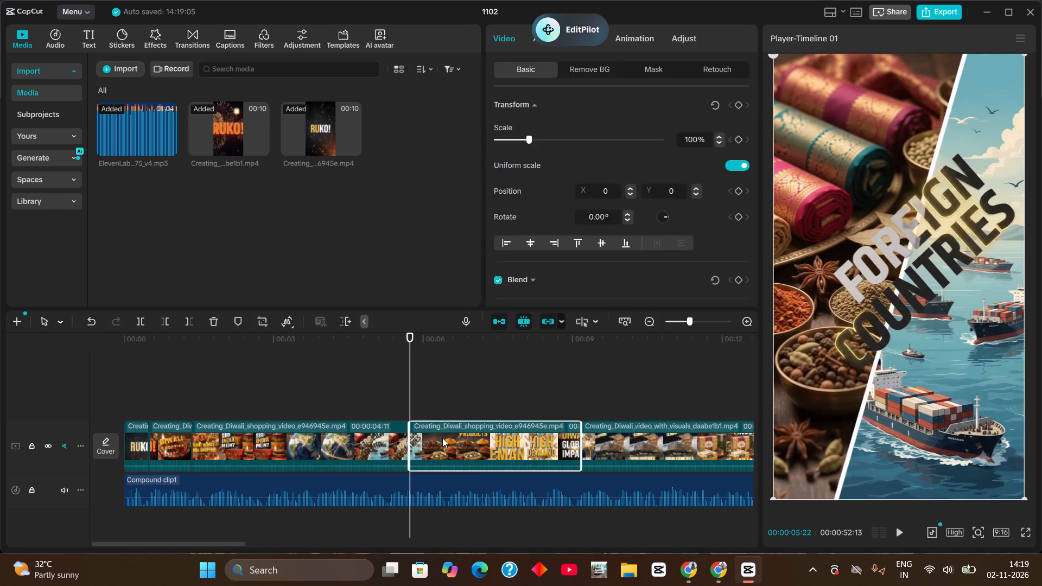
{"action": "key", "text": "BackSpace"}
Split the cargo plane clip at 00:00:08:12 and delete the remaining part with the "Indian Products Huge Demand" visuals.
{"action": "key", "text": "space"}
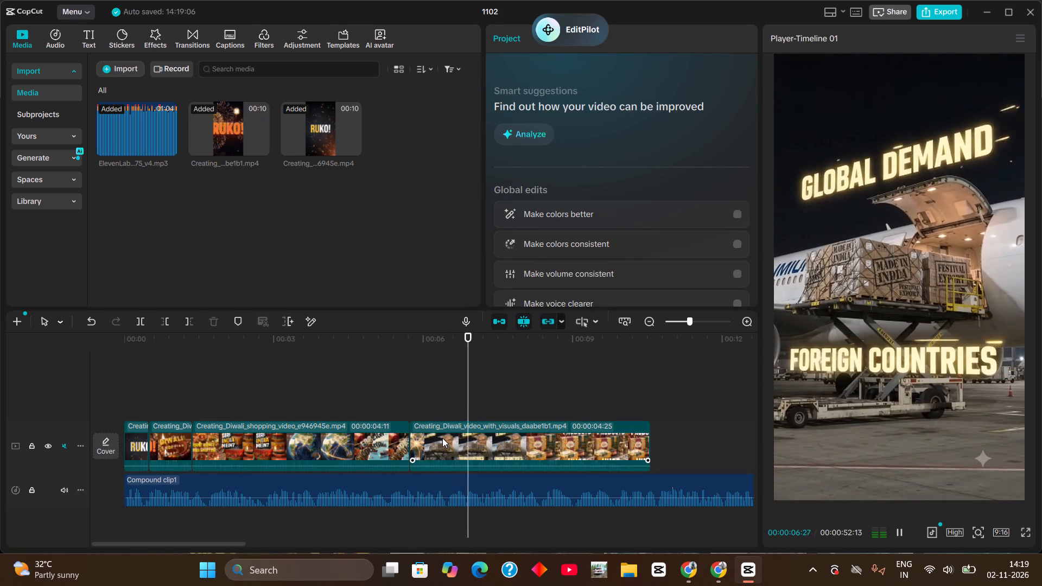
{"action": "key", "text": "space"}
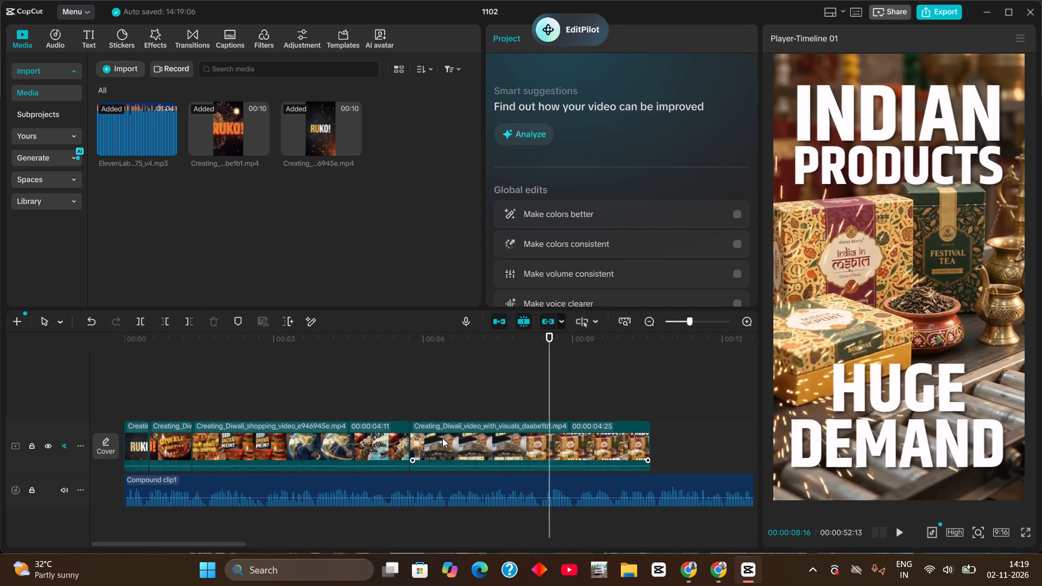
{"action": "left_click", "coordinate": [555, 451]}
{"action": "key", "text": "space"}
{"action": "key", "text": "space"}
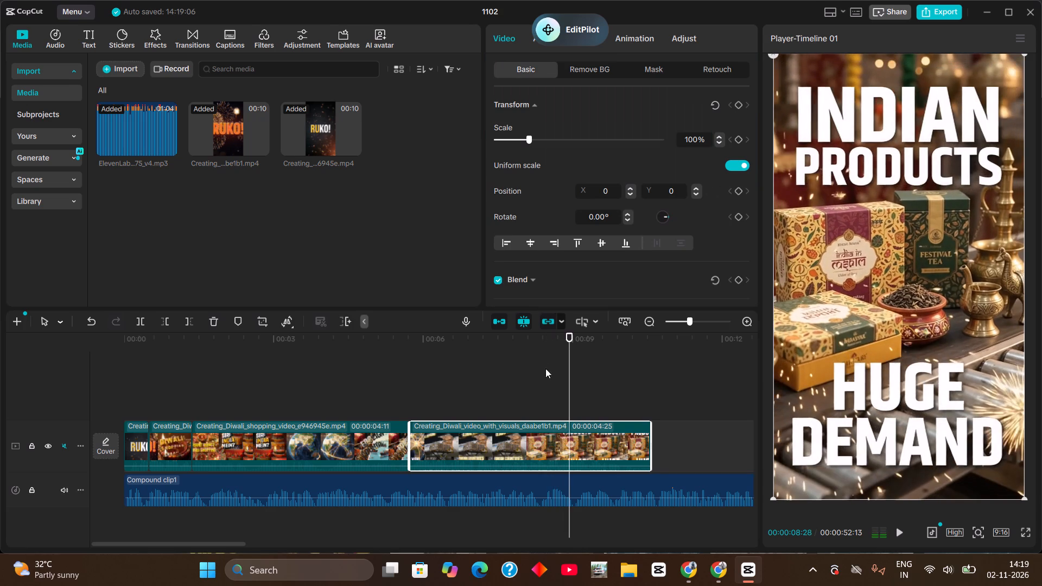
{"action": "left_click_drag", "start_coordinate": [549, 342], "coordinate": [543, 363]}
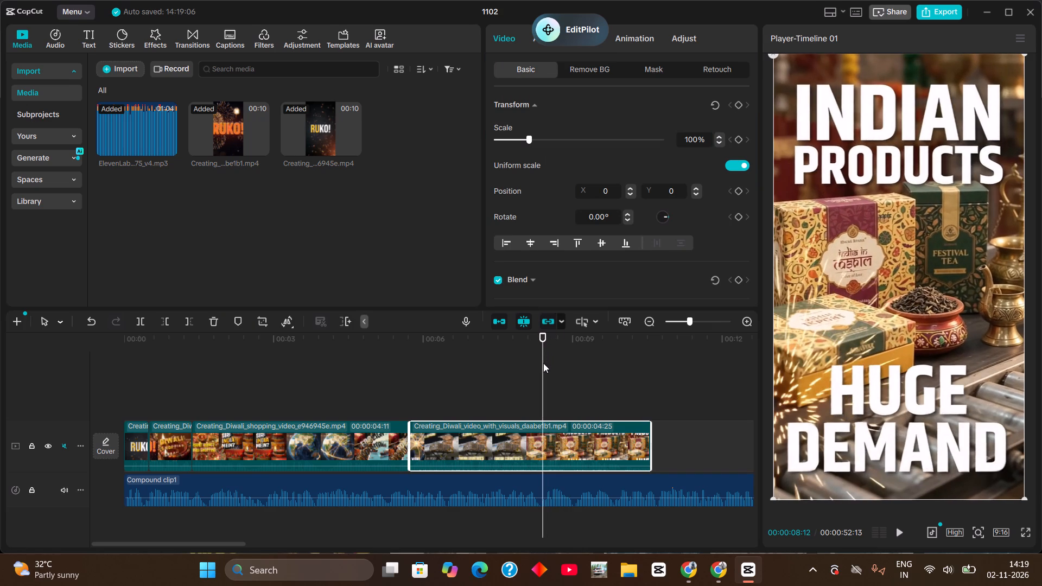
{"action": "key", "text": "ctrl+b"}
{"action": "key", "text": "BackSpace"}
Play the main track from the beginning into the "Global Demand" cargo plane clip to check the new cuts against the voiceover.
{"action": "left_click_drag", "start_coordinate": [293, 341], "coordinate": [104, 348]}
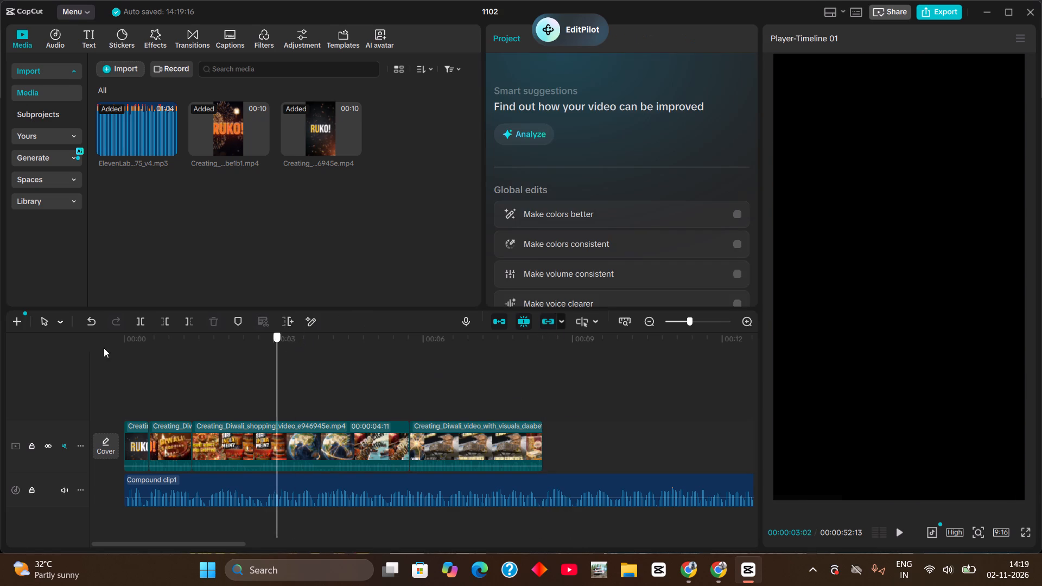
{"action": "left_click_drag", "start_coordinate": [104, 348], "coordinate": [0, 361]}
{"action": "key", "text": "space"}
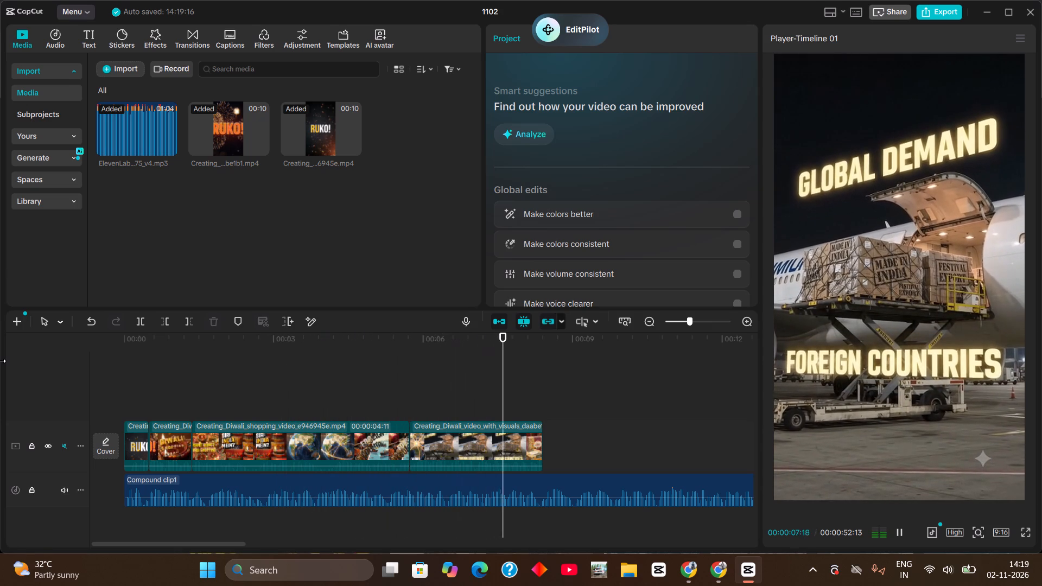
{"action": "key", "text": "space"}
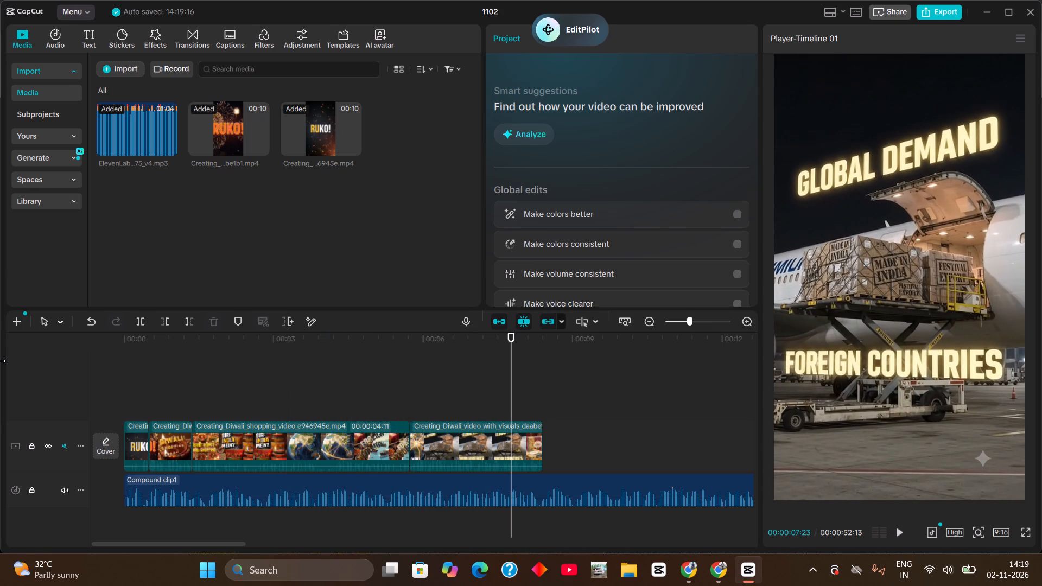
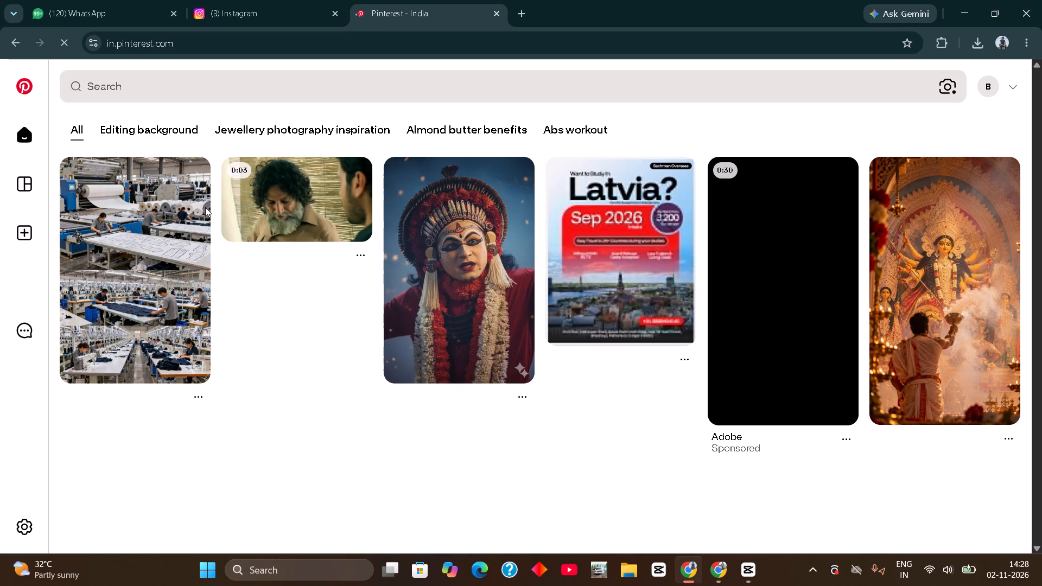
Search Pinterest for "dubai market".
{"action": "left_click", "coordinate": [166, 85]}
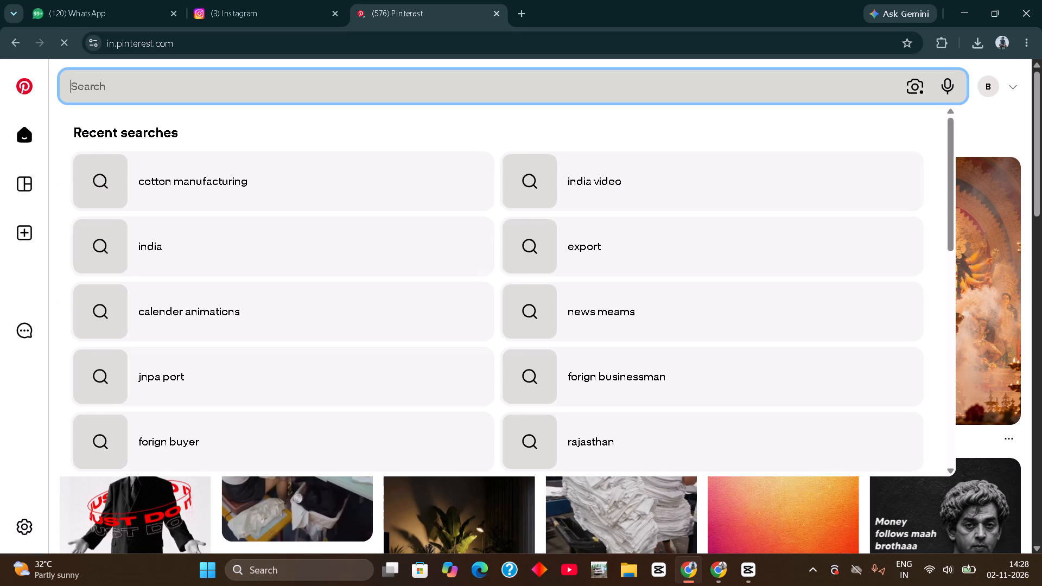
{"action": "type", "text": "dubai market"}
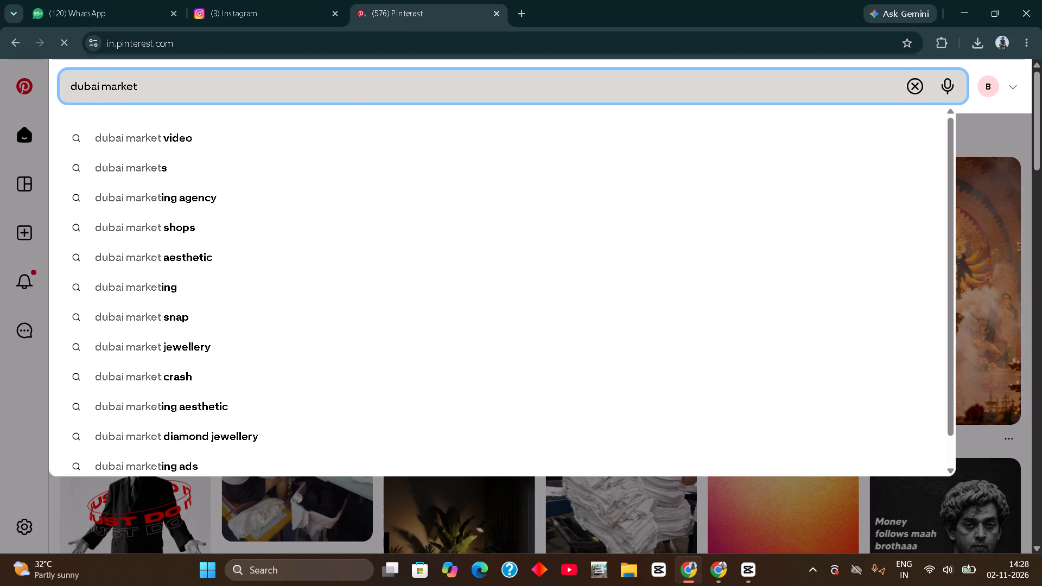
{"action": "key", "text": "Return"}
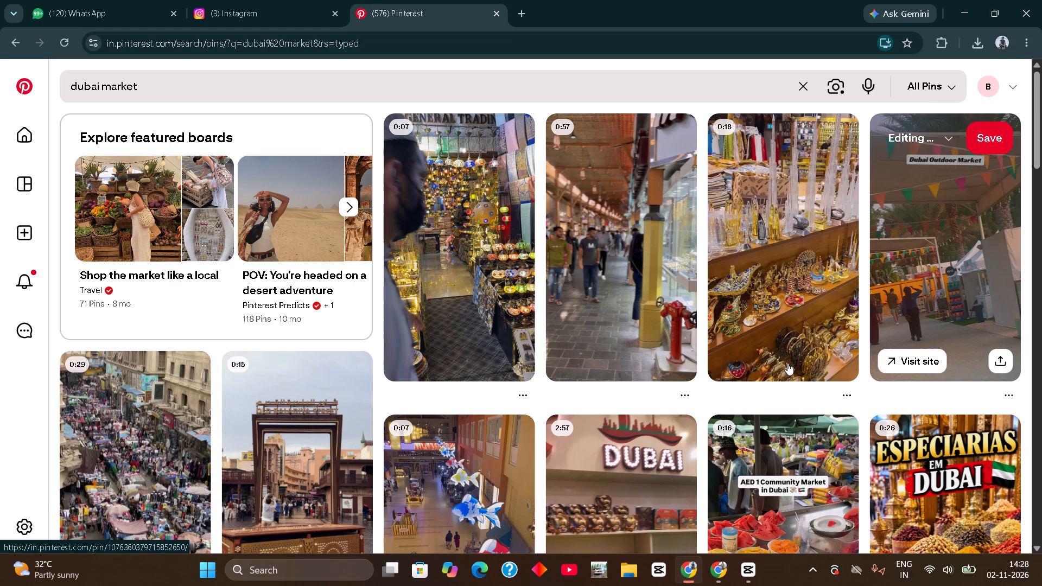
Find the 0:07 indoor Dubai market video pin with hanging fish decorations and copy its link.
{"action": "scroll", "coordinate": [584, 348], "scroll_direction": "down", "scroll_amount": 1}
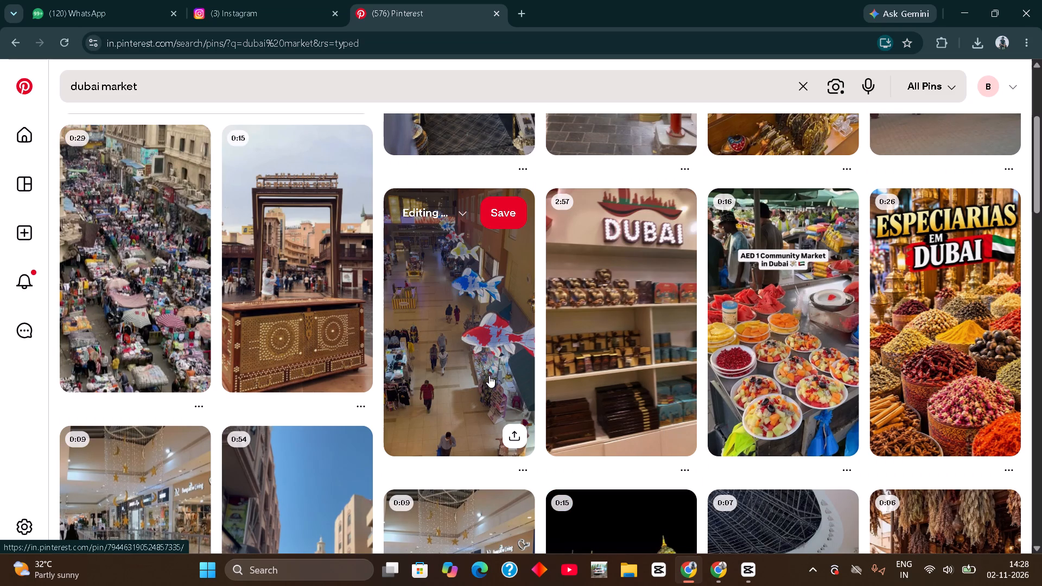
{"action": "left_click", "coordinate": [512, 436]}
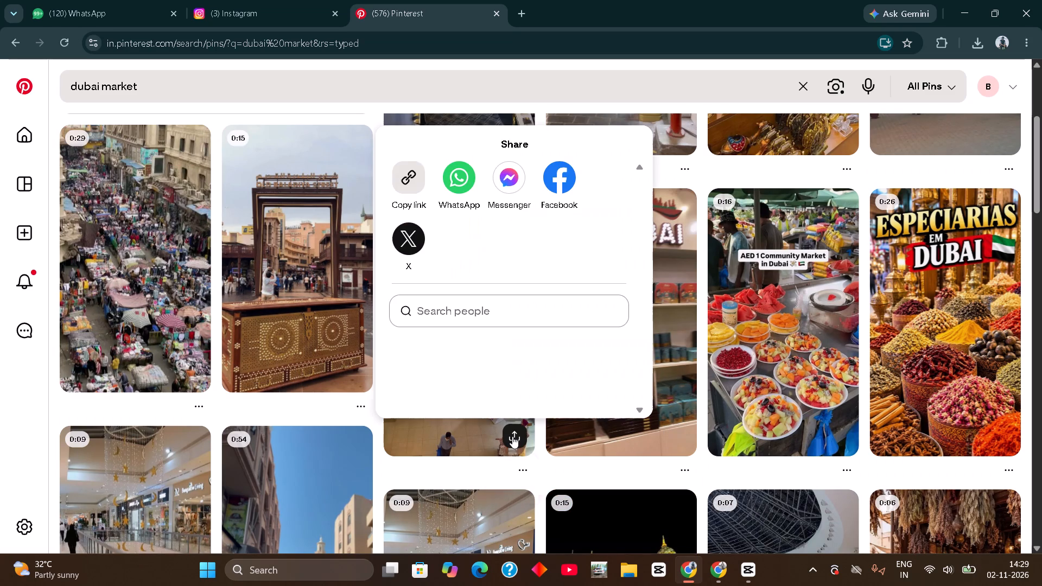
{"action": "left_click", "coordinate": [416, 175]}
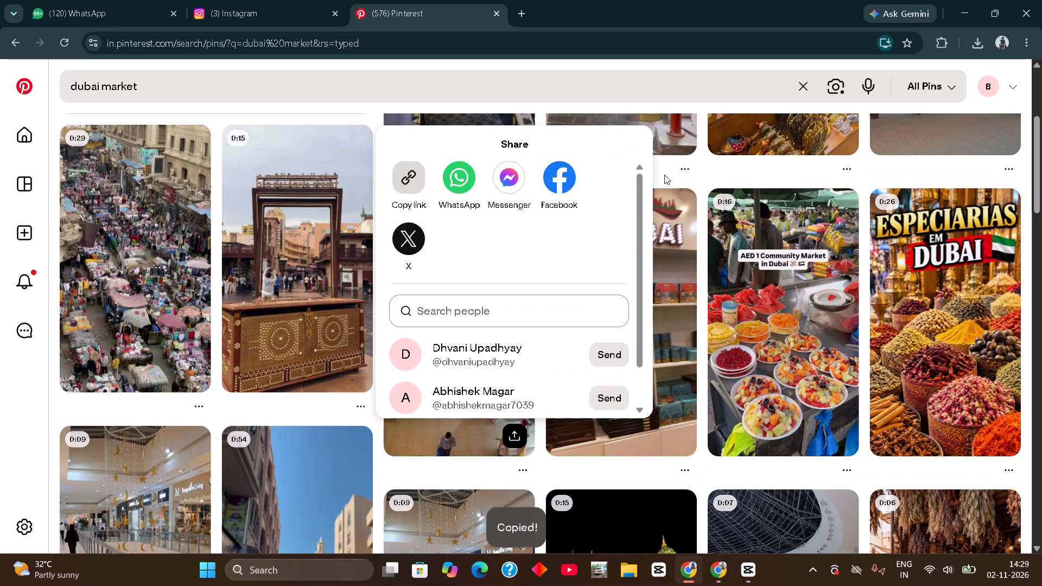
{"action": "left_click", "coordinate": [404, 176]}
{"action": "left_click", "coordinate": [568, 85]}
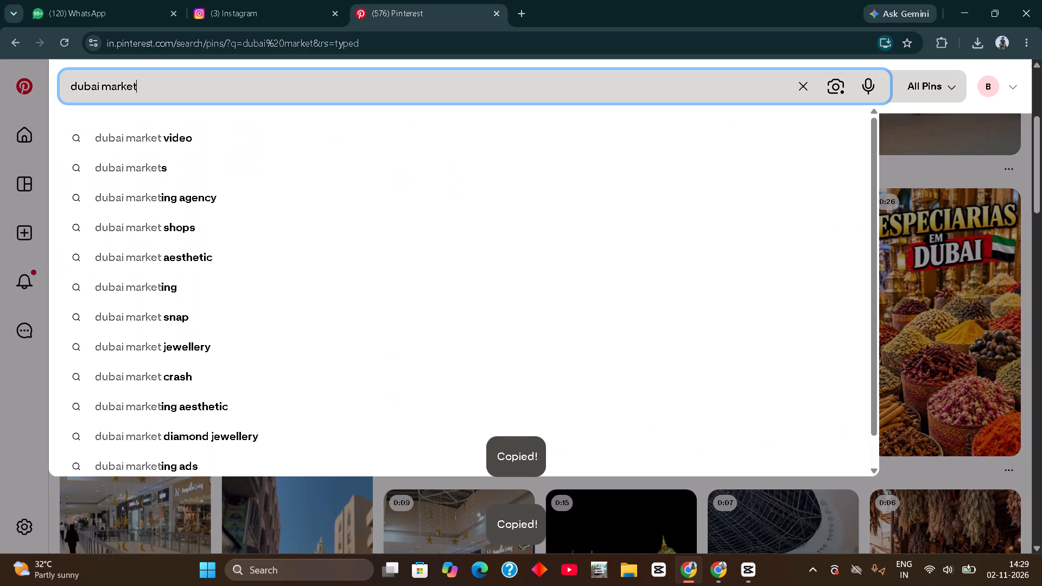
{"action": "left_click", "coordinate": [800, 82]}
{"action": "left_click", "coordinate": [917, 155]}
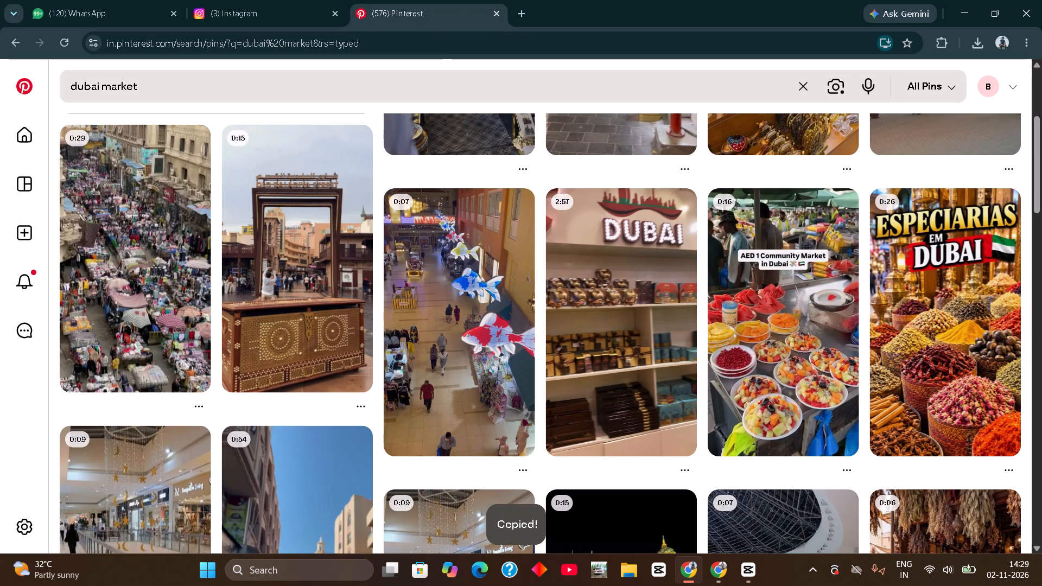
Open the indoor market pin with the hanging fish decorations to preview its video.
{"action": "double_click", "coordinate": [474, 245]}
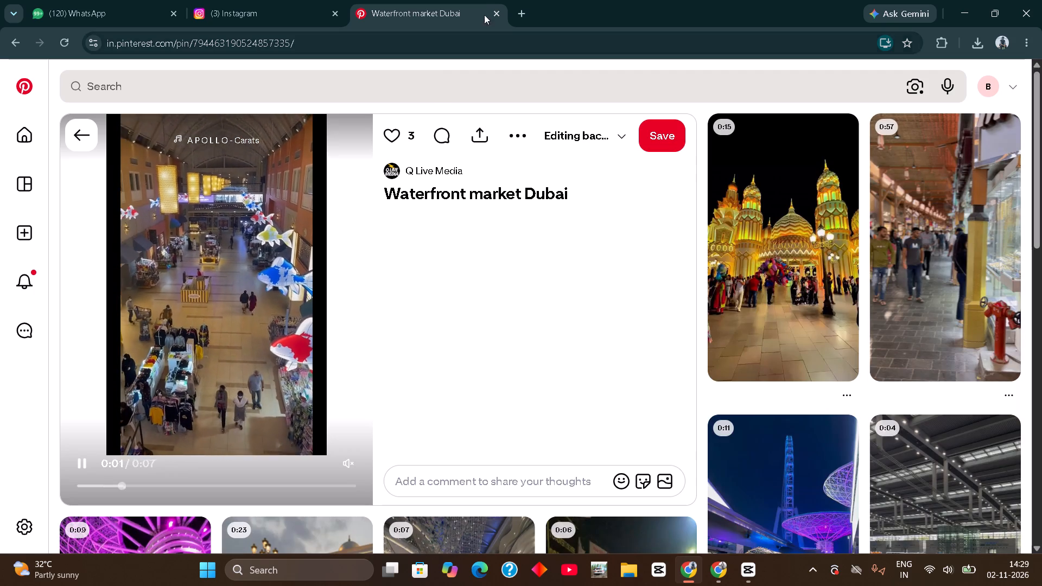
Find the KlickPin Pinterest video downloader in a new browser tab and download the video from the copied pin link.
{"action": "left_click", "coordinate": [523, 5]}
{"action": "left_click", "coordinate": [436, 256]}
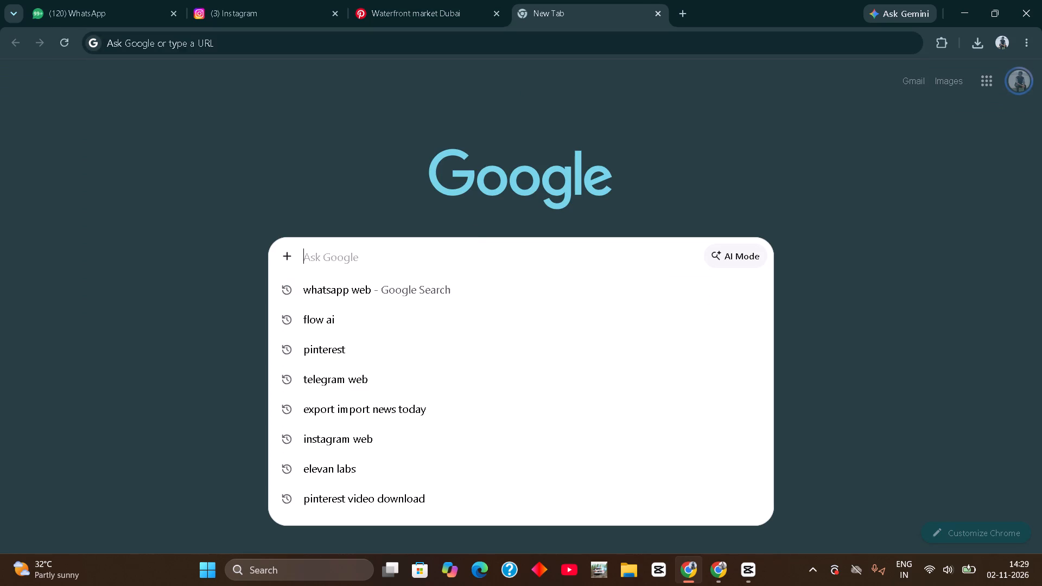
{"action": "left_click", "coordinate": [397, 504]}
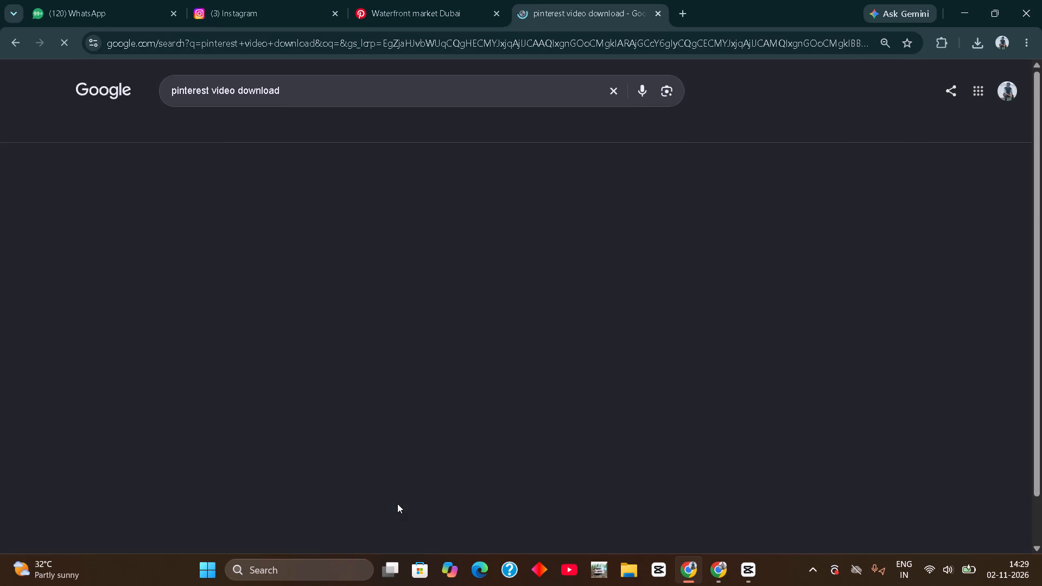
{"action": "left_click", "coordinate": [212, 213]}
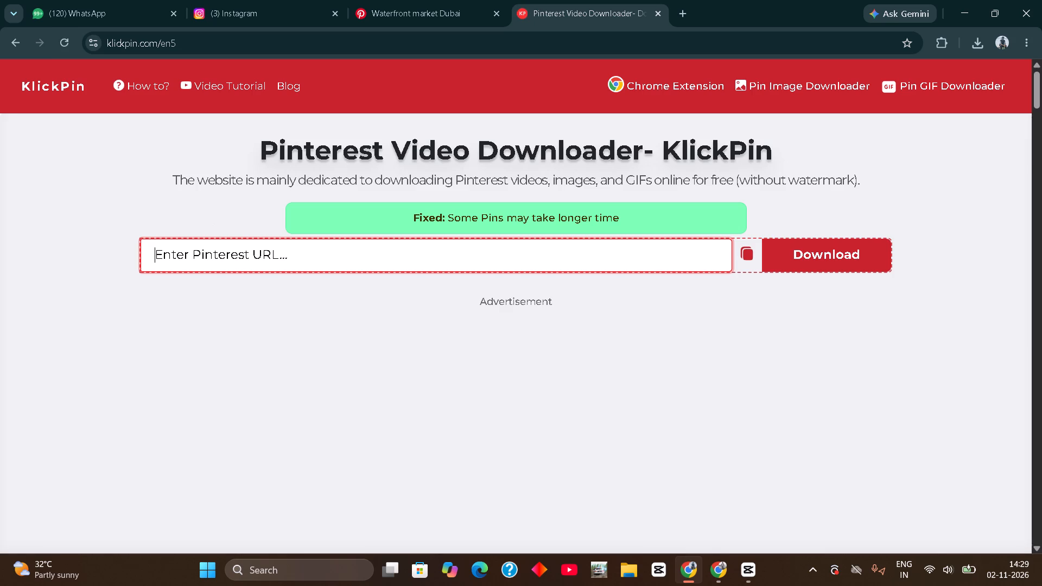
{"action": "key", "text": "ctrl+v"}
{"action": "key", "text": "Return"}
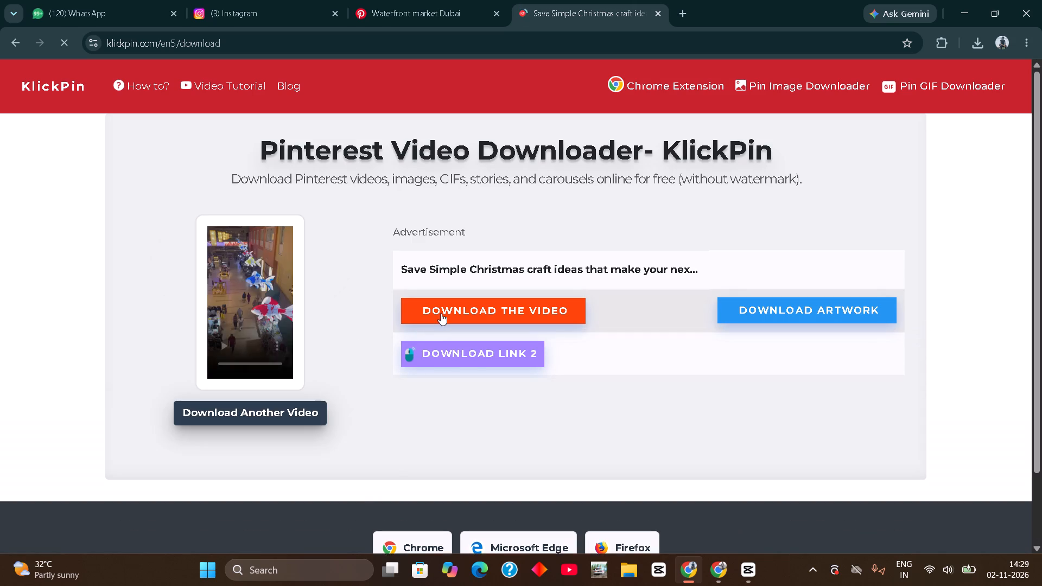
{"action": "left_click", "coordinate": [454, 346]}
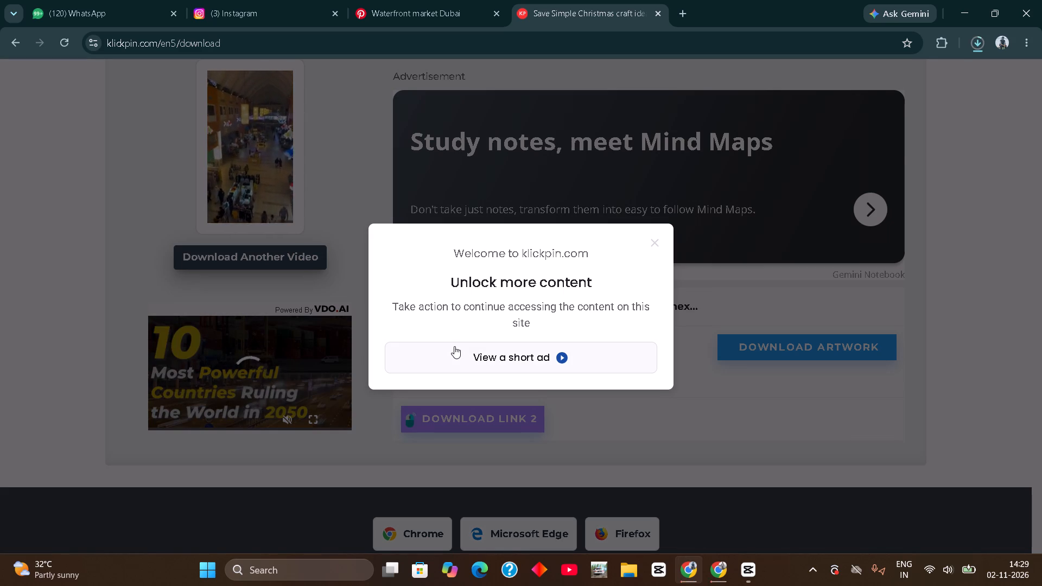
Bring the downloaded Dubai market video into the CapCut timeline and place it on the main video track above the voiceover.
{"action": "left_click_drag", "start_coordinate": [841, 124], "coordinate": [785, 352]}
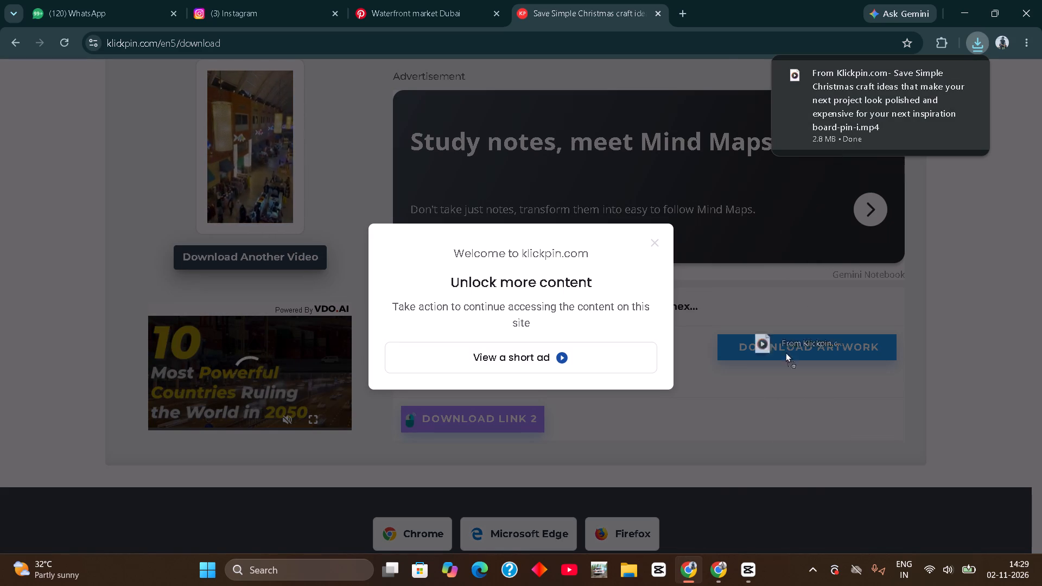
{"action": "left_click_drag", "start_coordinate": [785, 352], "coordinate": [747, 578]}
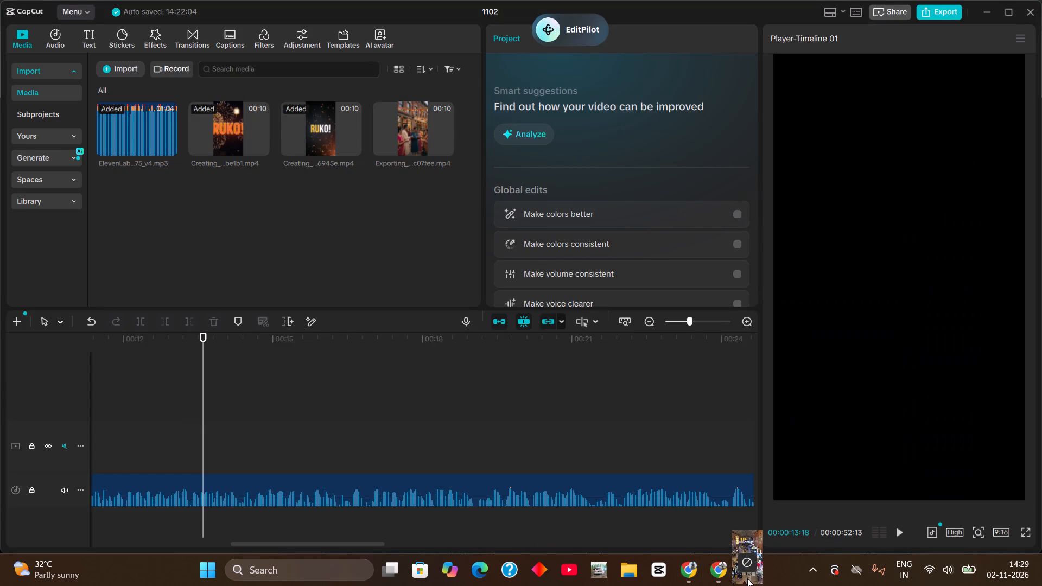
{"action": "left_click_drag", "start_coordinate": [747, 578], "coordinate": [239, 446]}
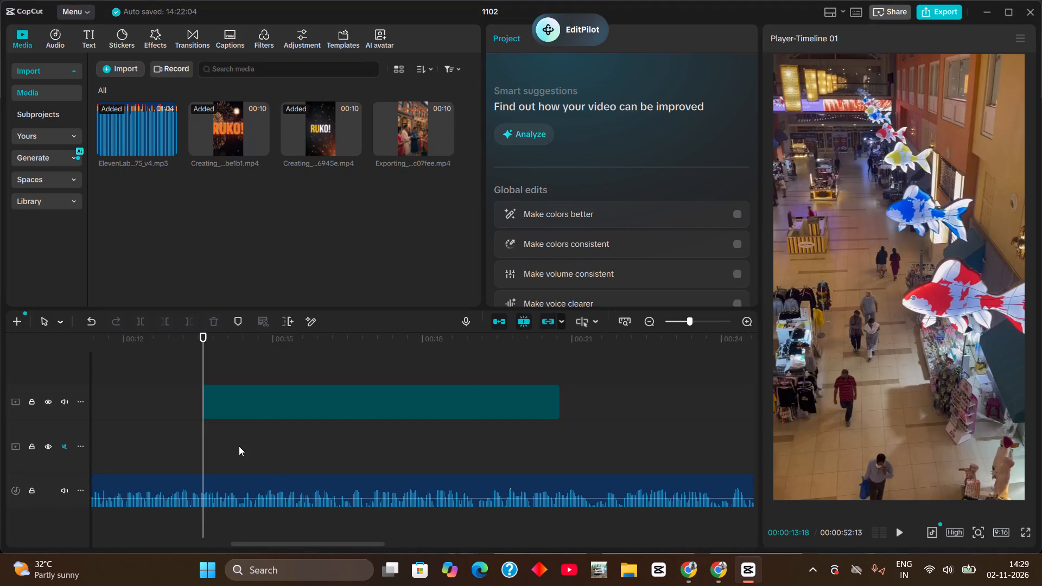
{"action": "left_click_drag", "start_coordinate": [262, 397], "coordinate": [263, 430]}
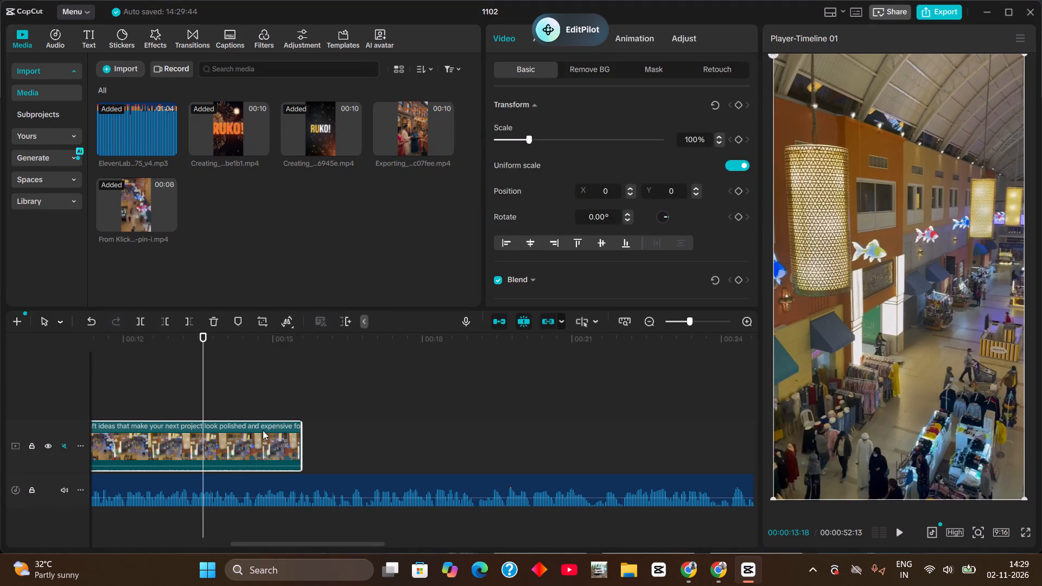
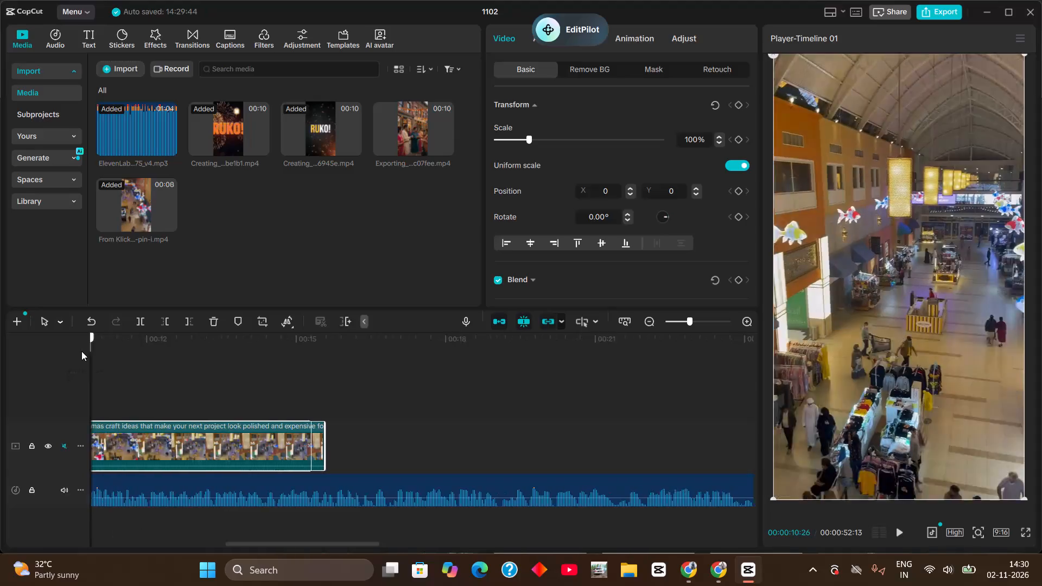
Play the timeline against the voiceover, split the Dubai market clip at 00:00:09:01 and delete the part after it.
{"action": "left_click", "coordinate": [244, 380]}
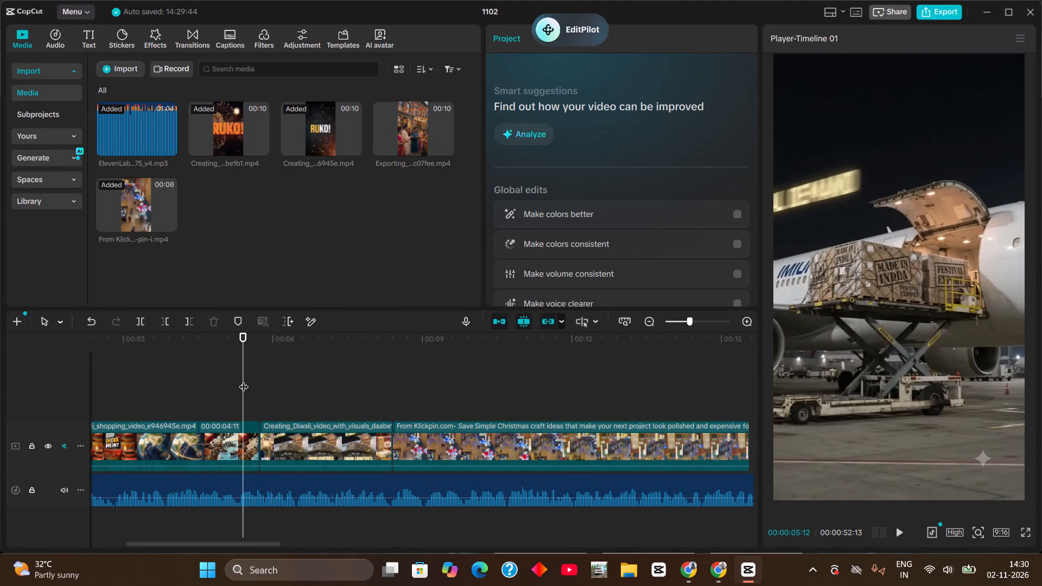
{"action": "key", "text": "space"}
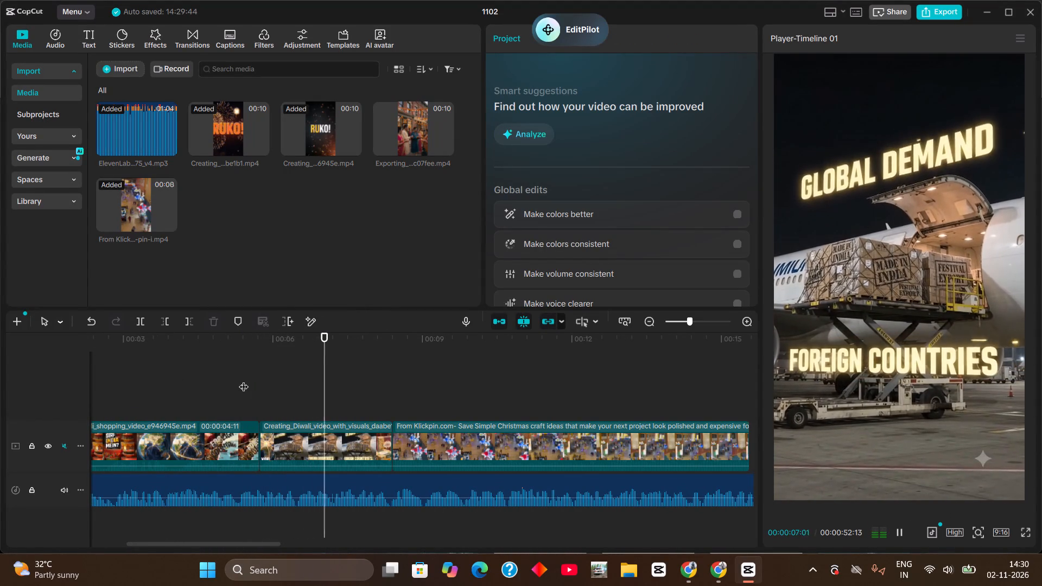
{"action": "key", "text": "space"}
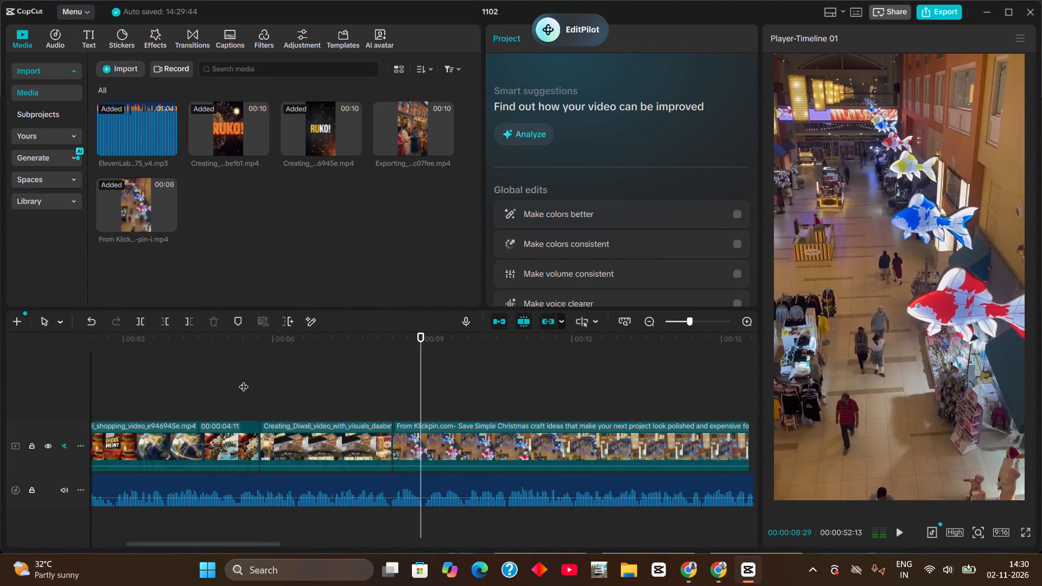
{"action": "key", "text": "space"}
{"action": "key", "text": "space"}
{"action": "left_click_drag", "start_coordinate": [428, 340], "coordinate": [424, 345]}
{"action": "left_click", "coordinate": [459, 445]}
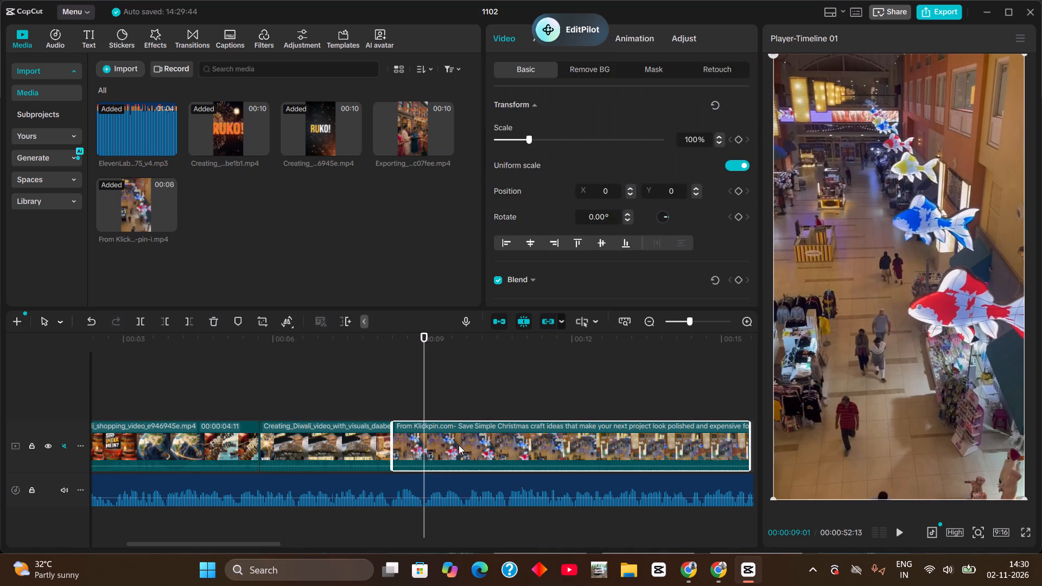
{"action": "key", "text": "ctrl+b"}
{"action": "key", "text": "BackSpace"}
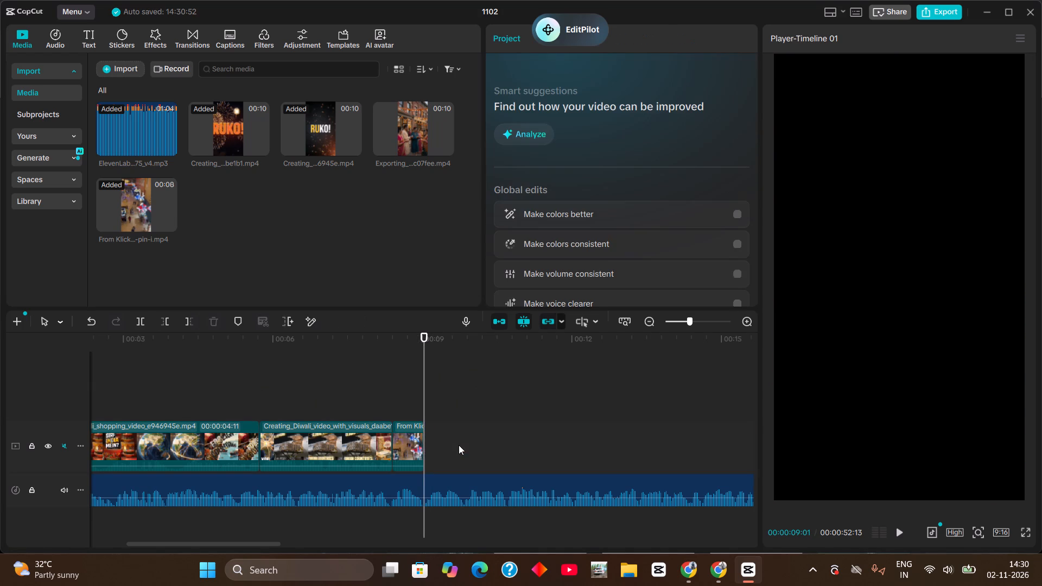
Play the voiceover on to 00:00:09:23, search Pinterest for "usa market" and copy the link of the 0:06 Times Square street pin.
{"action": "key", "text": "space"}
{"action": "key", "text": "space"}
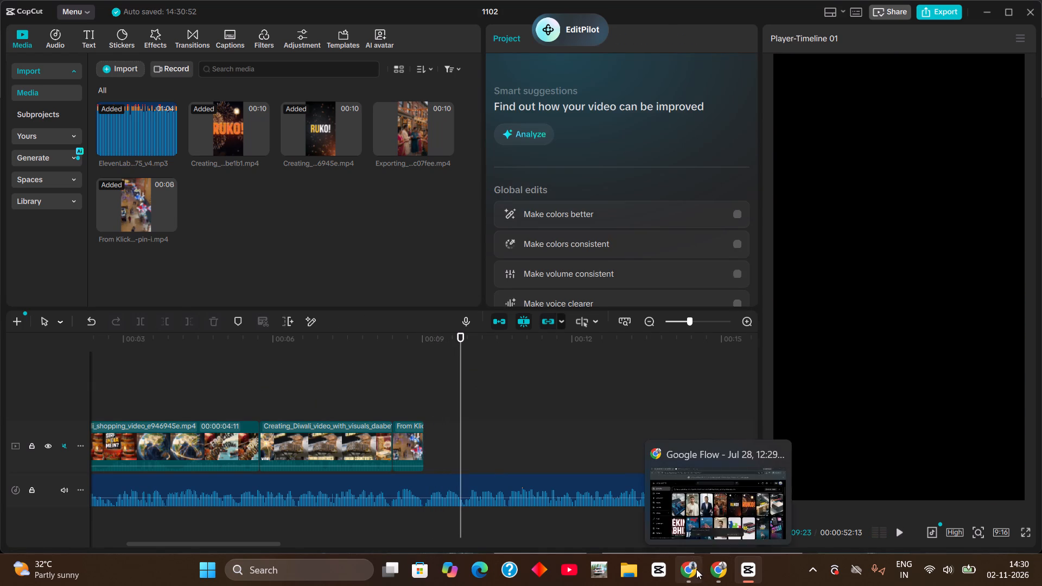
{"action": "left_click", "coordinate": [690, 569]}
{"action": "left_click", "coordinate": [419, 7]}
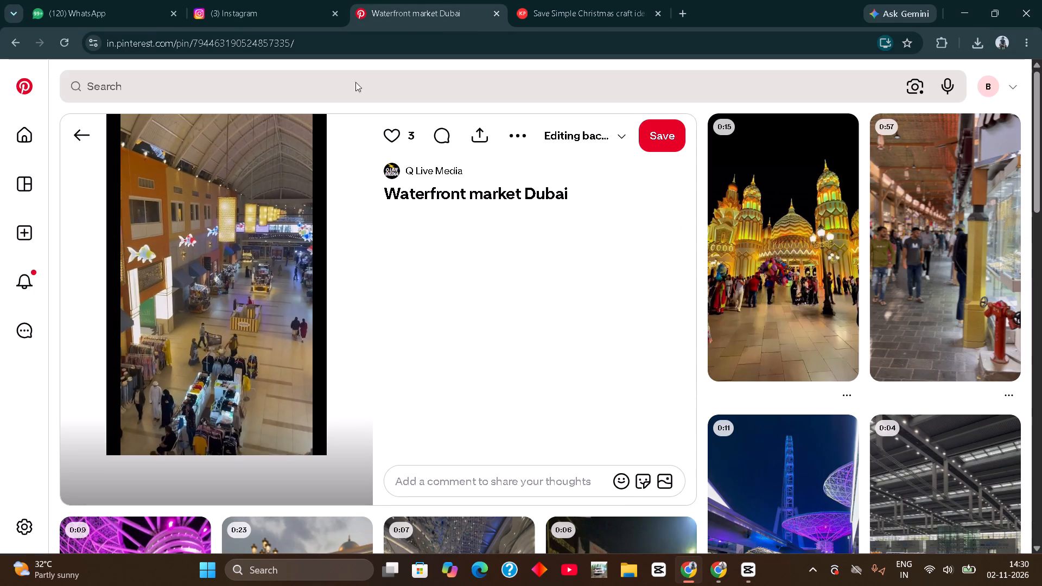
{"action": "left_click", "coordinate": [101, 85]}
{"action": "type", "text": "usa"}
{"action": "key", "text": "space"}
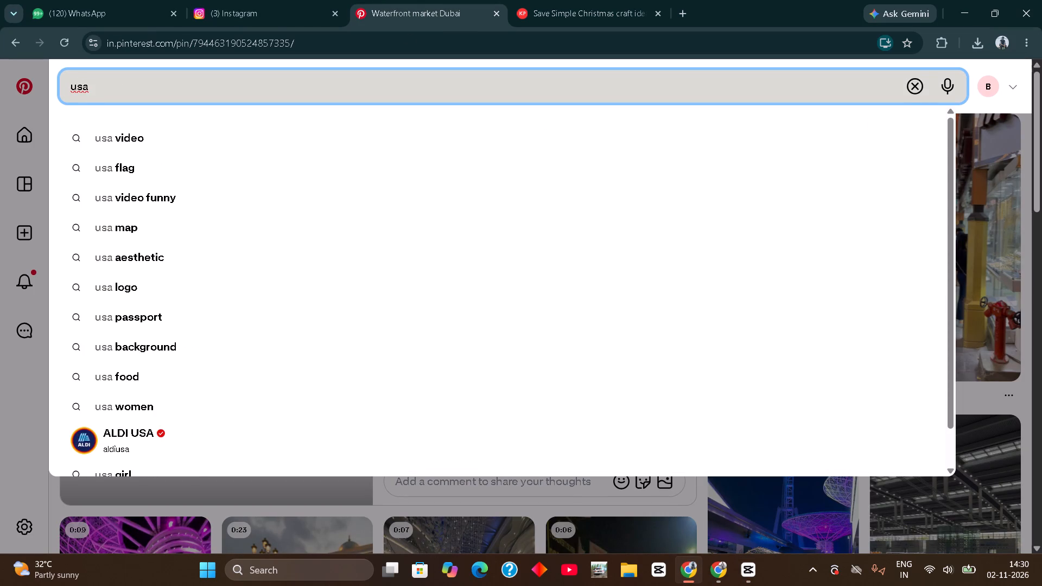
{"action": "type", "text": "market"}
{"action": "key", "text": "Return"}
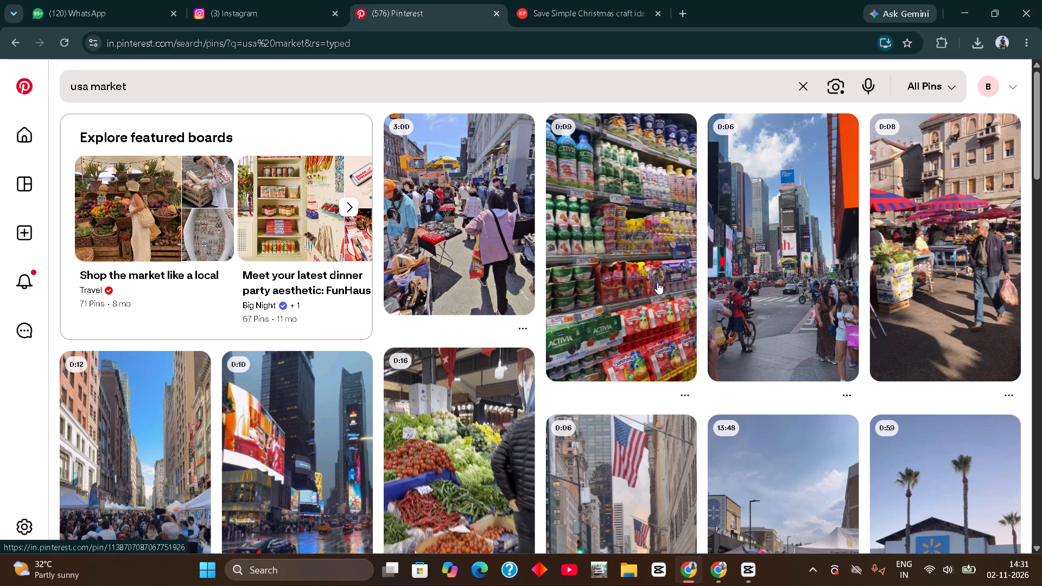
{"action": "left_click", "coordinate": [840, 362]}
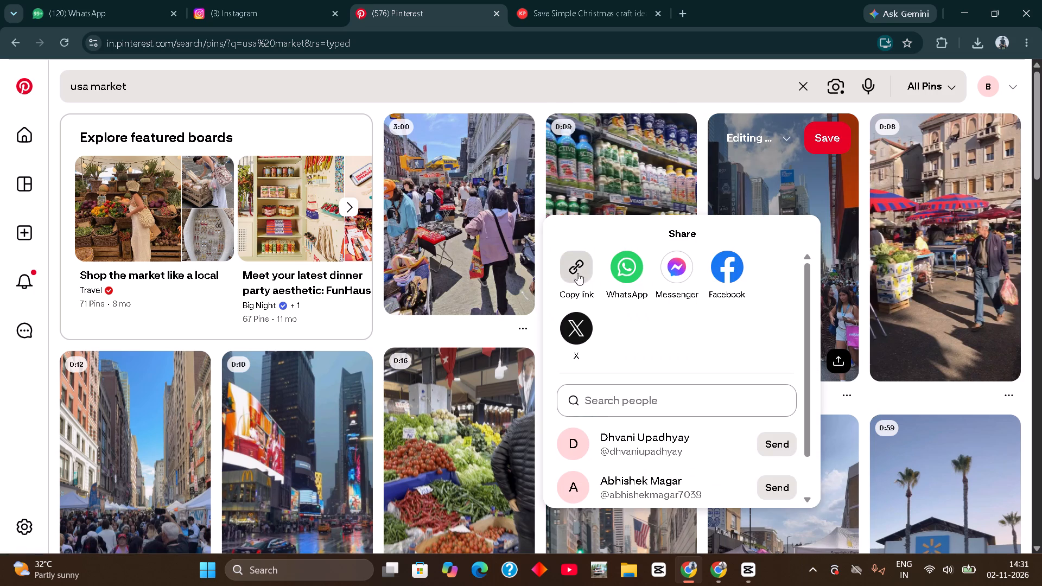
{"action": "left_click", "coordinate": [577, 273]}
Load the copied Times Square pin link in the KlickPin downloader and download the video.
{"action": "left_click", "coordinate": [578, 8]}
{"action": "left_click", "coordinate": [62, 43]}
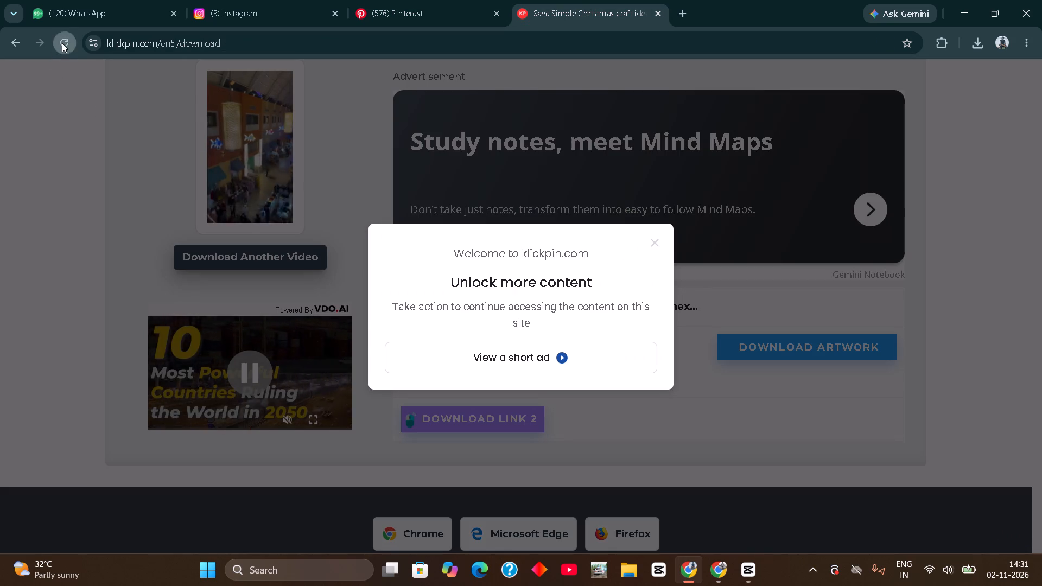
{"action": "left_click", "coordinate": [570, 164]}
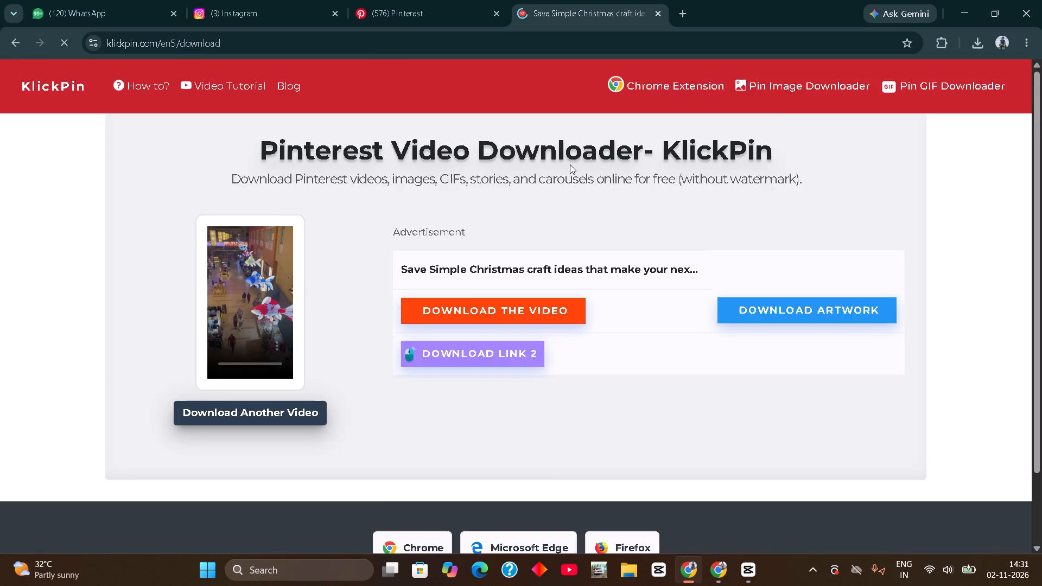
{"action": "left_click", "coordinate": [238, 264]}
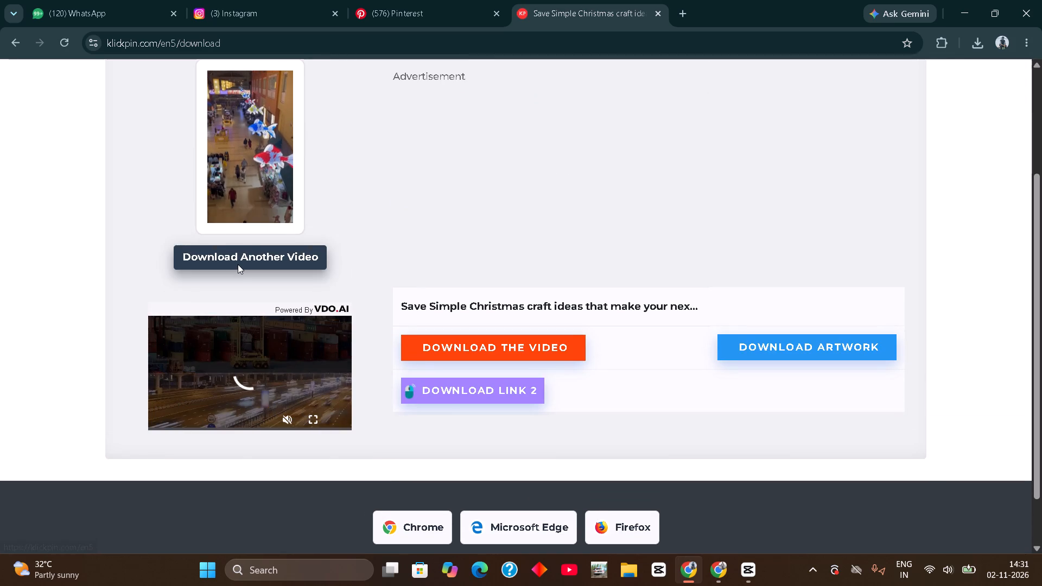
{"action": "key", "text": "ctrl+v"}
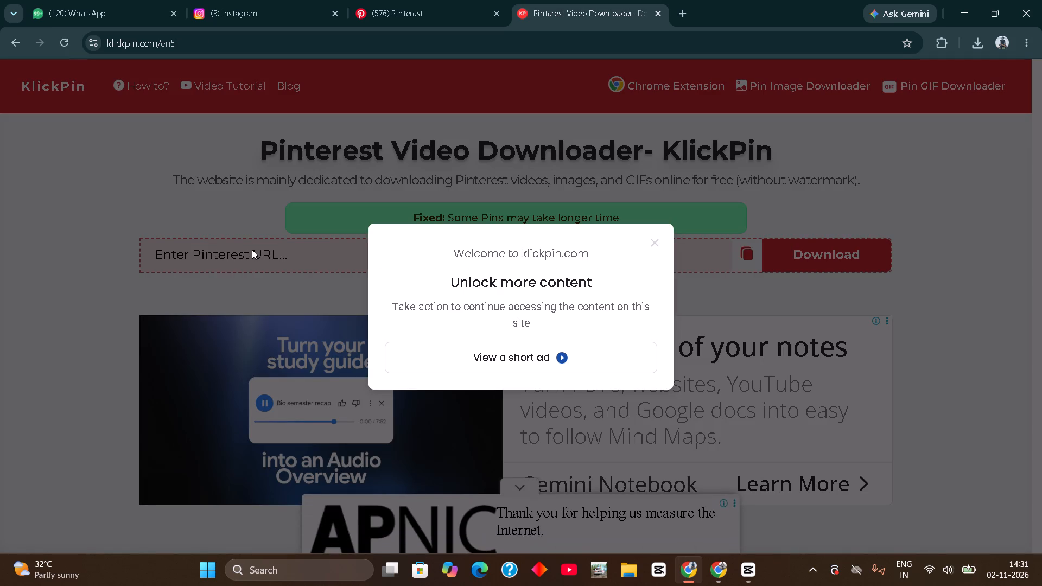
{"action": "left_click", "coordinate": [60, 47]}
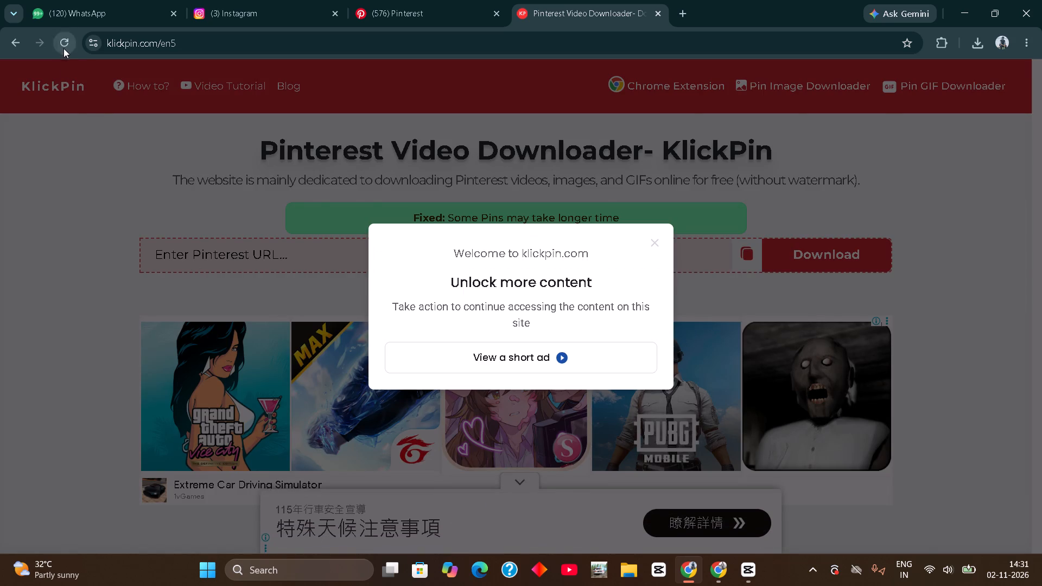
{"action": "left_click", "coordinate": [64, 48]}
{"action": "key", "text": "ctrl+v"}
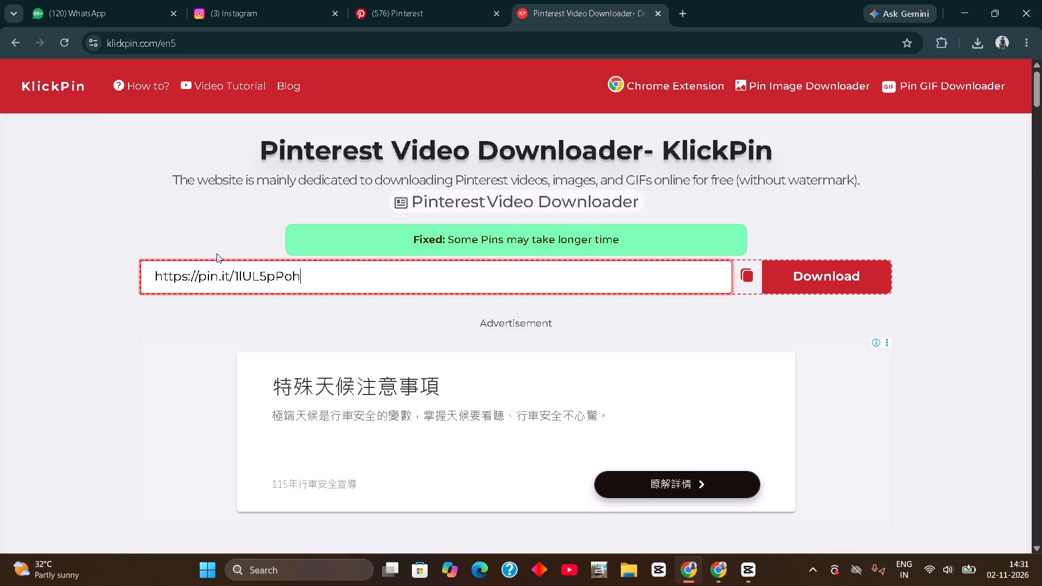
{"action": "key", "text": "Return"}
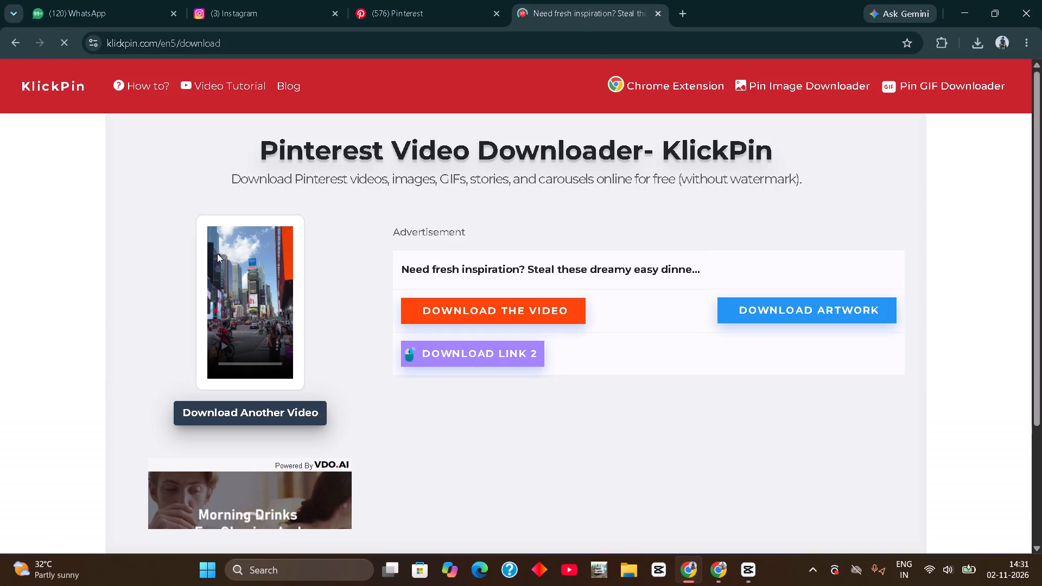
{"action": "left_click", "coordinate": [497, 315]}
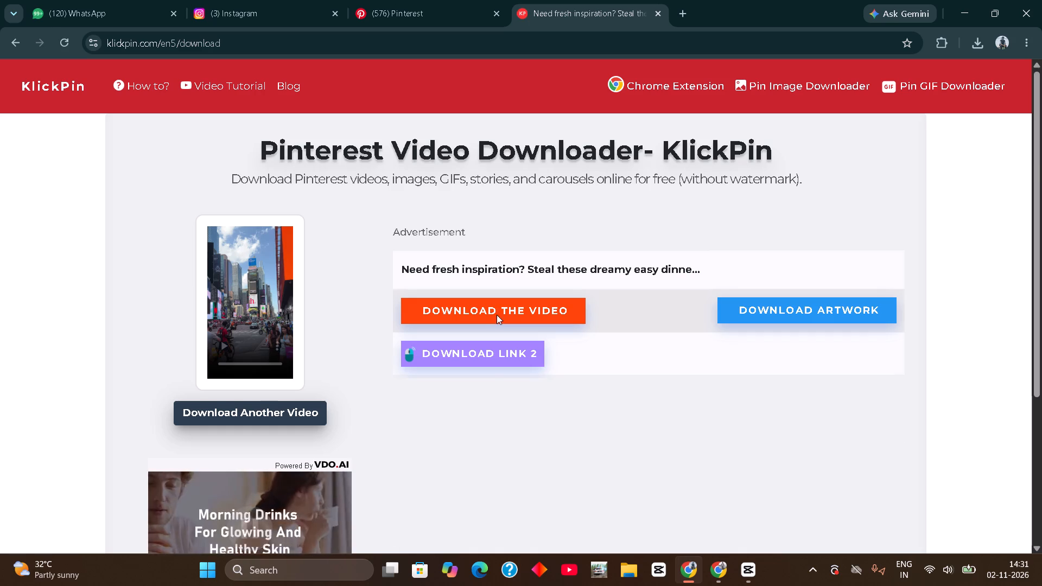
{"action": "left_click", "coordinate": [518, 351]}
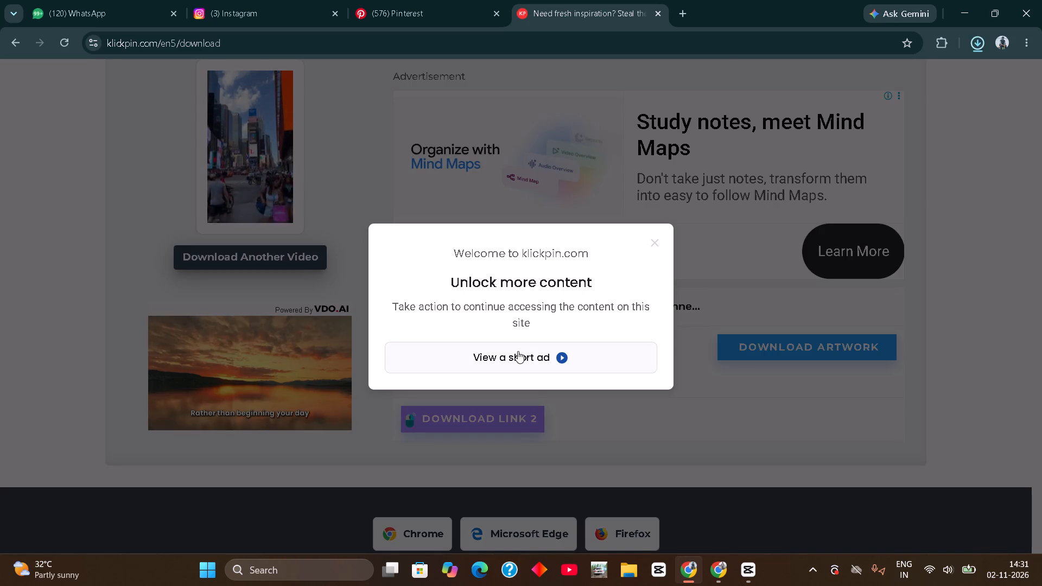
Bring the downloaded Times Square video into the CapCut timeline and place it on the main track directly after the Dubai market clip.
{"action": "left_click_drag", "start_coordinate": [881, 96], "coordinate": [746, 568]}
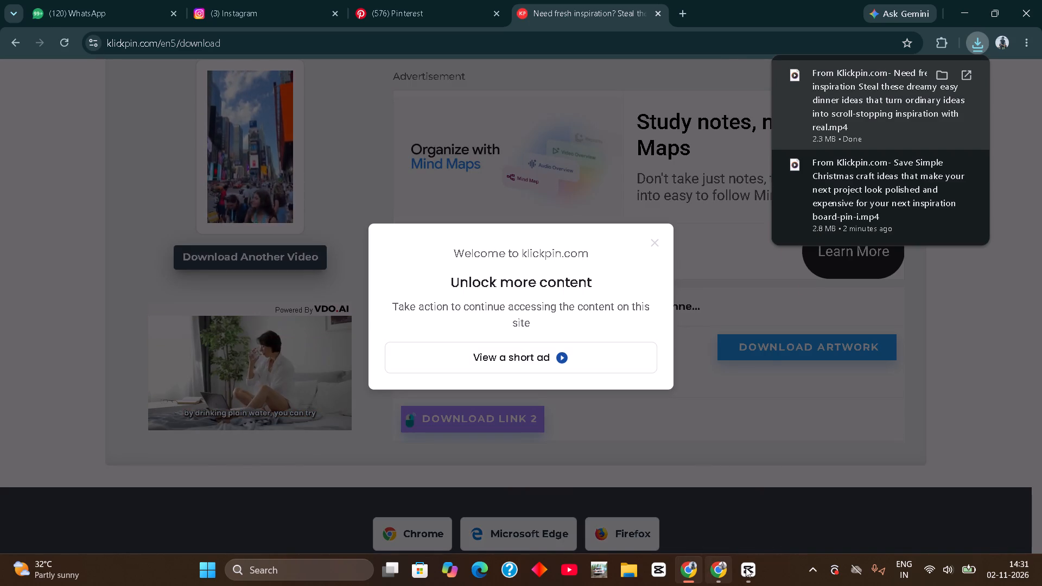
{"action": "left_click_drag", "start_coordinate": [746, 568], "coordinate": [482, 468]}
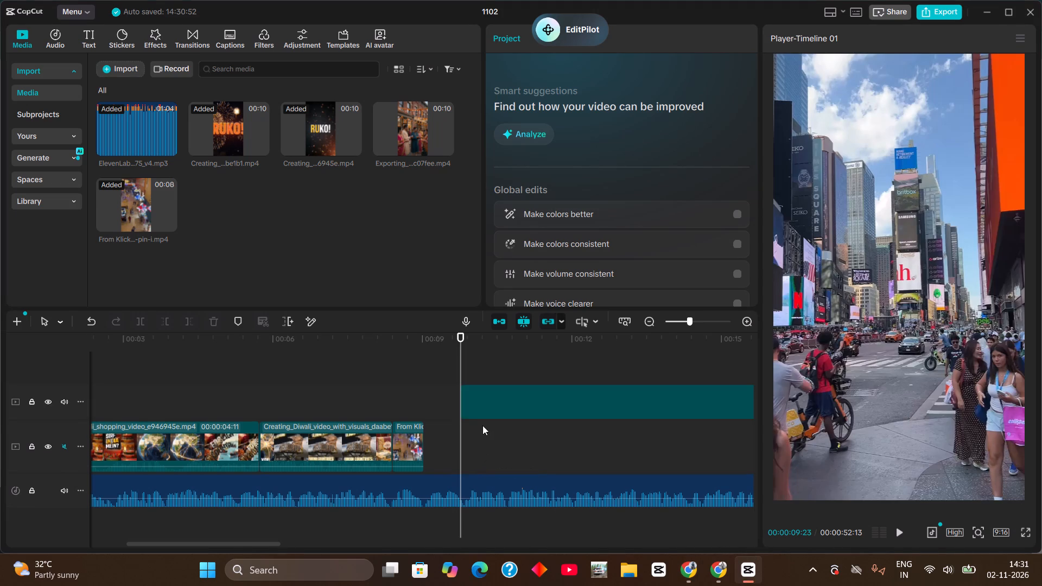
{"action": "left_click_drag", "start_coordinate": [493, 404], "coordinate": [487, 444]}
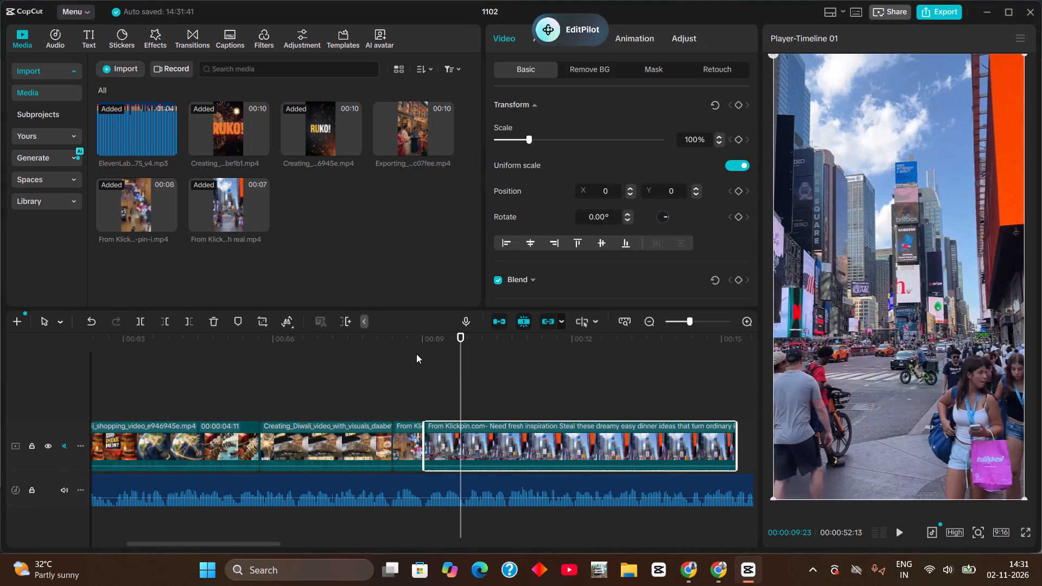
Play the Times Square clip against the voiceover, split it at 00:00:09:26 and delete the part after it.
{"action": "left_click", "coordinate": [416, 354]}
{"action": "key", "text": "space"}
{"action": "key", "text": "space"}
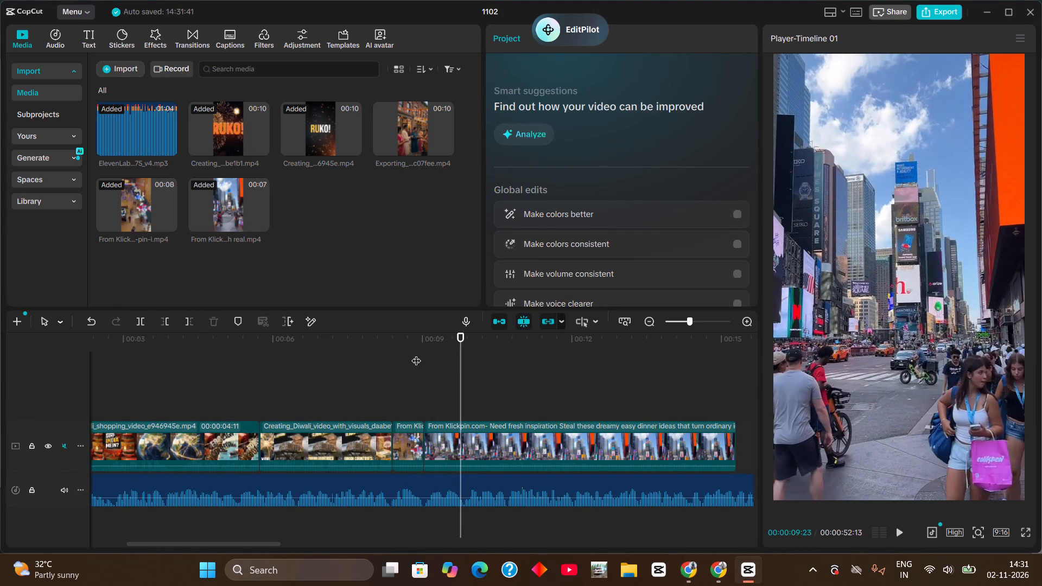
{"action": "left_click", "coordinate": [422, 349]}
{"action": "key", "text": "space"}
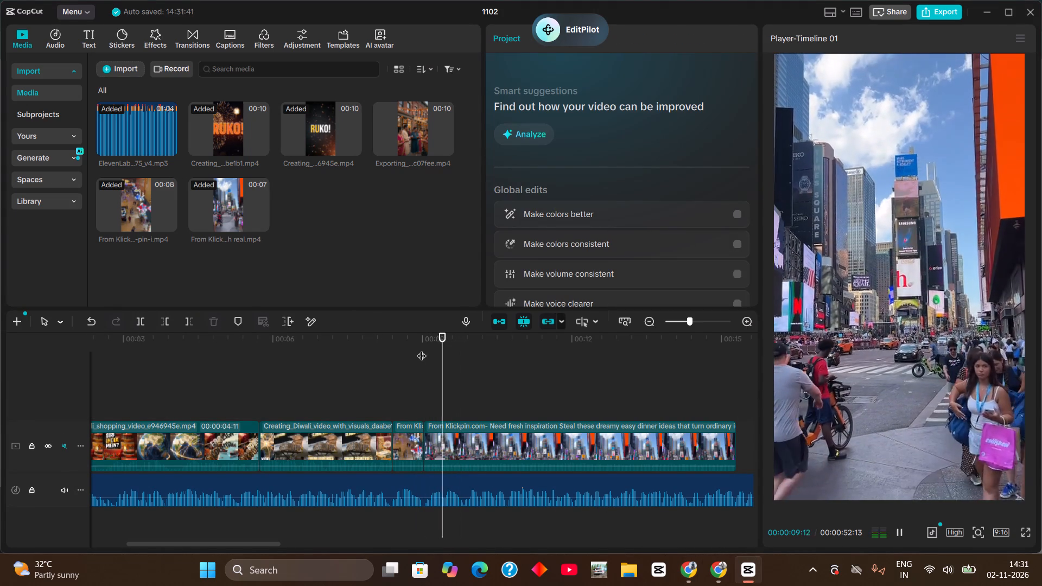
{"action": "key", "text": "space"}
{"action": "key", "text": "space"}
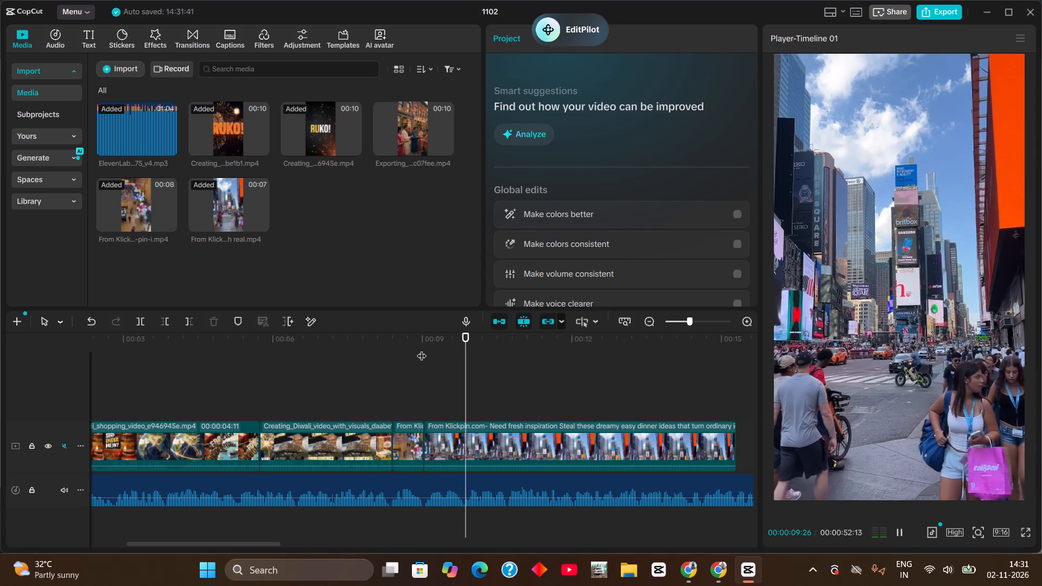
{"action": "key", "text": "space"}
{"action": "left_click_drag", "start_coordinate": [463, 340], "coordinate": [466, 345]}
{"action": "key", "text": "ctrl+b"}
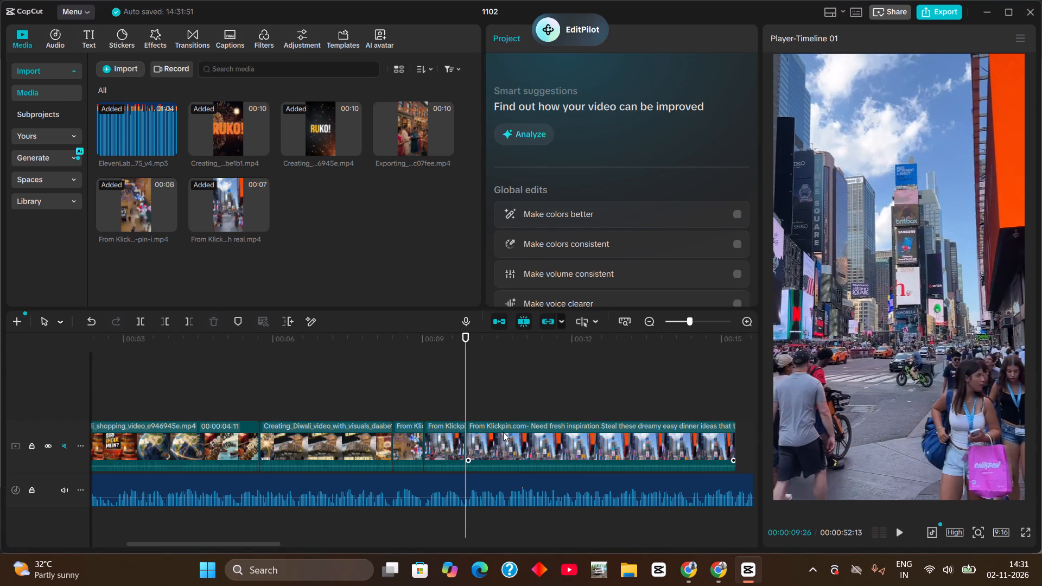
{"action": "left_click", "coordinate": [503, 432]}
{"action": "key", "text": "BackSpace"}
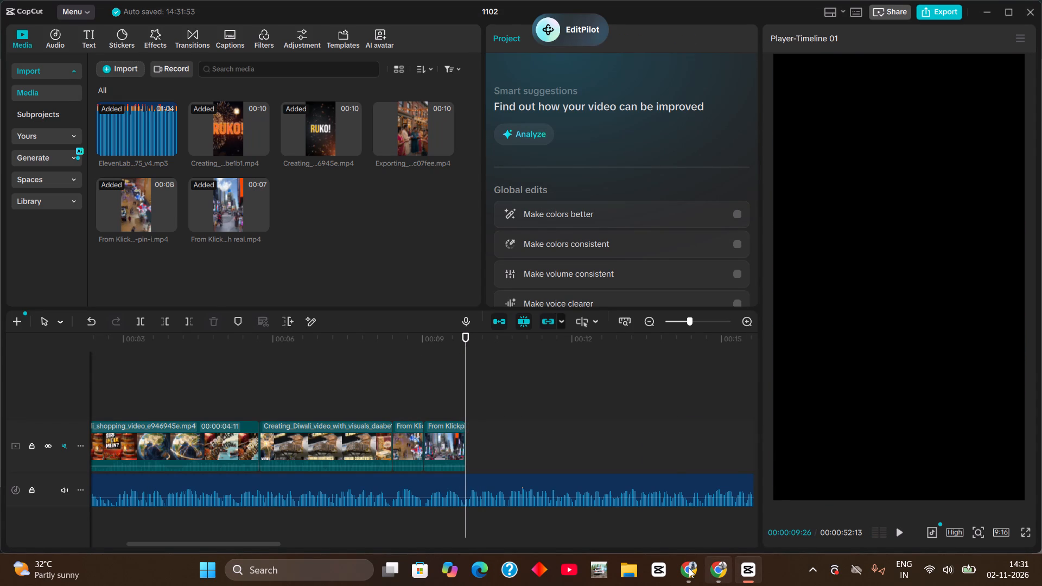
Return to Pinterest in the browser and search for "uk market".
{"action": "left_click", "coordinate": [689, 568]}
{"action": "left_click", "coordinate": [406, 12]}
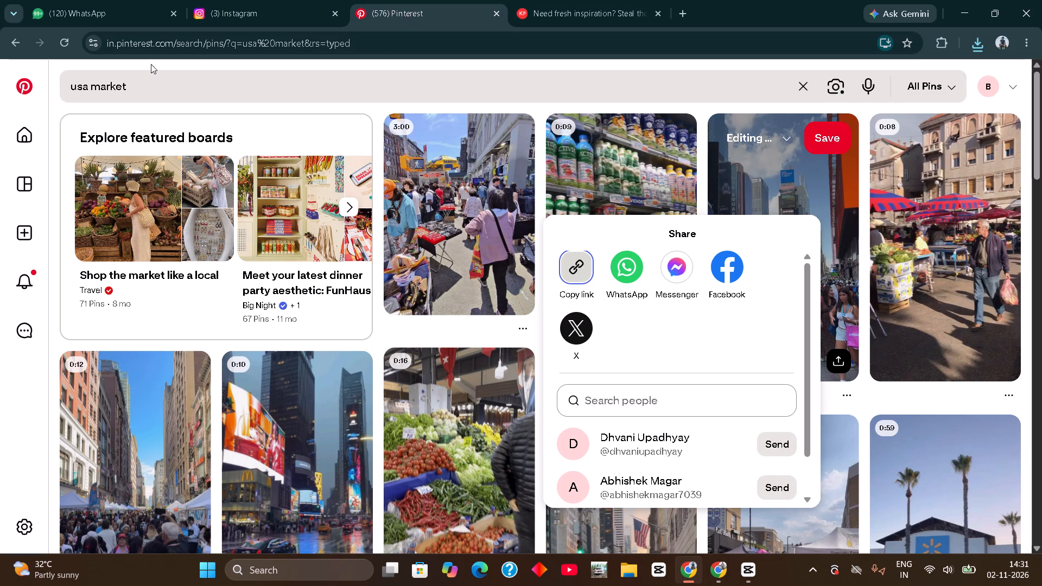
{"action": "left_click_drag", "start_coordinate": [88, 87], "coordinate": [61, 87]}
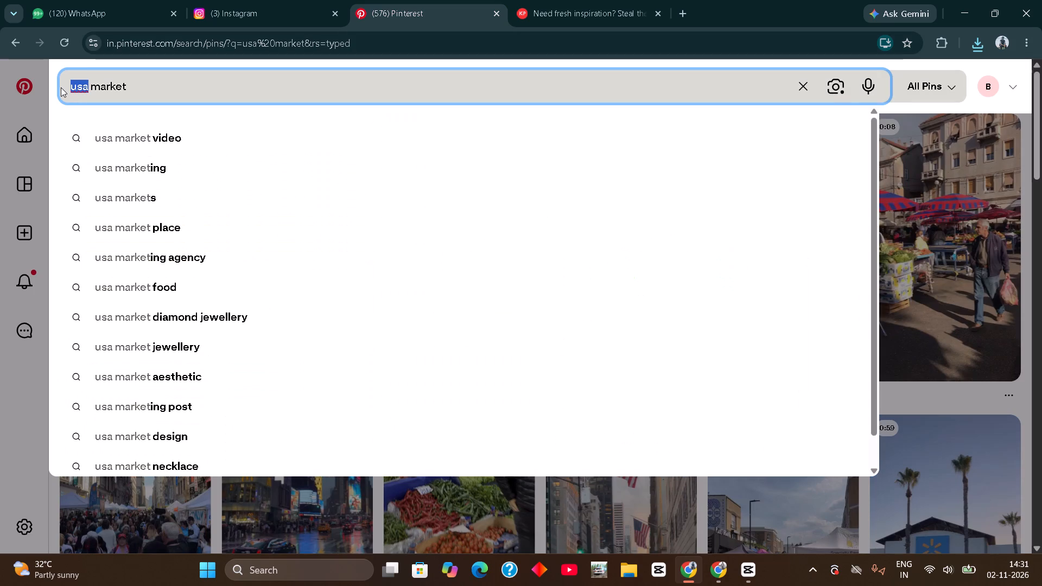
{"action": "type", "text": "uk"}
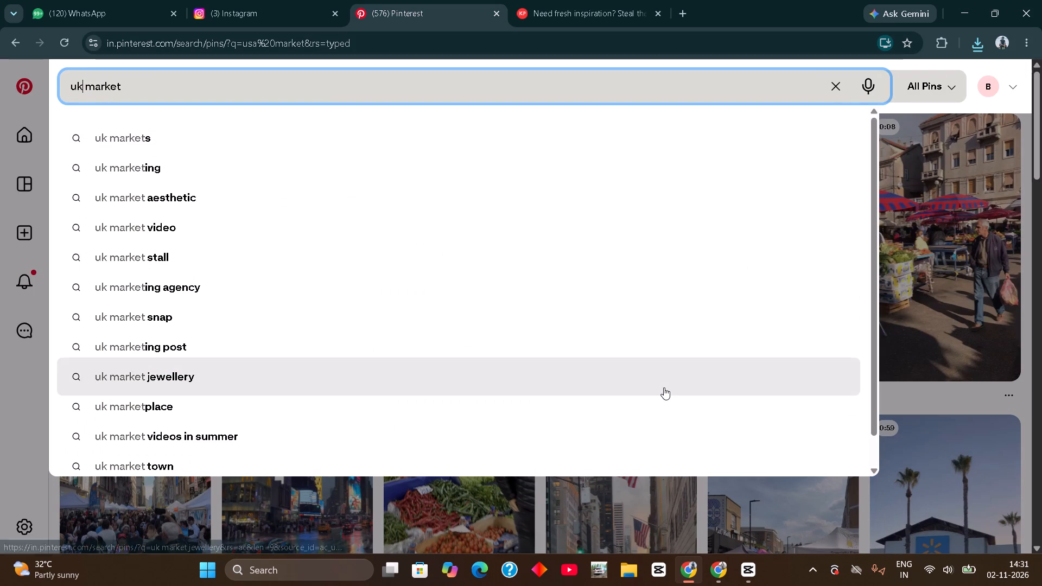
{"action": "key", "text": "Return"}
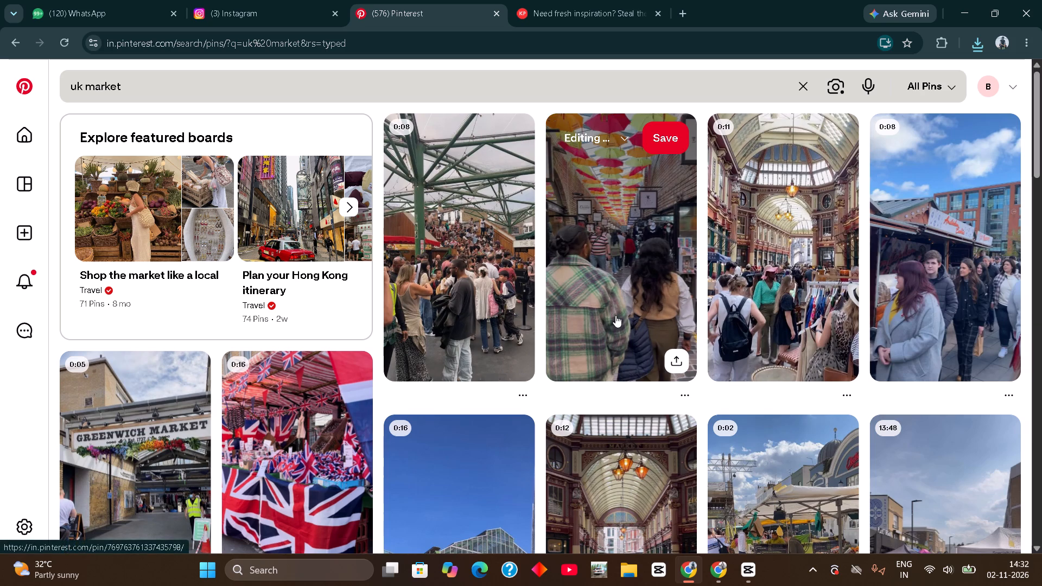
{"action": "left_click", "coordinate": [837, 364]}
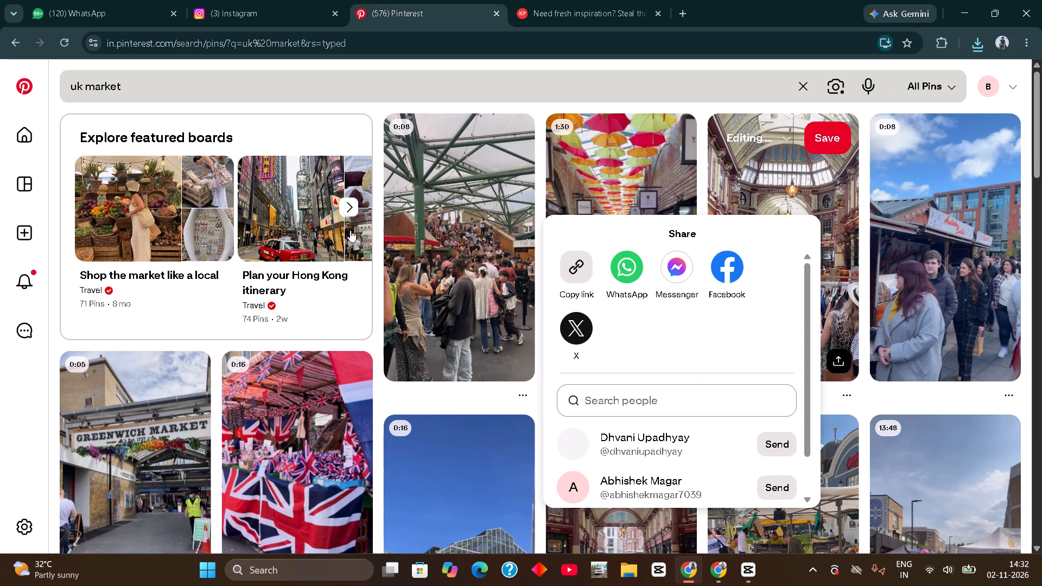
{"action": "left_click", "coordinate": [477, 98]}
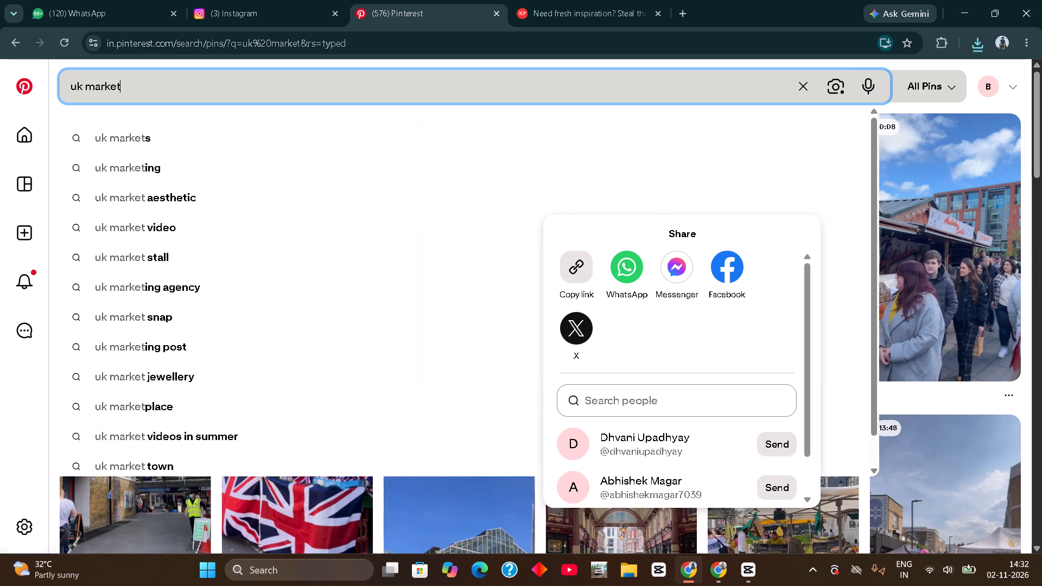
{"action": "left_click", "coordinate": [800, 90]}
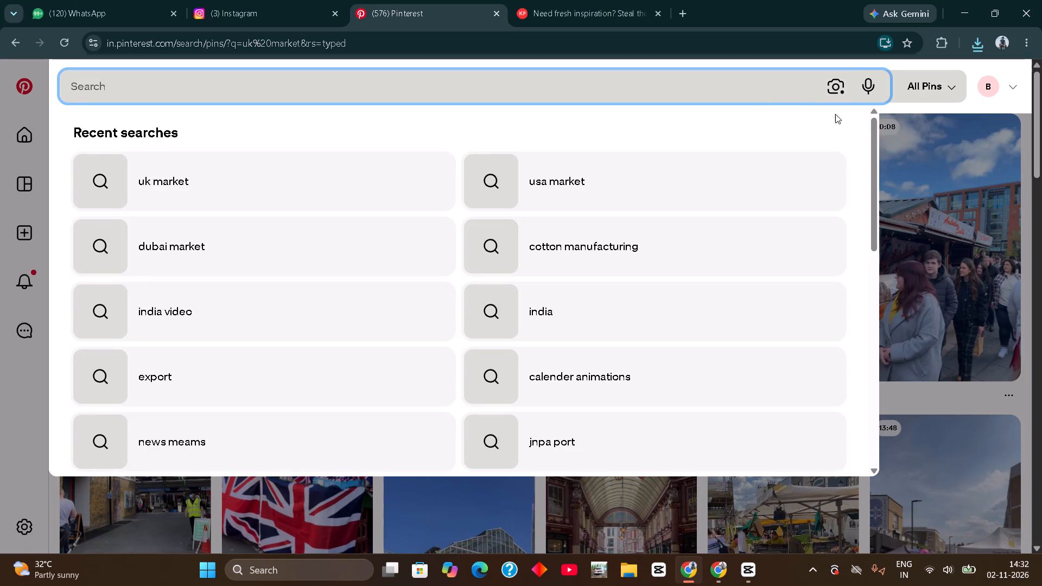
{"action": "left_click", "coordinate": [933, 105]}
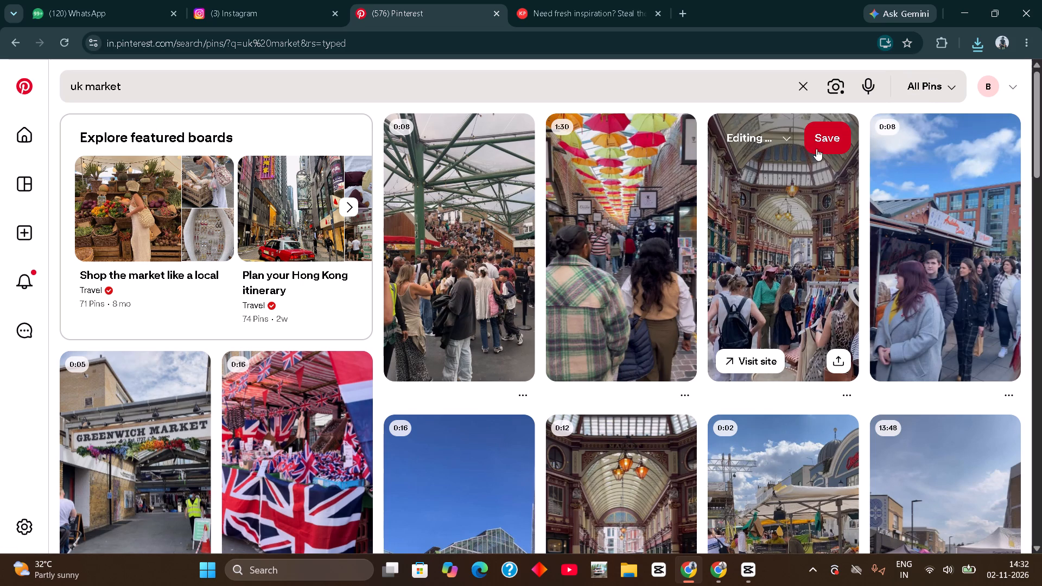
Copy the share link of the UK market pin showing a crowded arcade with an ornate arched glass roof.
{"action": "left_click", "coordinate": [834, 363]}
{"action": "left_click", "coordinate": [568, 276]}
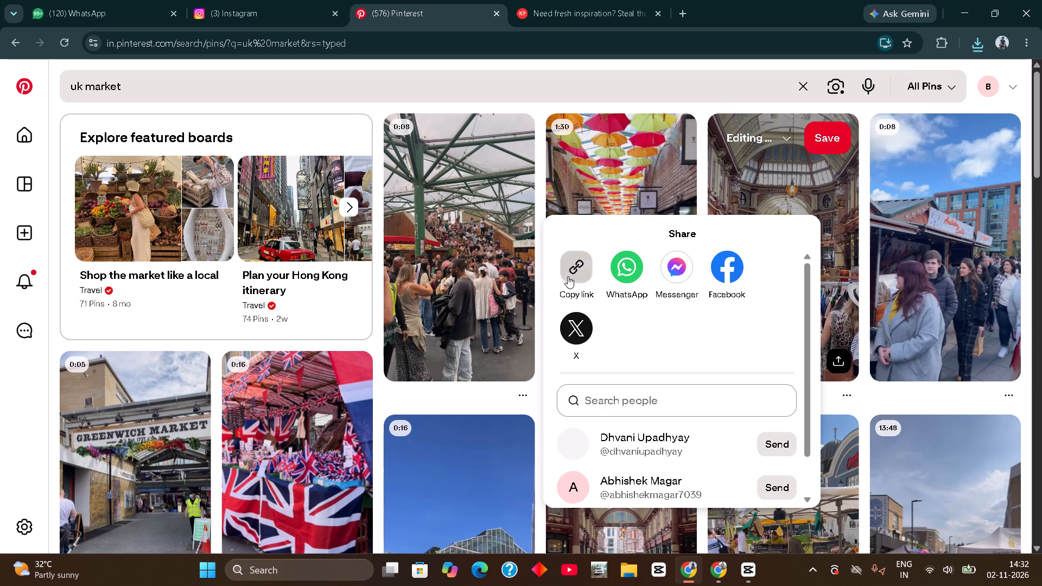
Load the copied UK market pin link in the KlickPin downloader and download the video.
{"action": "left_click", "coordinate": [622, 0]}
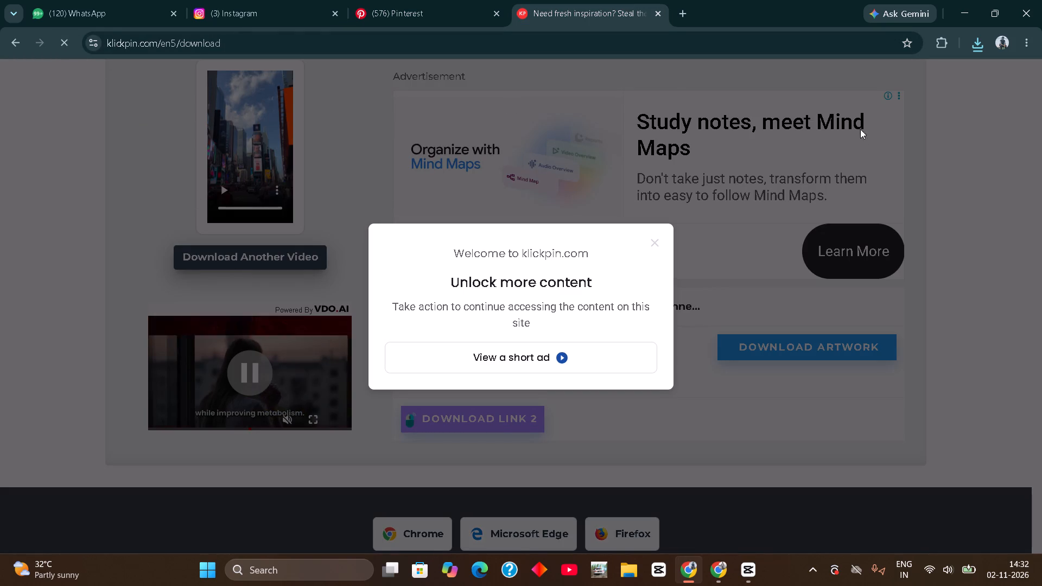
{"action": "left_click", "coordinate": [20, 43]}
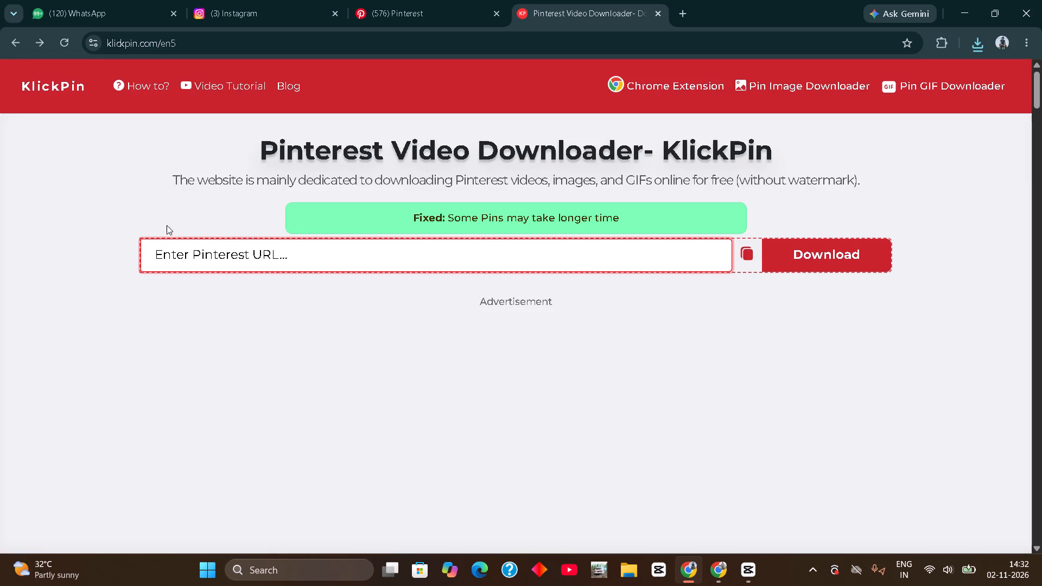
{"action": "left_click", "coordinate": [207, 256]}
{"action": "double_click", "coordinate": [200, 280]}
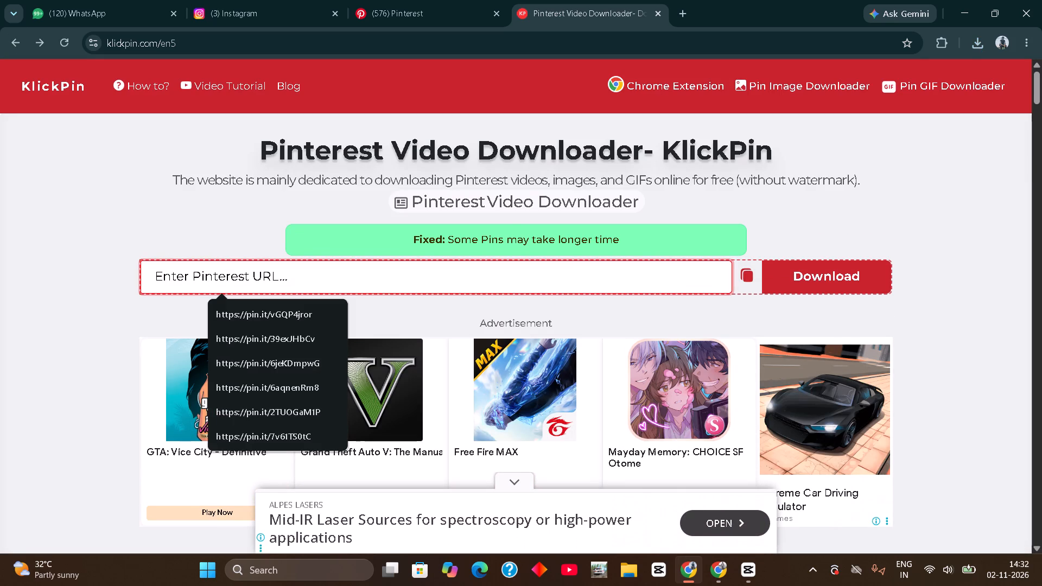
{"action": "key", "text": "ctrl+v"}
{"action": "left_click", "coordinate": [811, 275]}
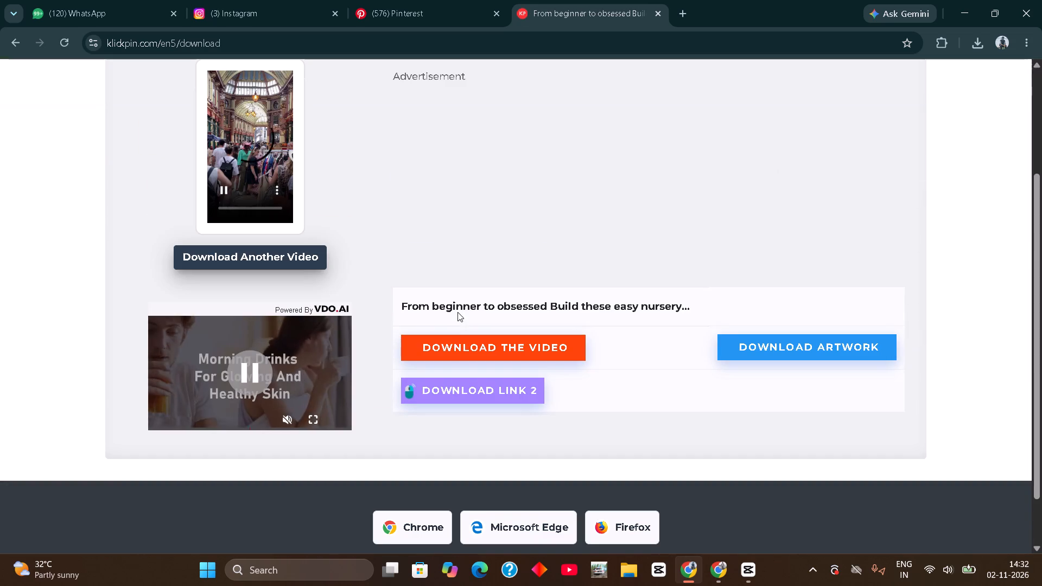
{"action": "left_click", "coordinate": [463, 340]}
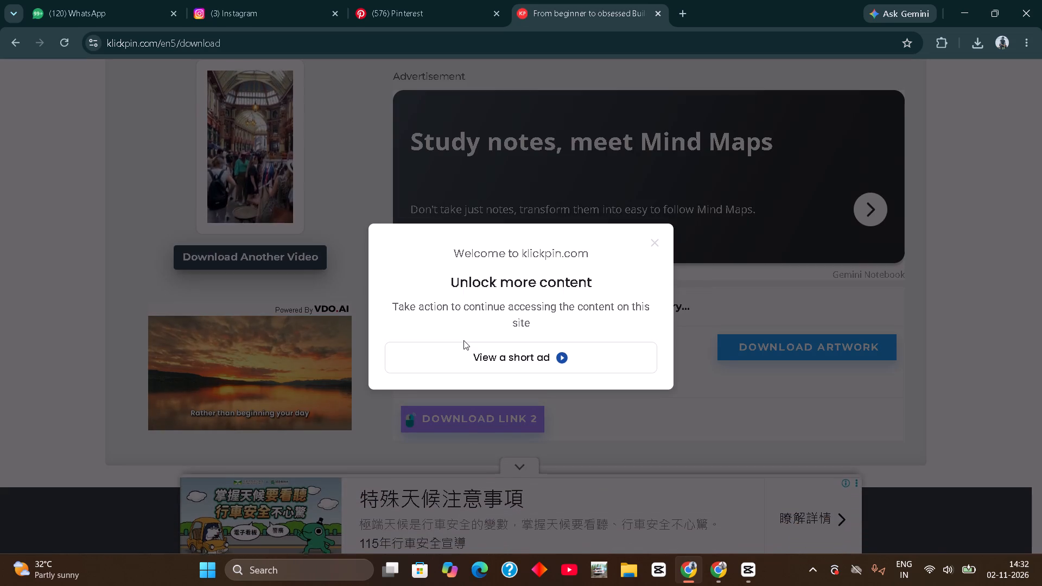
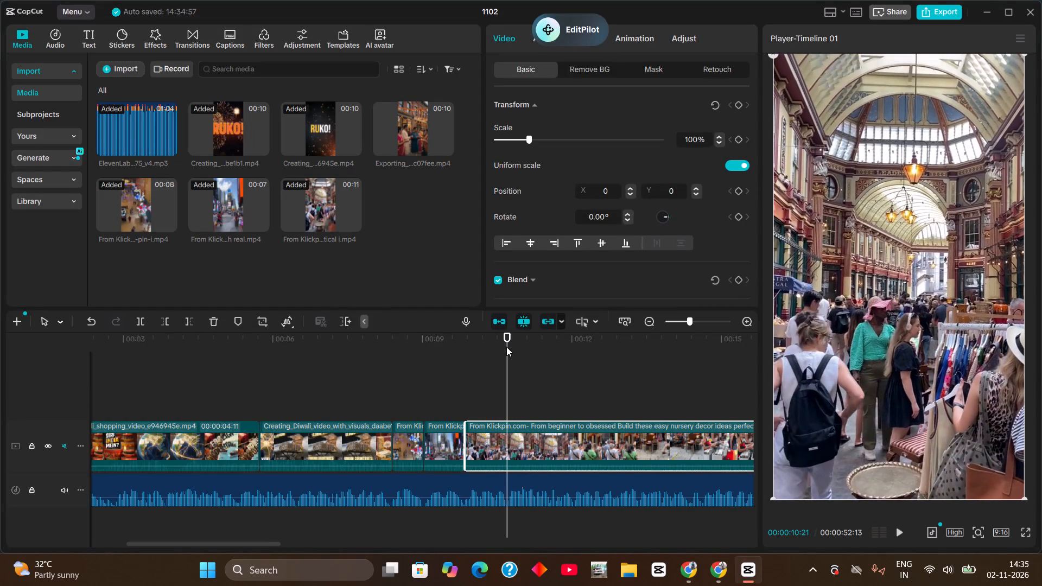
Split the UK market arcade clip on the timeline at 00:00:10:21.
{"action": "key", "text": "ctrl+b"}
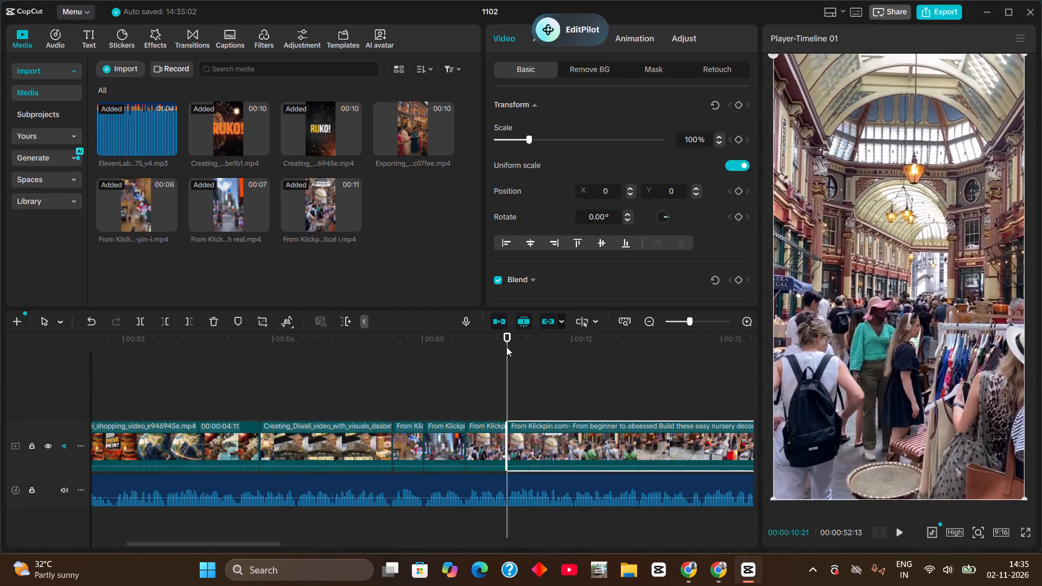
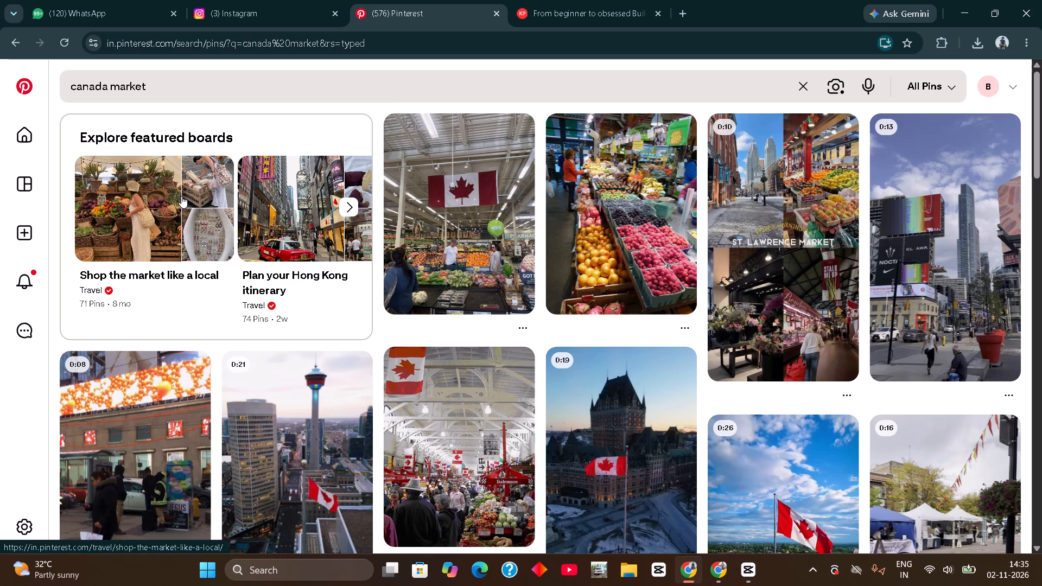
Browse the Pinterest "canada market" results and copy the link of the 0:13 video pin showing city billboards and a tower.
{"action": "scroll", "coordinate": [181, 196], "scroll_direction": "down", "scroll_amount": 1}
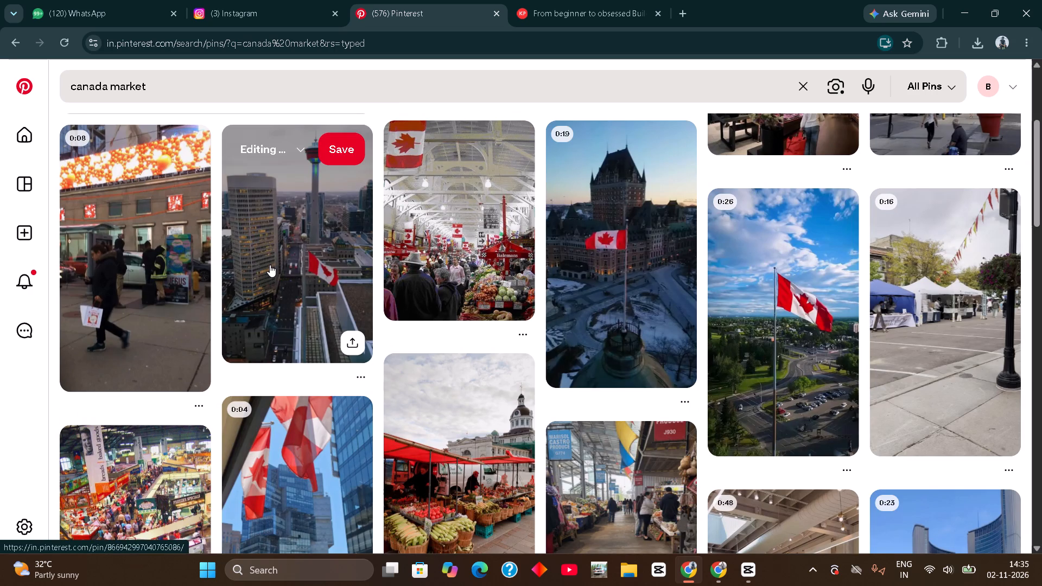
{"action": "scroll", "coordinate": [270, 265], "scroll_direction": "down", "scroll_amount": 1}
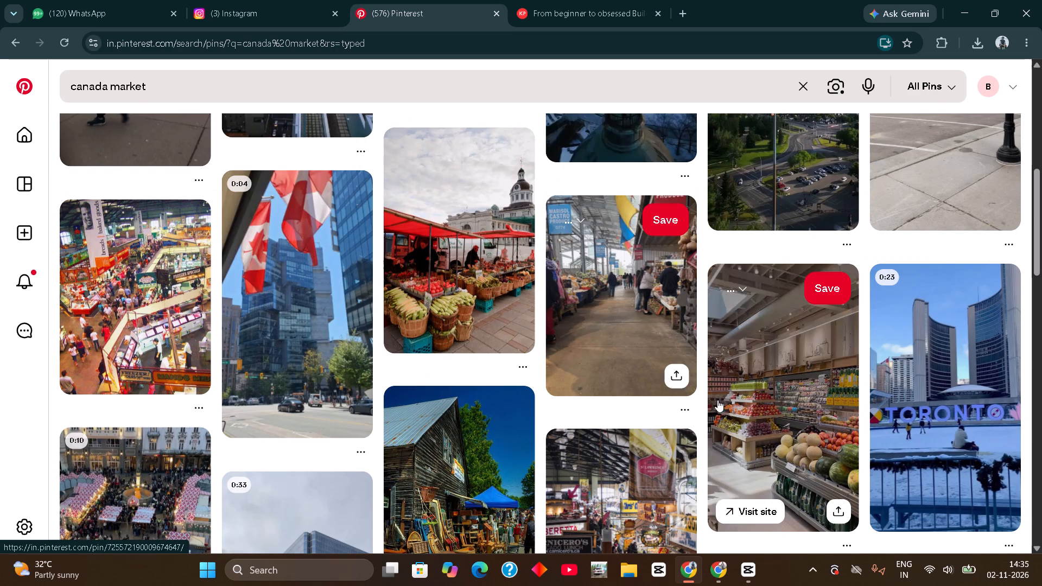
{"action": "scroll", "coordinate": [643, 377], "scroll_direction": "down", "scroll_amount": 1}
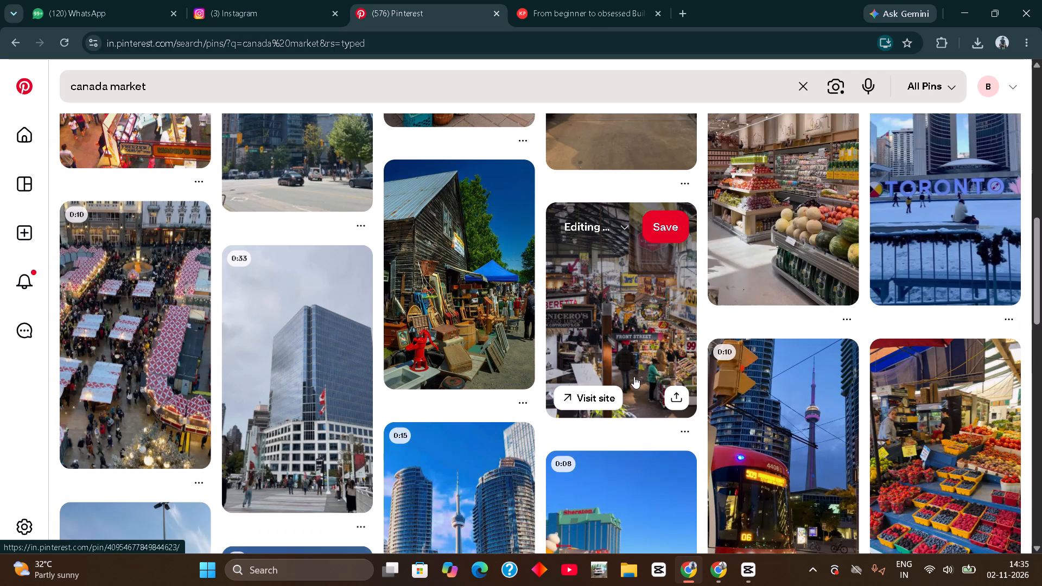
{"action": "scroll", "coordinate": [634, 377], "scroll_direction": "down", "scroll_amount": 2}
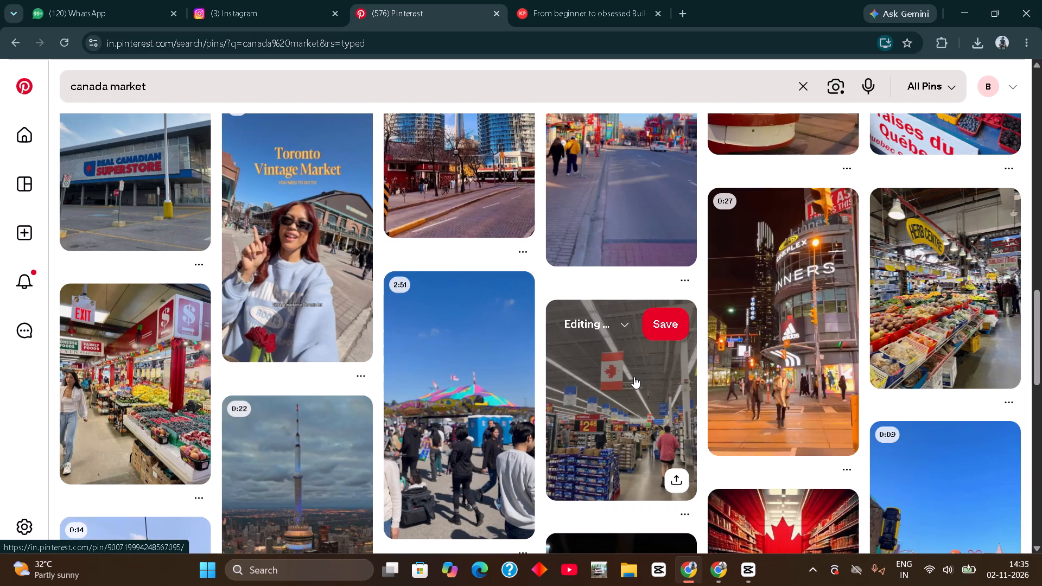
{"action": "scroll", "coordinate": [634, 377], "scroll_direction": "down", "scroll_amount": 2}
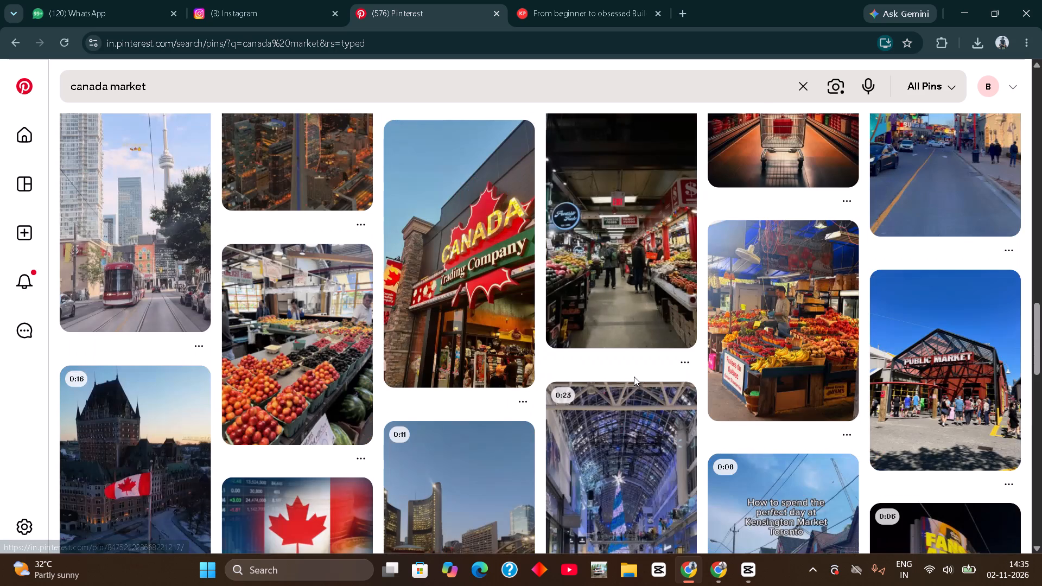
{"action": "scroll", "coordinate": [634, 377], "scroll_direction": "down", "scroll_amount": 1}
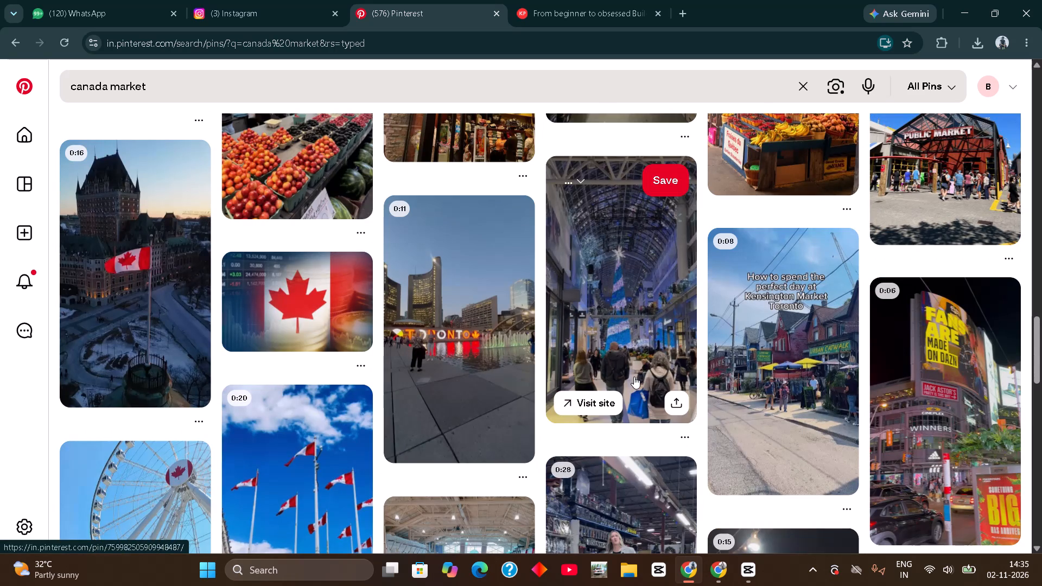
{"action": "scroll", "coordinate": [634, 377], "scroll_direction": "up", "scroll_amount": 9}
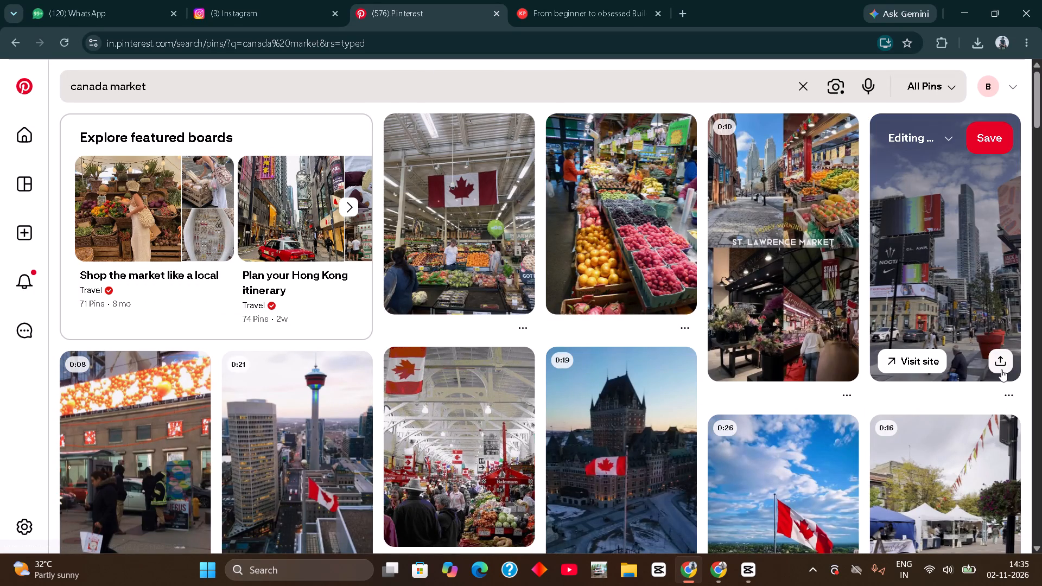
{"action": "scroll", "coordinate": [383, 350], "scroll_direction": "down", "scroll_amount": 1}
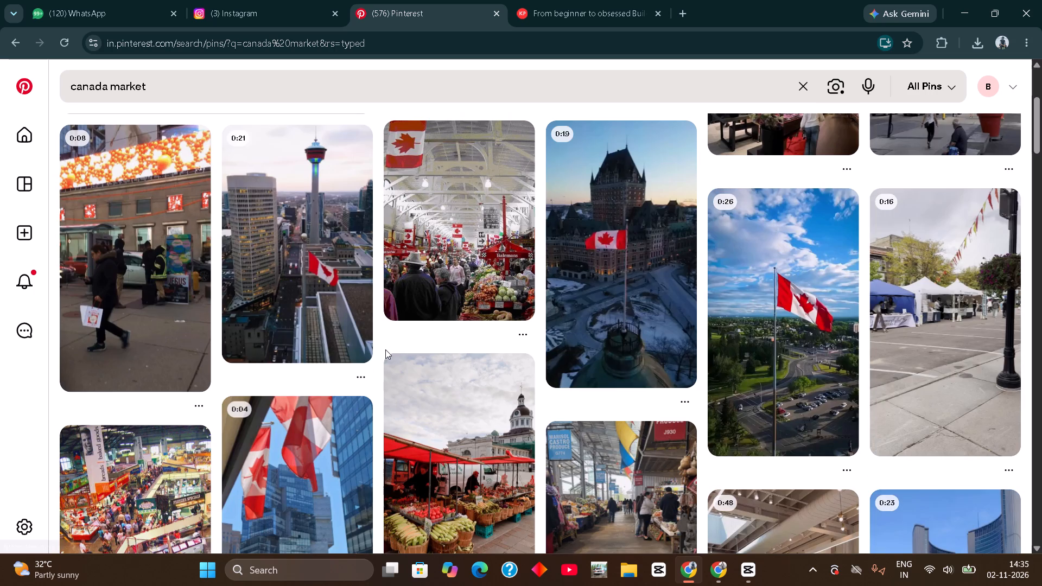
{"action": "scroll", "coordinate": [385, 349], "scroll_direction": "up", "scroll_amount": 1}
{"action": "left_click", "coordinate": [1005, 366]}
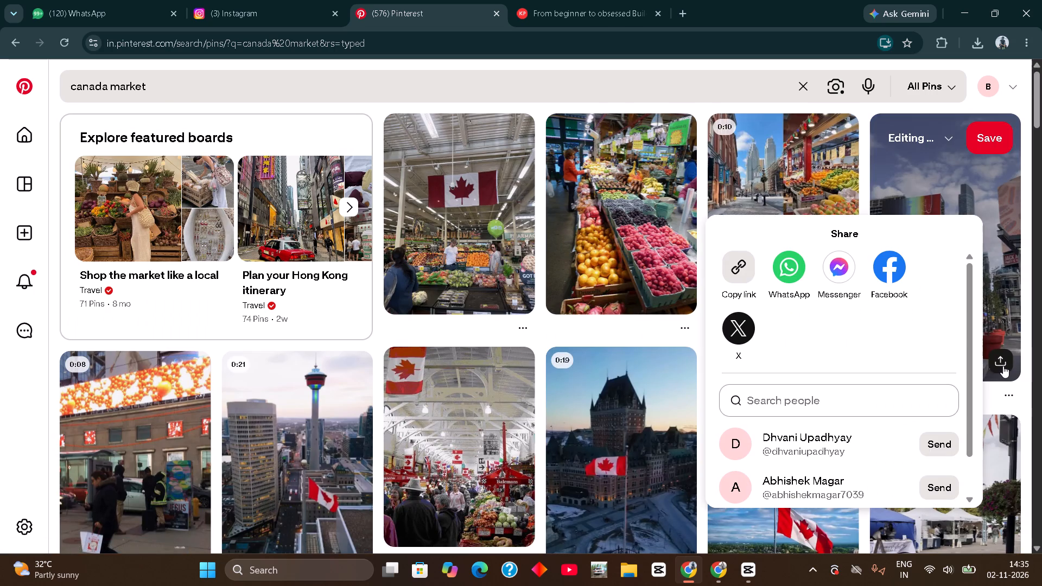
{"action": "left_click", "coordinate": [735, 272]}
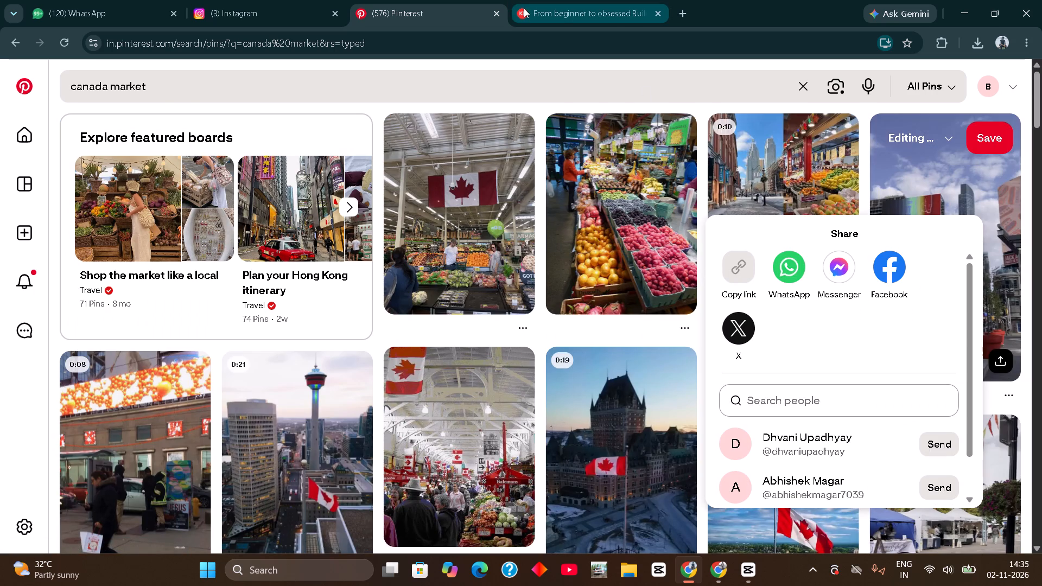
Switch to the KlickPin page, reload it with form resubmission, and open the form for downloading another video.
{"action": "left_click", "coordinate": [524, 8]}
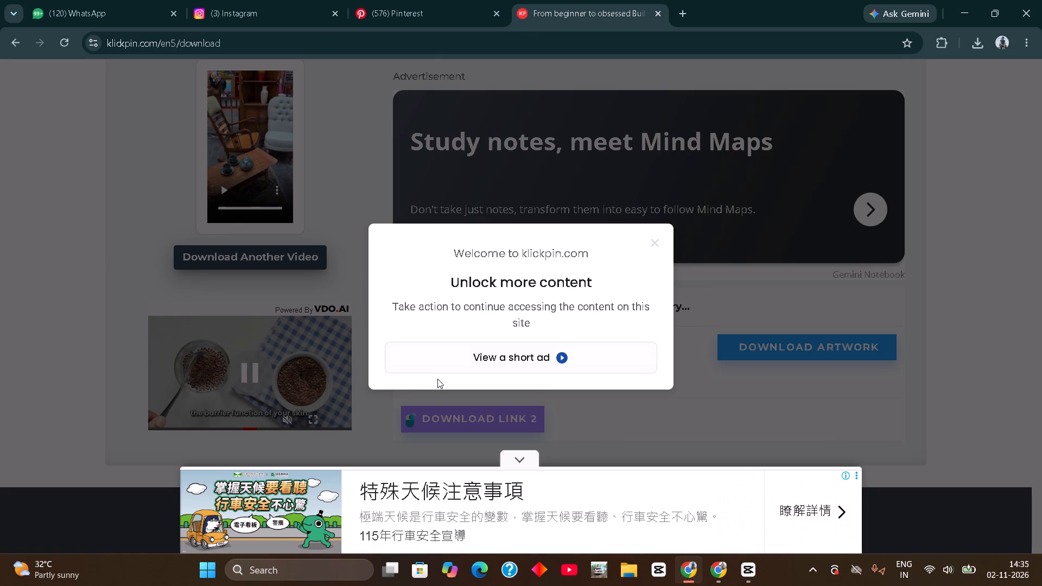
{"action": "left_click", "coordinate": [57, 47]}
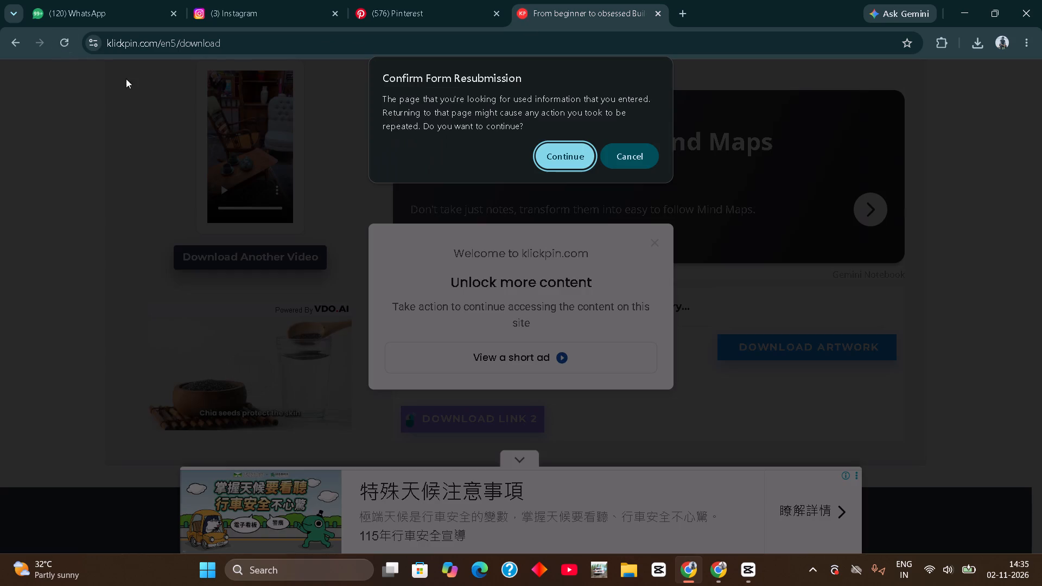
{"action": "left_click", "coordinate": [560, 152]}
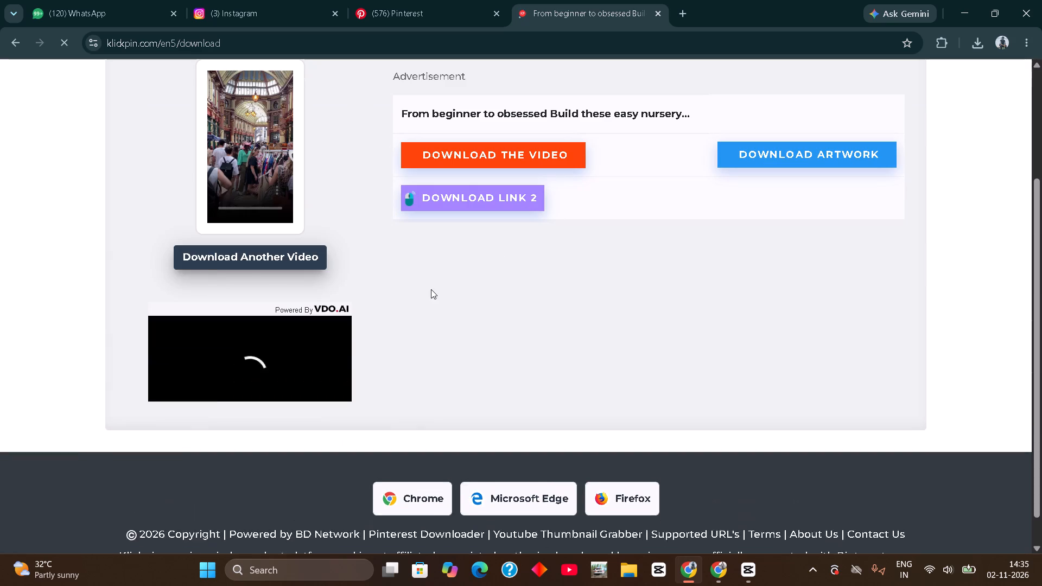
{"action": "left_click", "coordinate": [253, 260]}
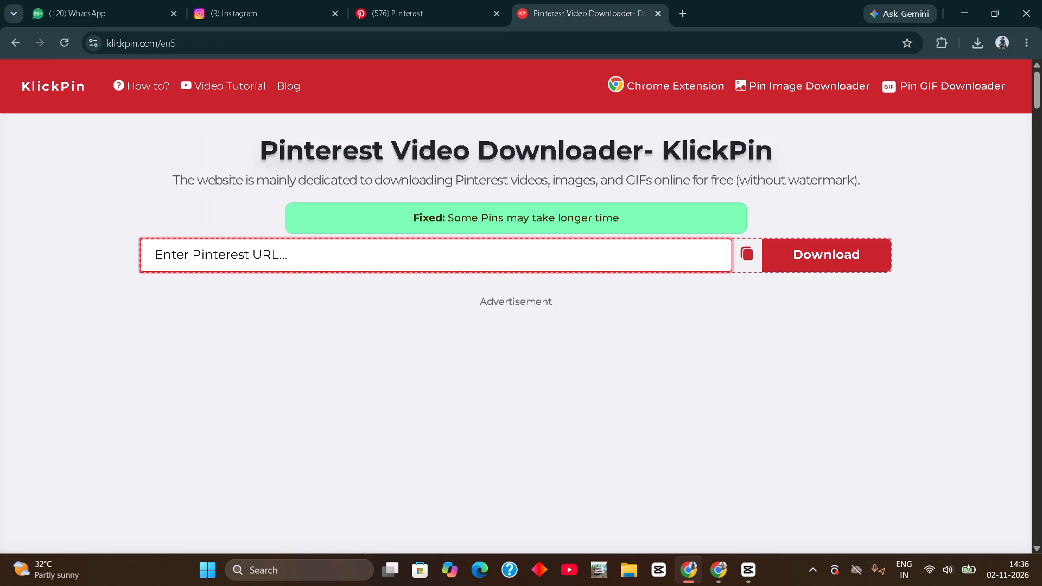
Submit the copied pin link in KlickPin, reloading past the ad overlay as needed, and download the Walking Challenge Ideas video.
{"action": "key", "text": "ctrl+v"}
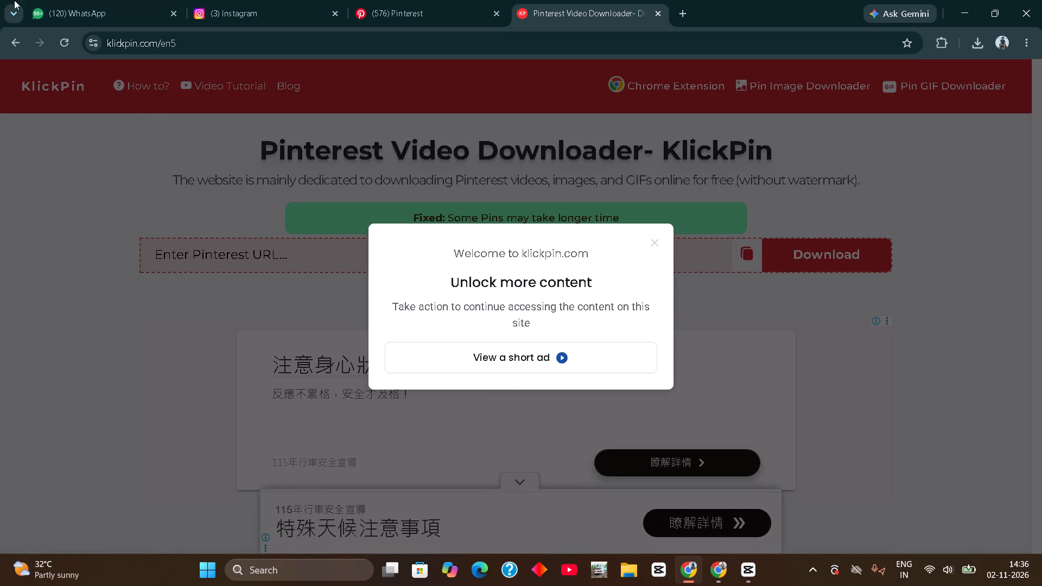
{"action": "left_click", "coordinate": [63, 41]}
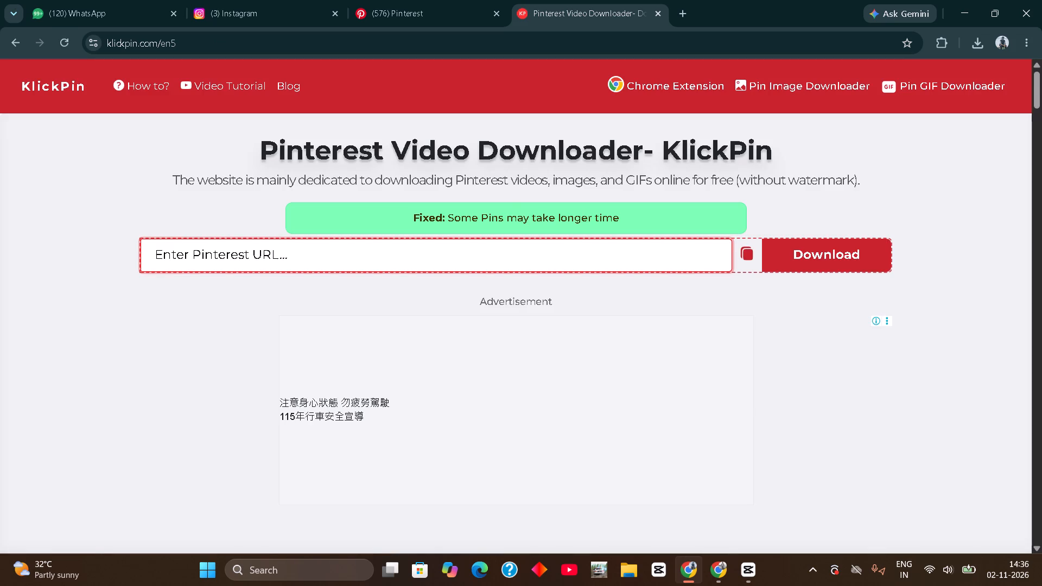
{"action": "key", "text": "ctrl+v"}
{"action": "key", "text": "Return"}
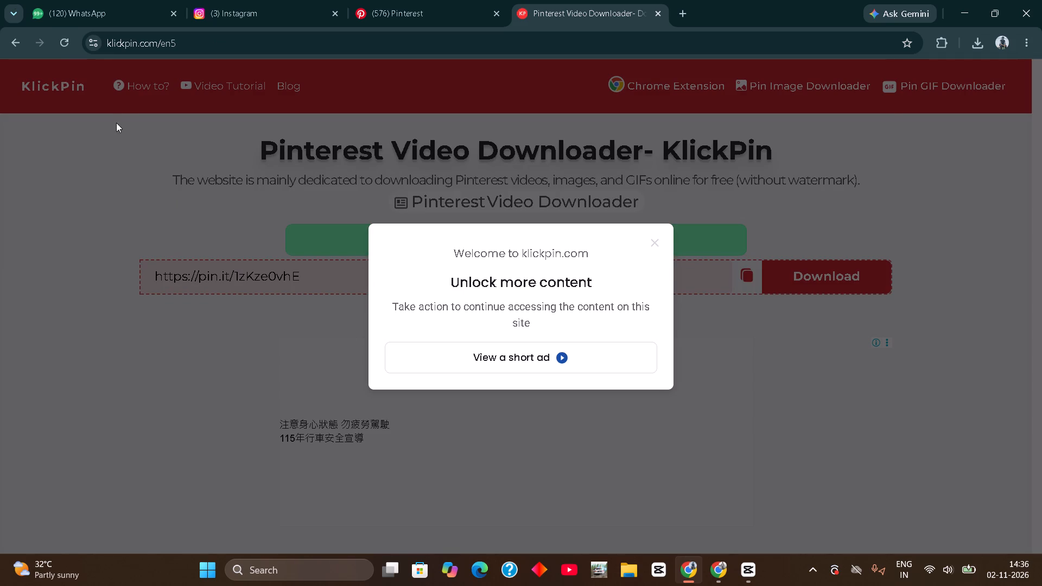
{"action": "left_click", "coordinate": [62, 40]}
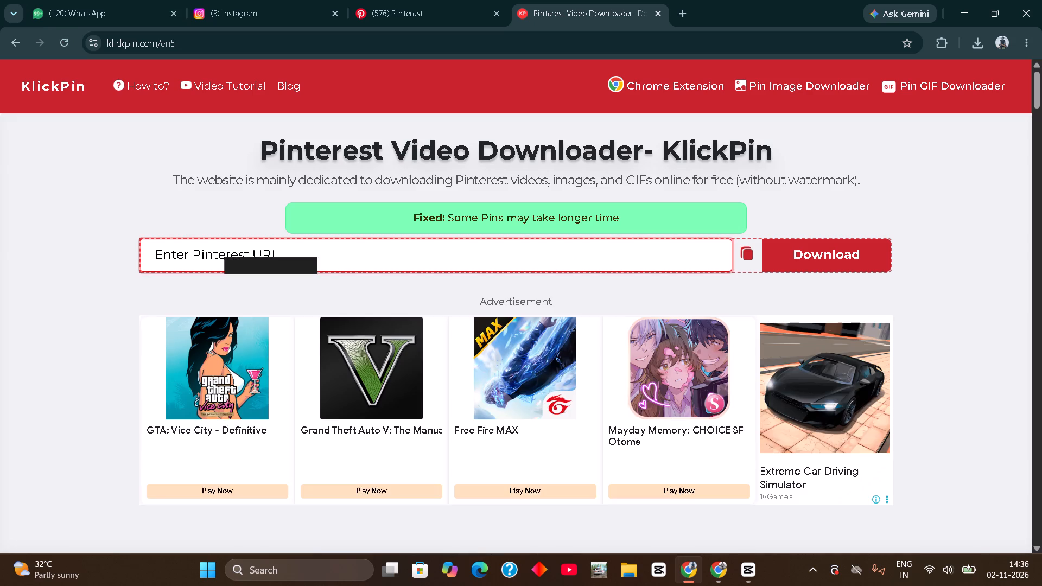
{"action": "key", "text": "ctrl+v"}
{"action": "key", "text": "Return"}
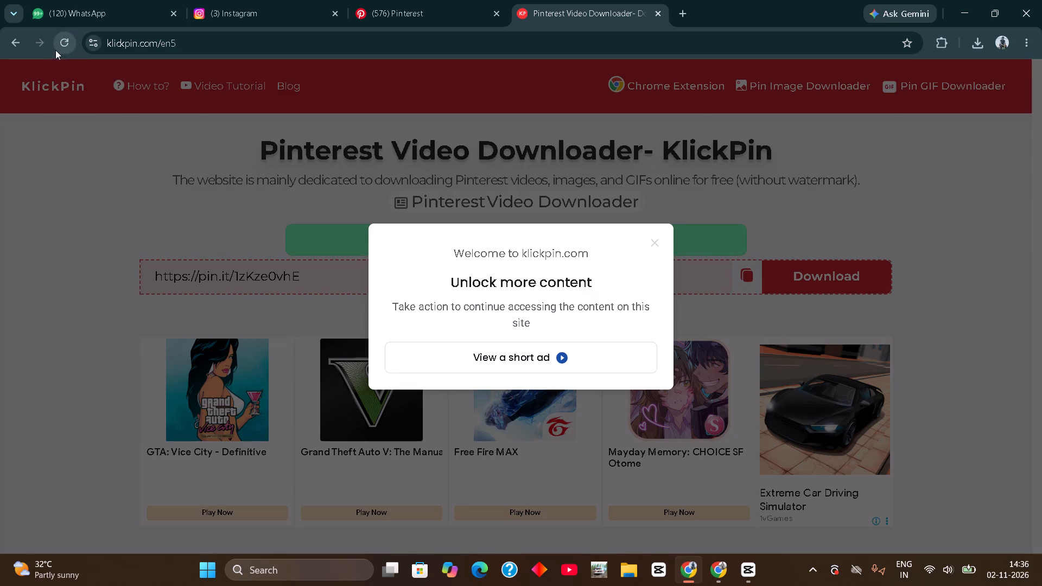
{"action": "left_click", "coordinate": [61, 46]}
{"action": "key", "text": "ctrl+v"}
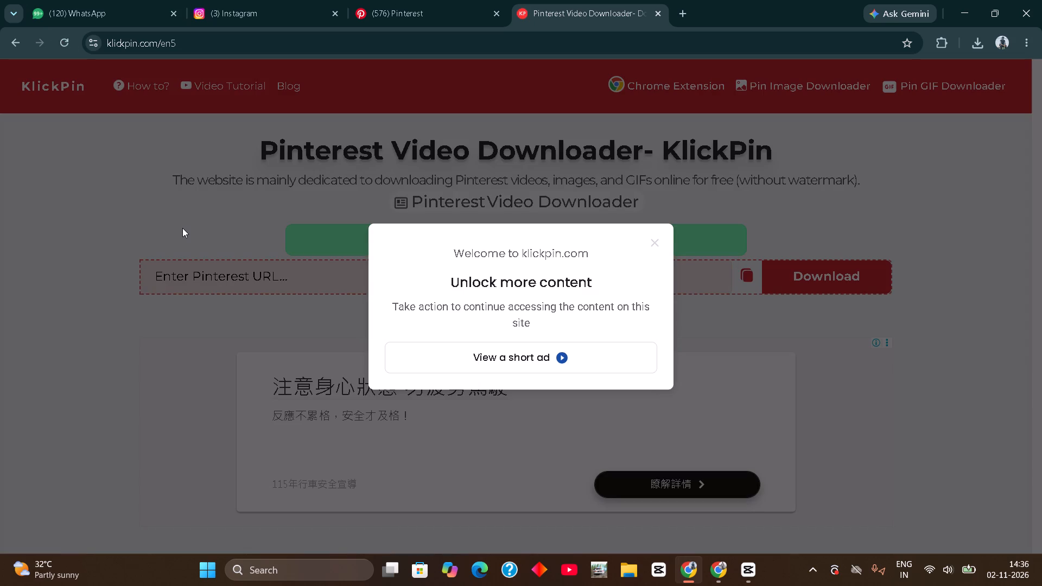
{"action": "left_click", "coordinate": [68, 42]}
{"action": "key", "text": "ctrl+c"}
{"action": "key", "text": "ctrl+v"}
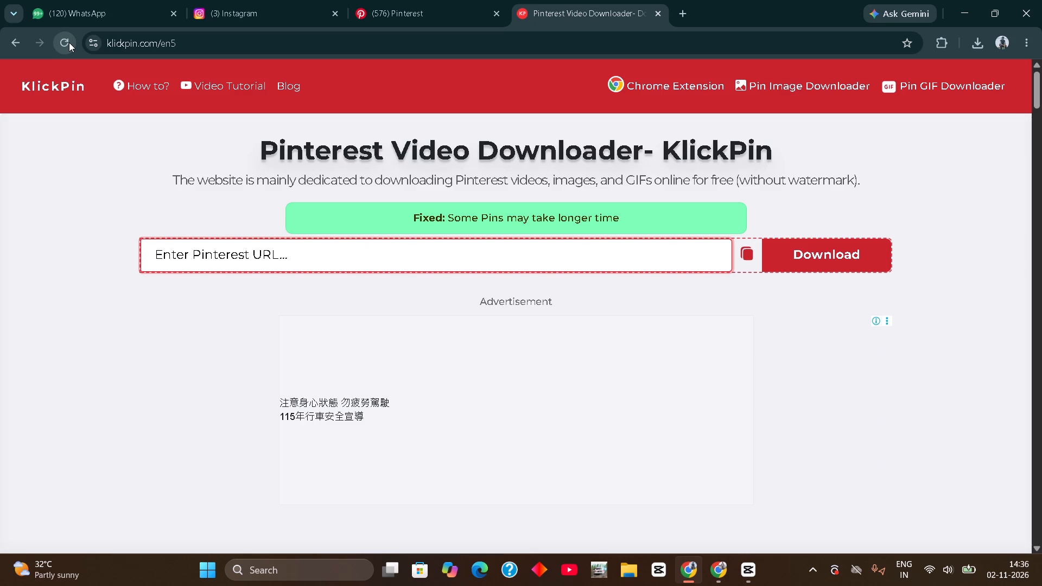
{"action": "key", "text": "Return"}
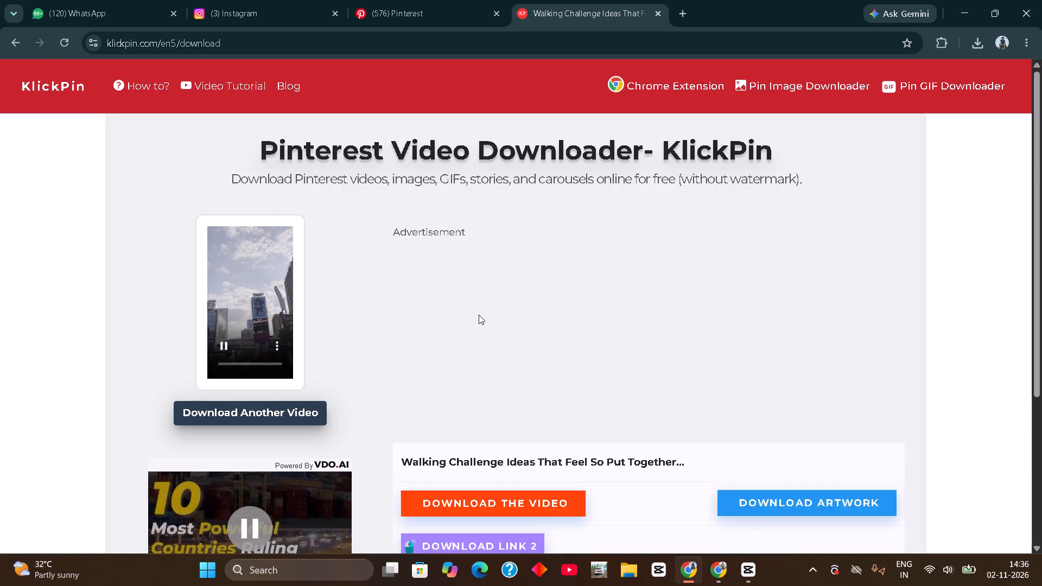
{"action": "left_click", "coordinate": [494, 349]}
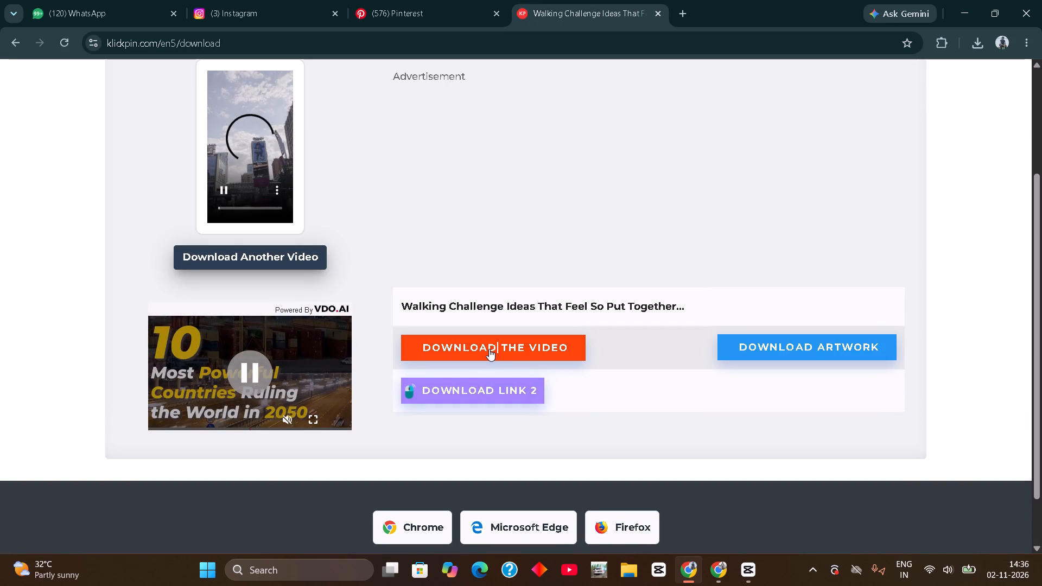
Bring the downloaded Walking Challenge Ideas clip into the CapCut timeline and place it on the main track directly after the UK arcade clip.
{"action": "left_click_drag", "start_coordinate": [838, 103], "coordinate": [763, 385]}
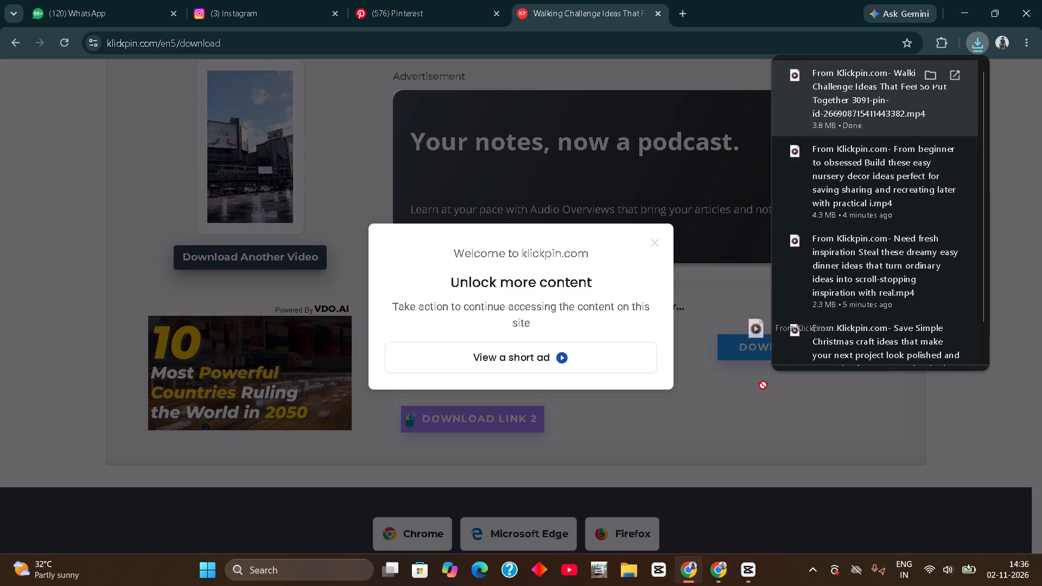
{"action": "left_click_drag", "start_coordinate": [763, 385], "coordinate": [562, 448]}
{"action": "left_click", "coordinate": [562, 448]}
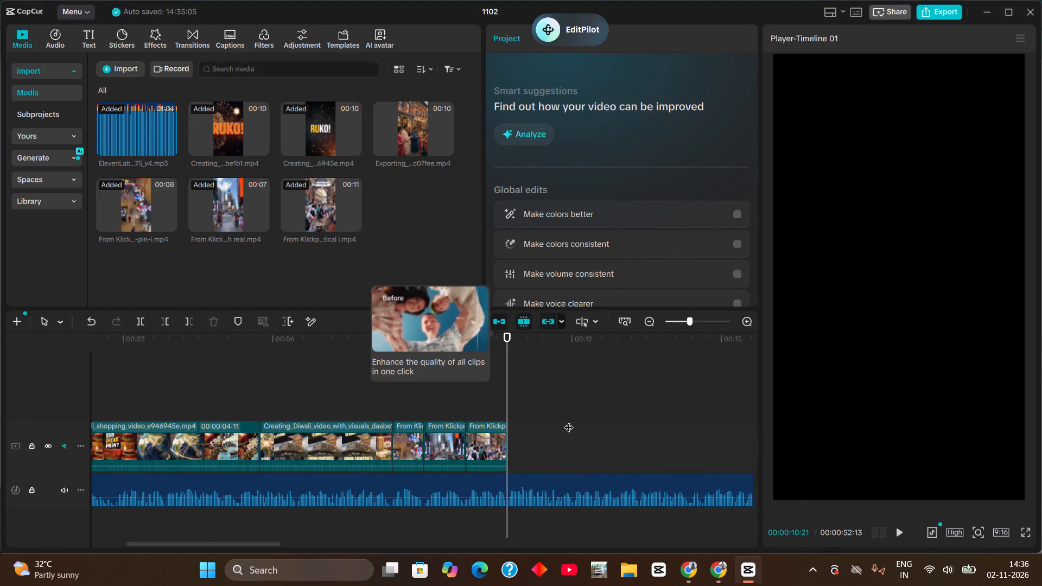
{"action": "left_click", "coordinate": [520, 334]}
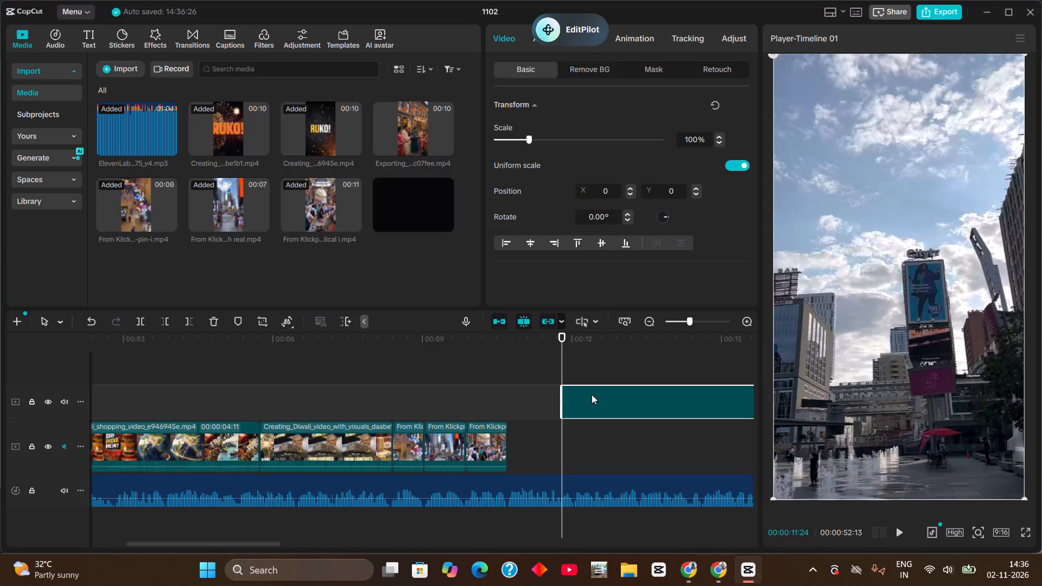
{"action": "left_click_drag", "start_coordinate": [601, 398], "coordinate": [555, 443]}
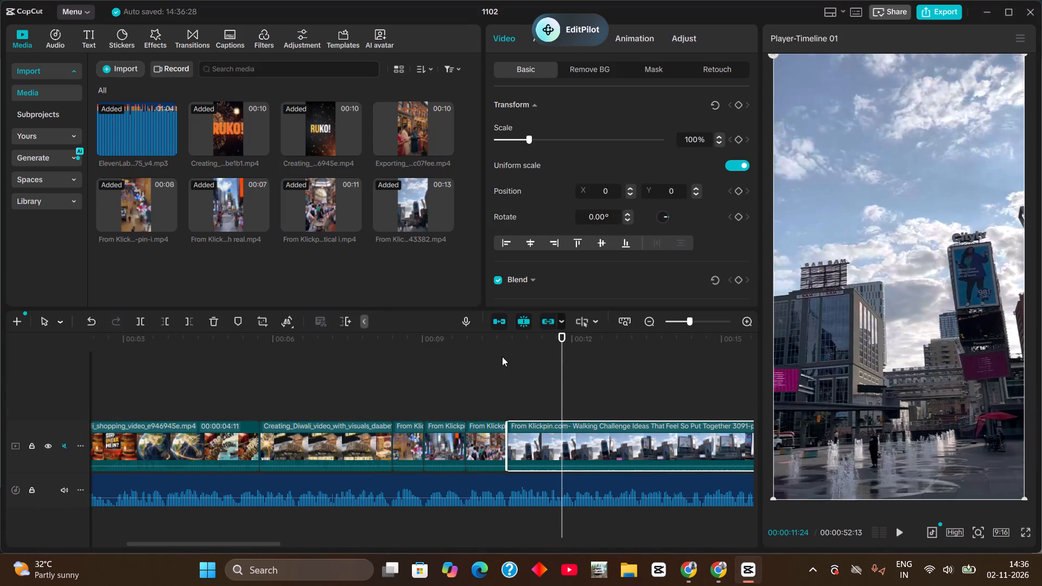
Play the Canada clip against the voiceover, split it at 00:00:12:01 and delete the remainder.
{"action": "left_click", "coordinate": [503, 355]}
{"action": "key", "text": "space"}
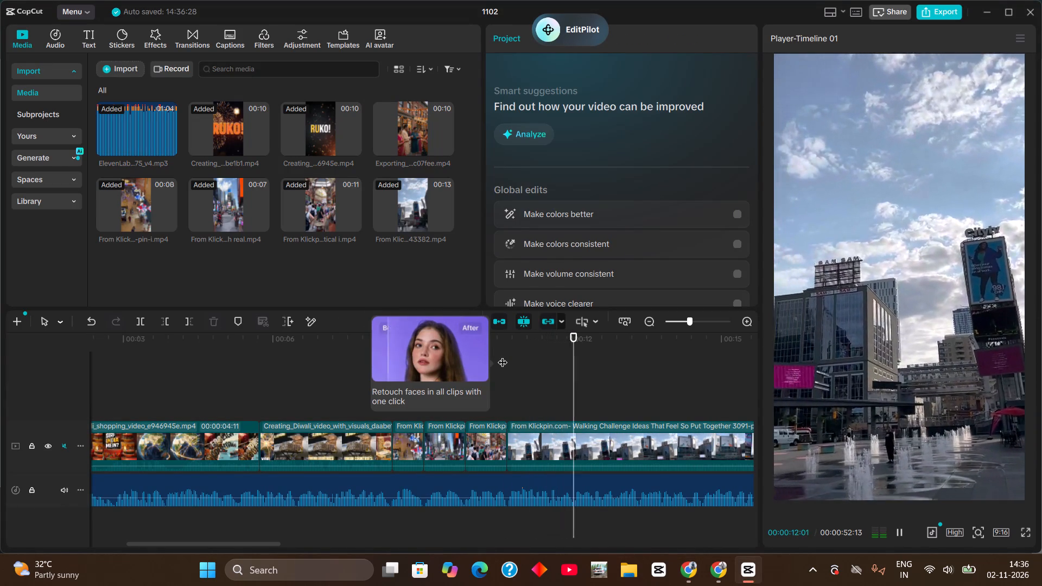
{"action": "key", "text": "space"}
{"action": "left_click", "coordinate": [577, 336]}
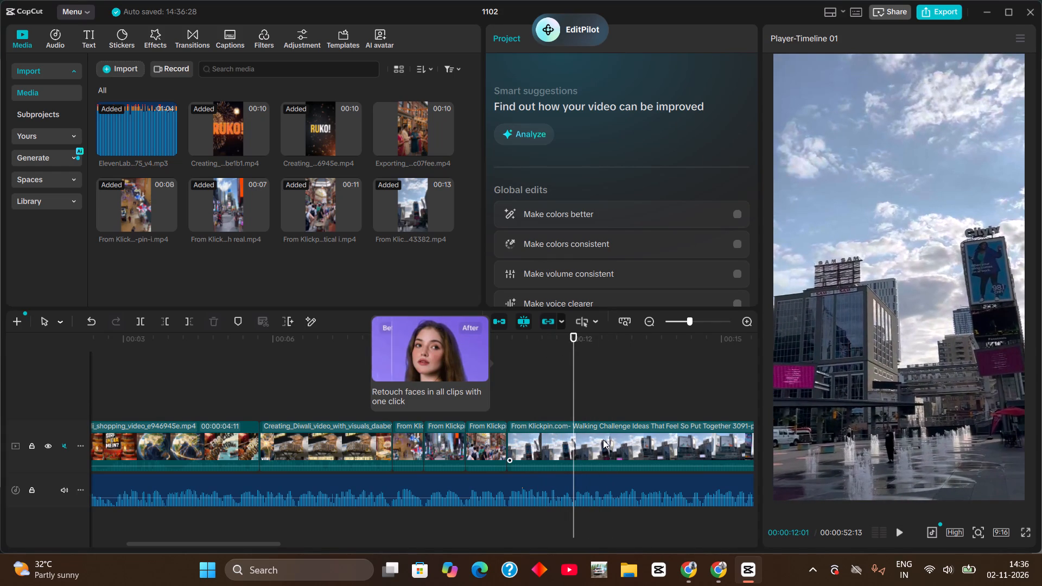
{"action": "left_click", "coordinate": [603, 439]}
{"action": "key", "text": "ctrl+b"}
{"action": "key", "text": "BackSpace"}
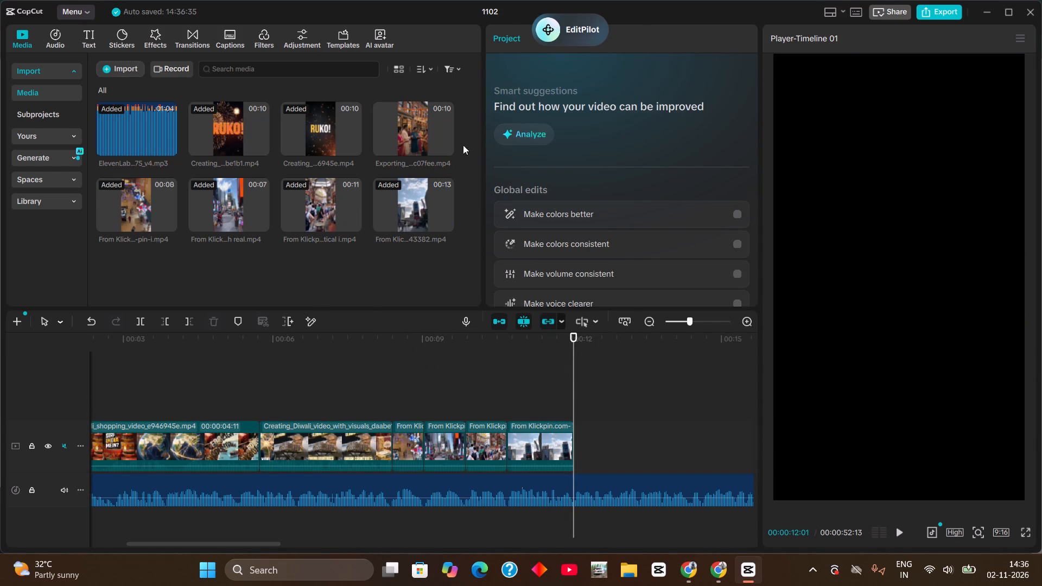
Add the Exporting Indian festivals clip from the media library to the main track right after the Canada clip.
{"action": "left_click_drag", "start_coordinate": [422, 129], "coordinate": [578, 433]}
Play the Exporting Indian festivals clip against the voiceover, preview its remaining scenes, and split it at 00:00:13:26 during the street celebration shot.
{"action": "key", "text": "space"}
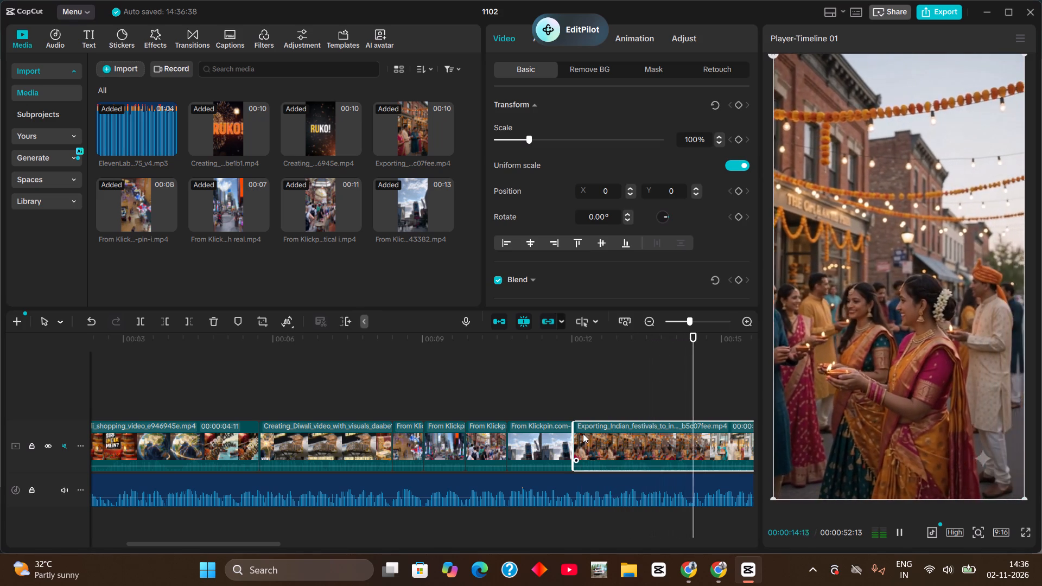
{"action": "key", "text": "space"}
{"action": "left_click_drag", "start_coordinate": [670, 345], "coordinate": [743, 368]}
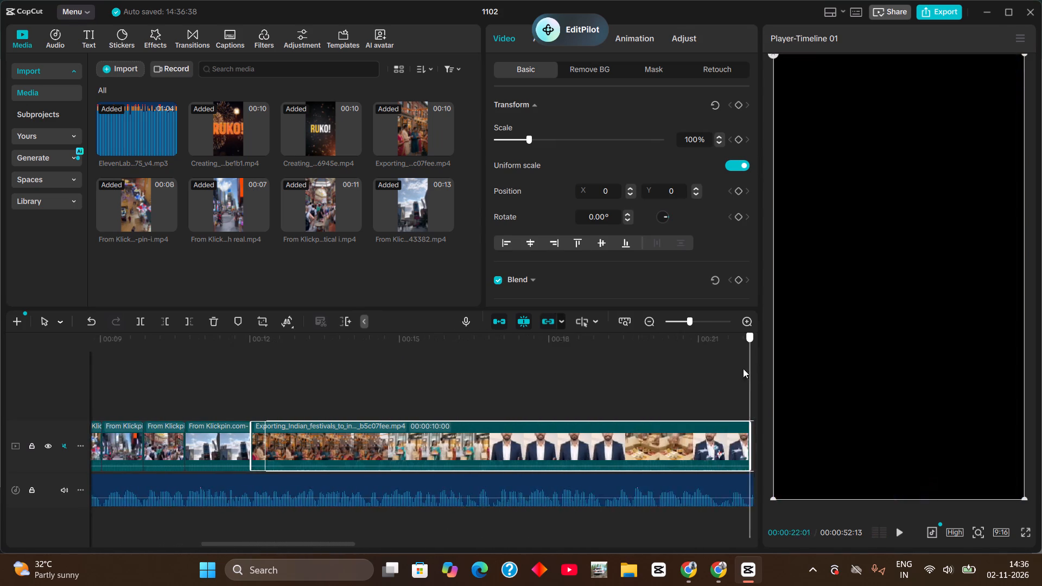
{"action": "left_click_drag", "start_coordinate": [743, 368], "coordinate": [435, 361]}
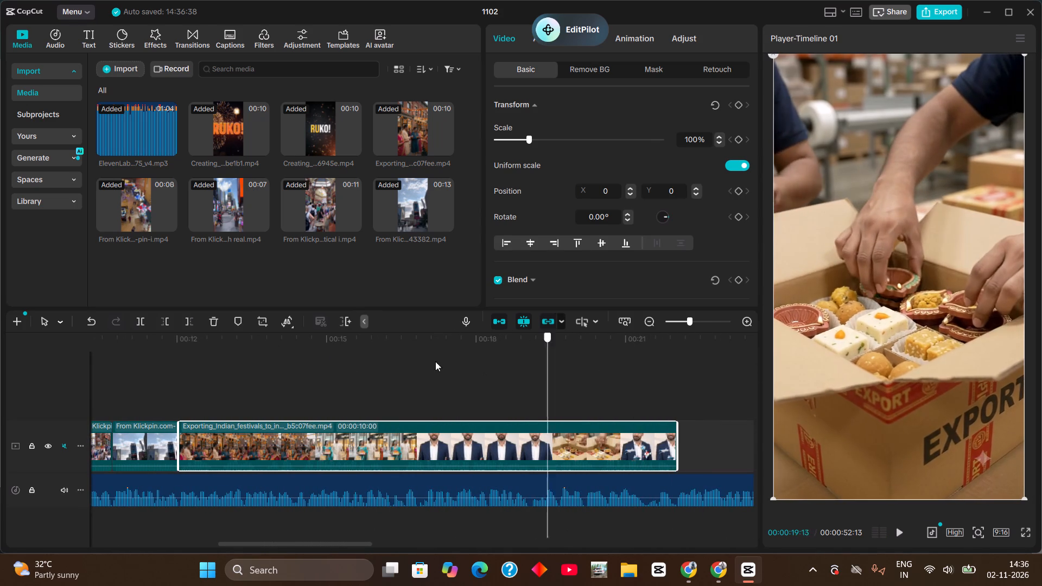
{"action": "left_click_drag", "start_coordinate": [435, 361], "coordinate": [175, 378]}
{"action": "key", "text": "space"}
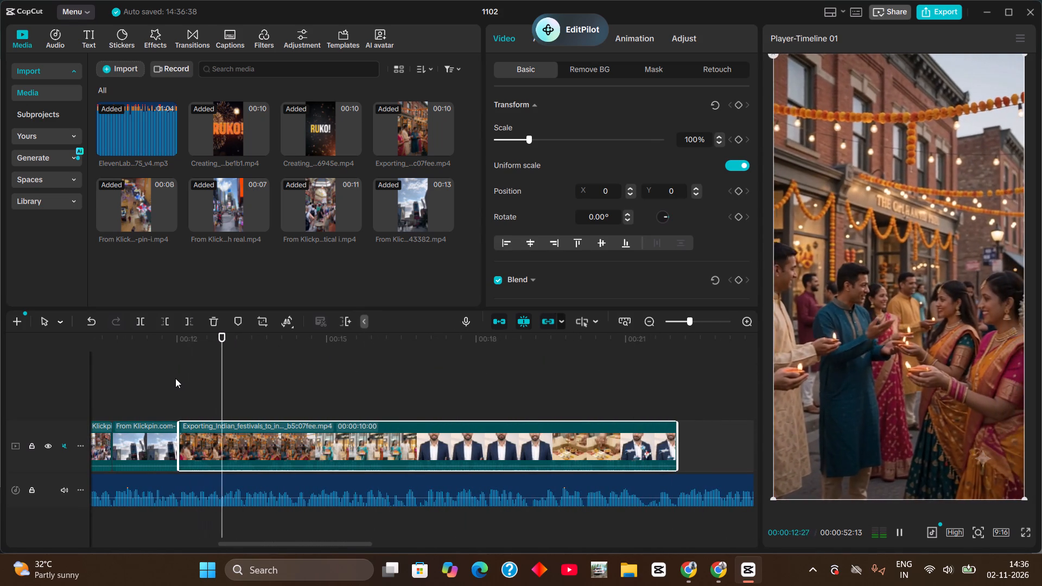
{"action": "key", "text": "space"}
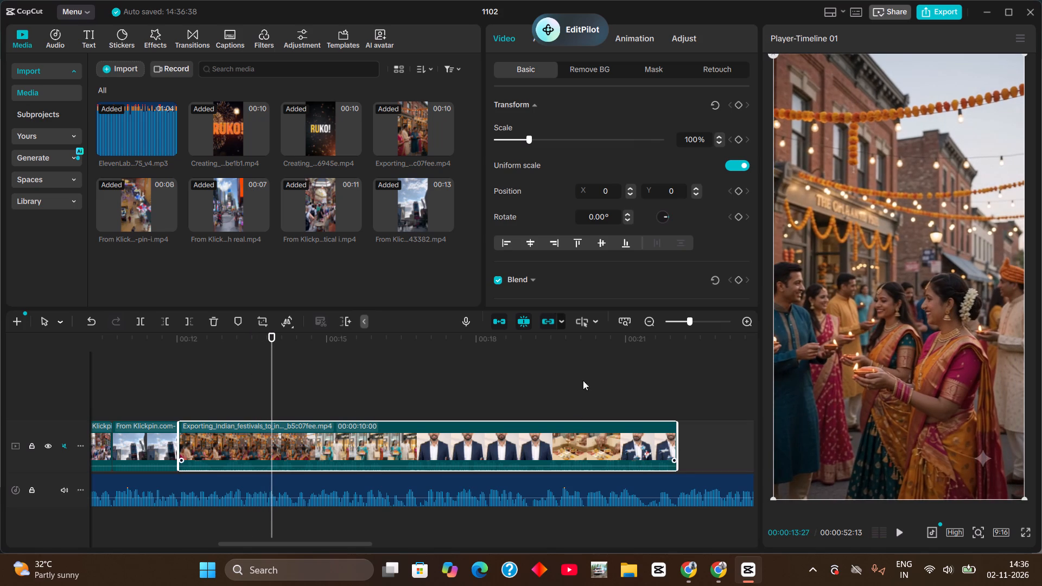
{"action": "left_click_drag", "start_coordinate": [535, 341], "coordinate": [522, 351]}
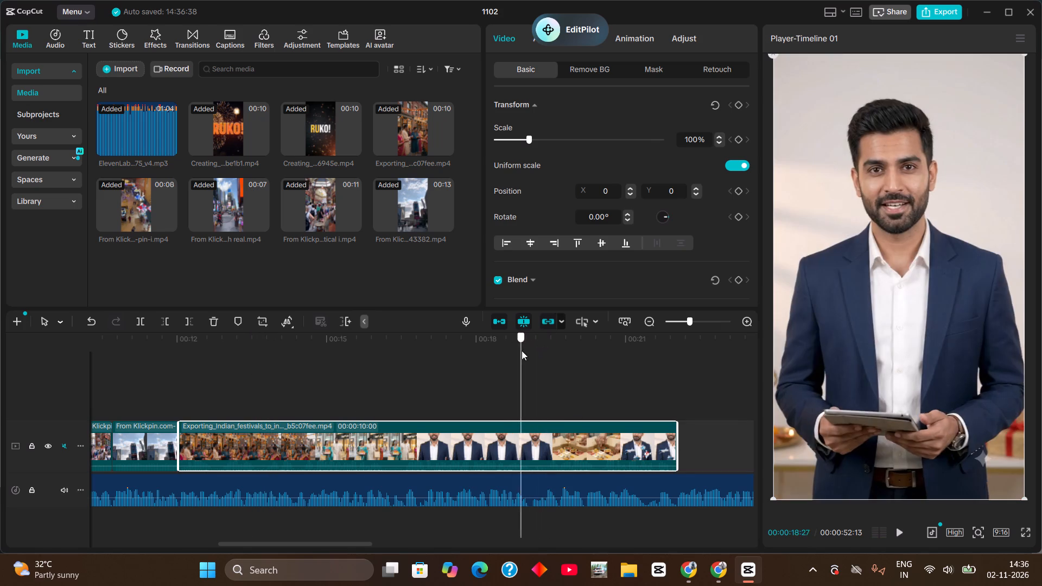
{"action": "left_click_drag", "start_coordinate": [522, 351], "coordinate": [176, 379]}
{"action": "key", "text": "space"}
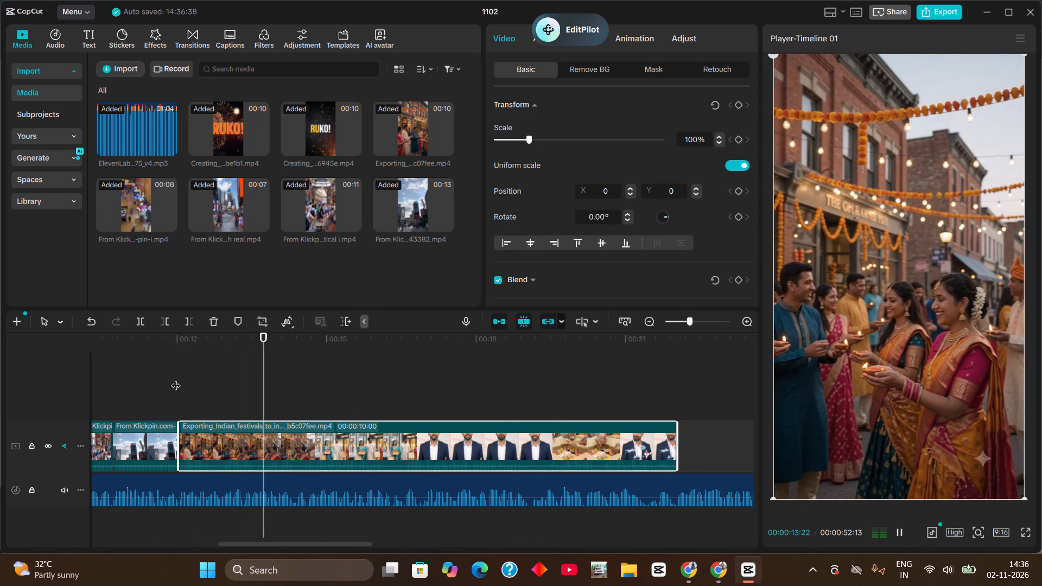
{"action": "key", "text": "space"}
{"action": "key", "text": "ctrl+b"}
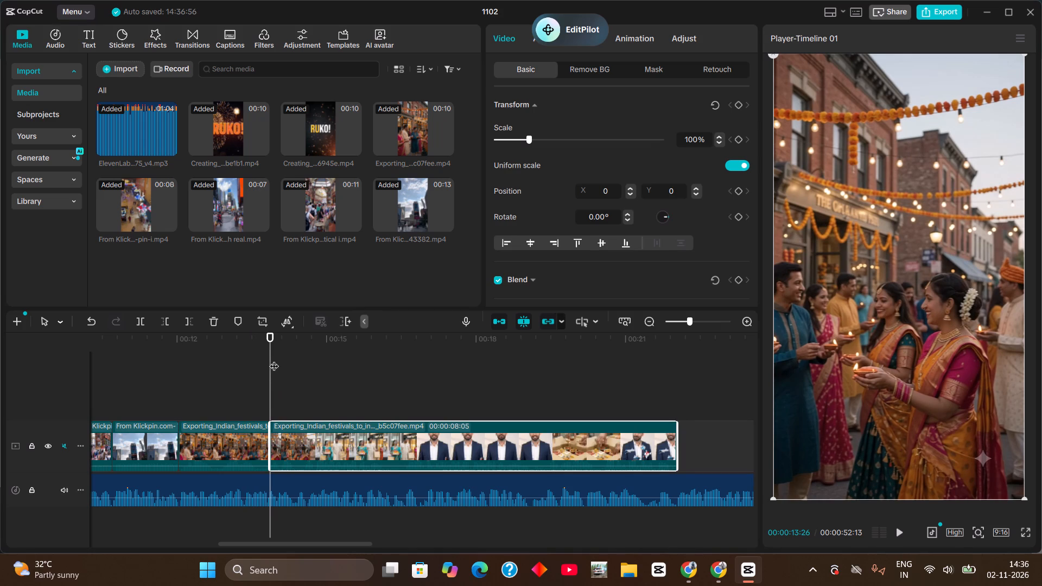
Split the Exporting Indian festivals clip again at 00:00:19:02, where the export box scene begins, and delete the section between the two splits.
{"action": "left_click_drag", "start_coordinate": [275, 341], "coordinate": [541, 393]}
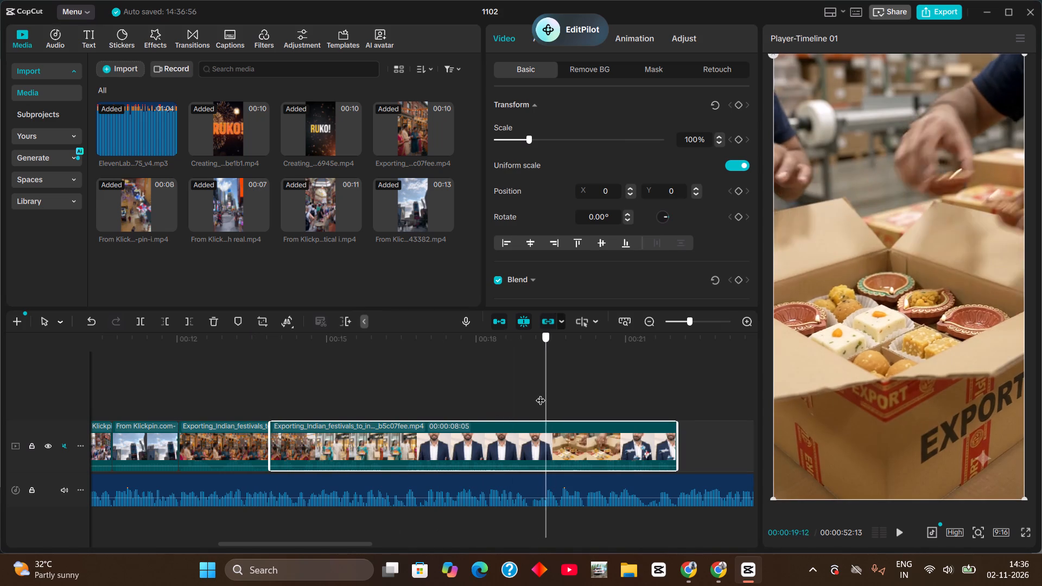
{"action": "left_click_drag", "start_coordinate": [541, 393], "coordinate": [529, 402]}
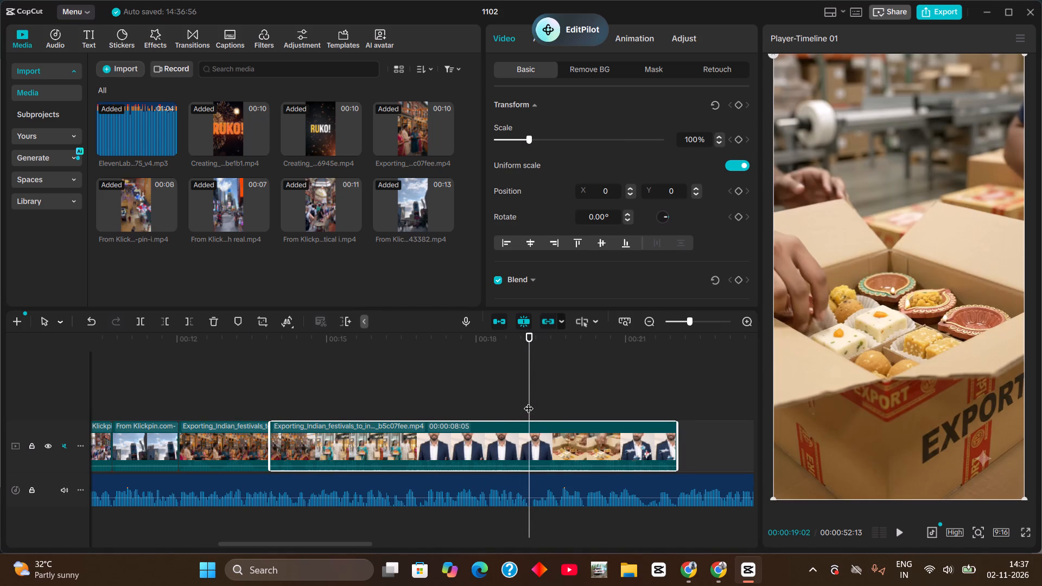
{"action": "key", "text": "ctrl+b"}
{"action": "left_click", "coordinate": [466, 456]}
{"action": "key", "text": "BackSpace"}
Play the timeline across the new cut to check the street celebration and export box shots against the voiceover.
{"action": "left_click", "coordinate": [235, 344]}
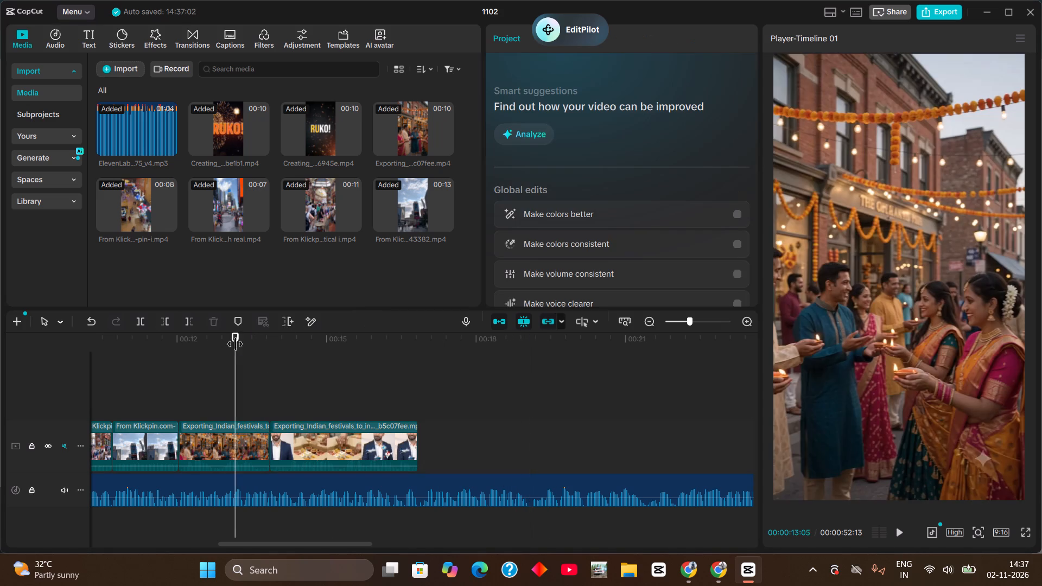
{"action": "key", "text": "space"}
{"action": "key", "text": "space"}
{"action": "key", "text": "space"}
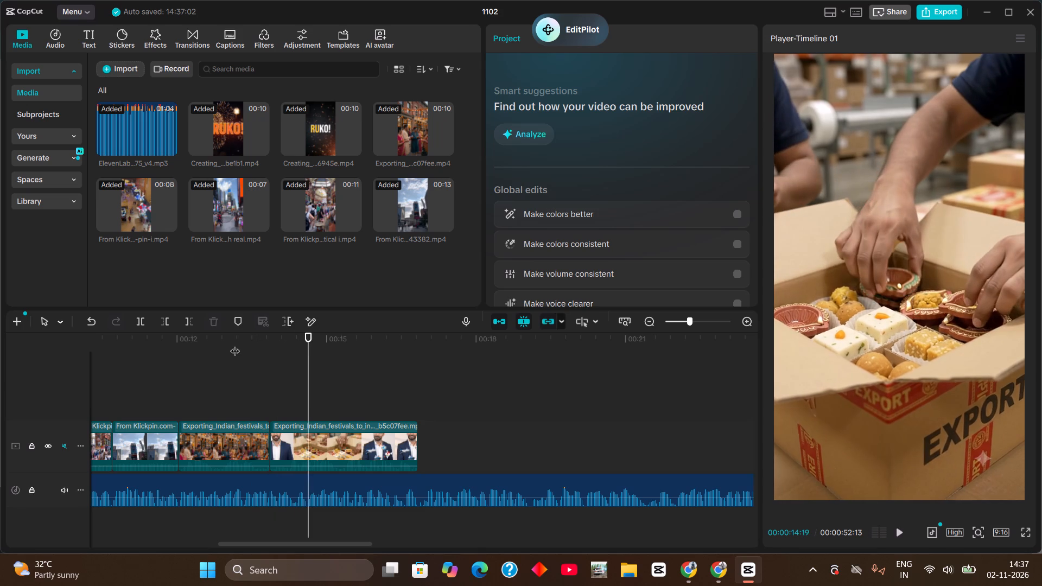
{"action": "key", "text": "space"}
{"action": "left_click", "coordinate": [300, 342]}
{"action": "key", "text": "space"}
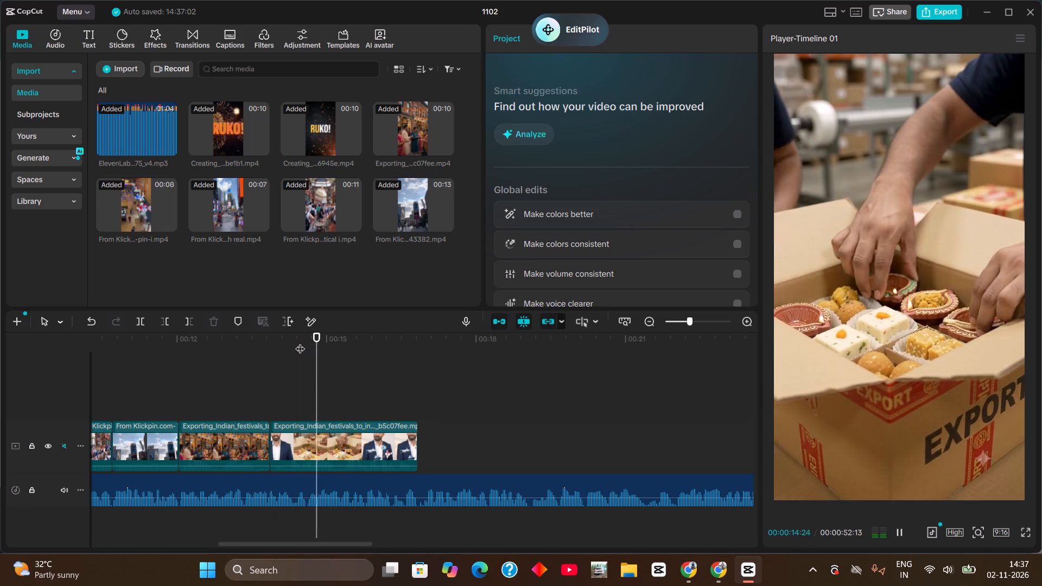
{"action": "key", "text": "space"}
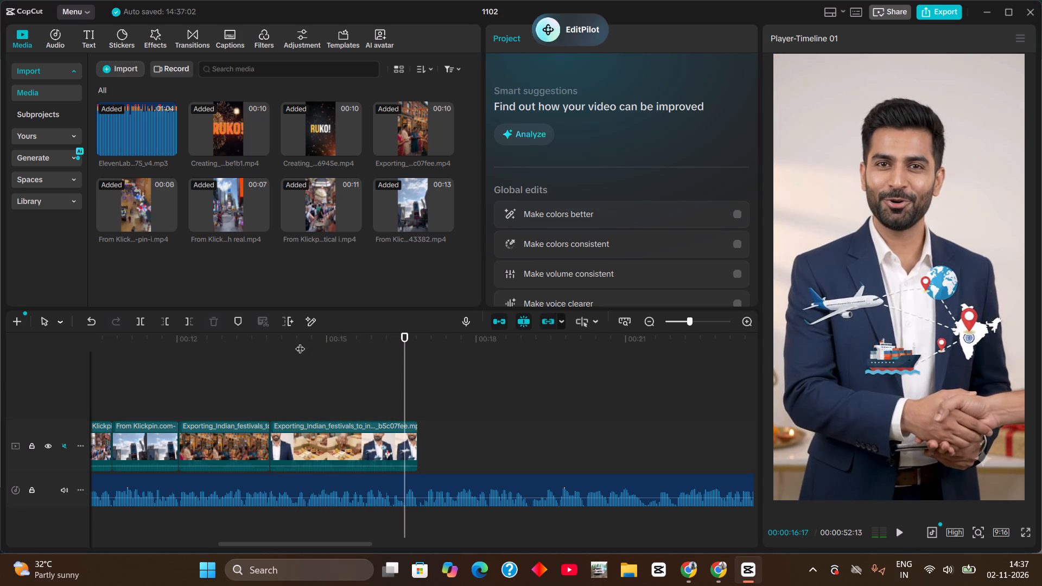
Replay the suited presenter shot against the voiceover, split the clip at 00:00:16:16 and delete the leftover tail.
{"action": "left_click", "coordinate": [349, 347]}
{"action": "key", "text": "space"}
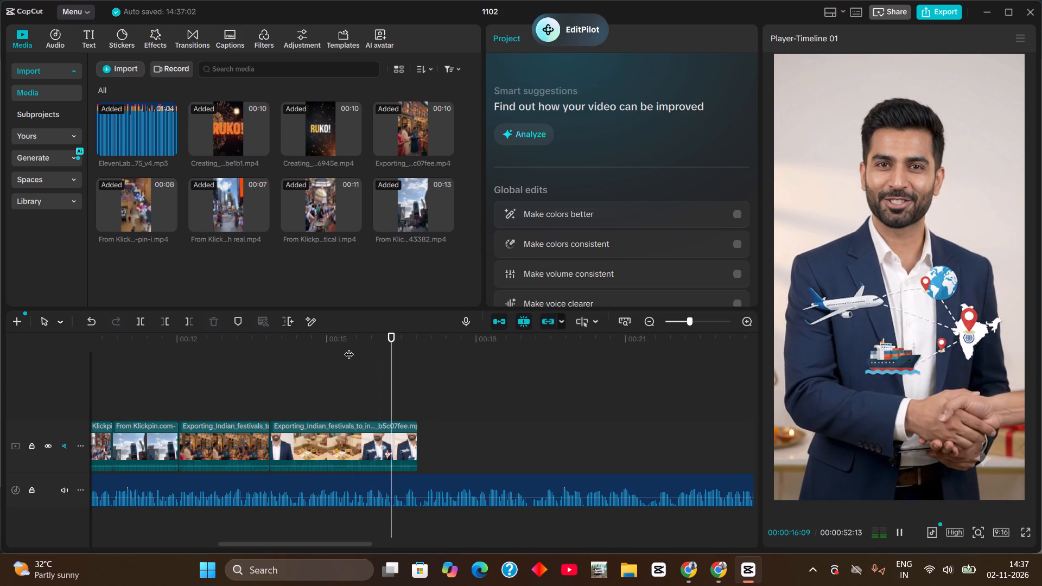
{"action": "key", "text": "space"}
{"action": "key", "text": "space"}
{"action": "key", "text": "space"}
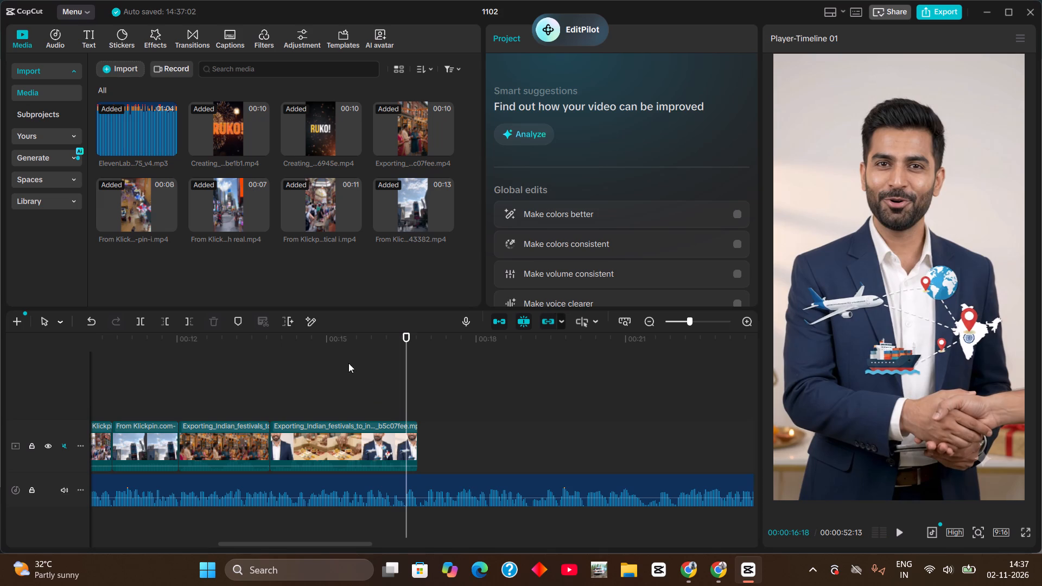
{"action": "left_click", "coordinate": [342, 345]}
{"action": "key", "text": "space"}
{"action": "key", "text": "space"}
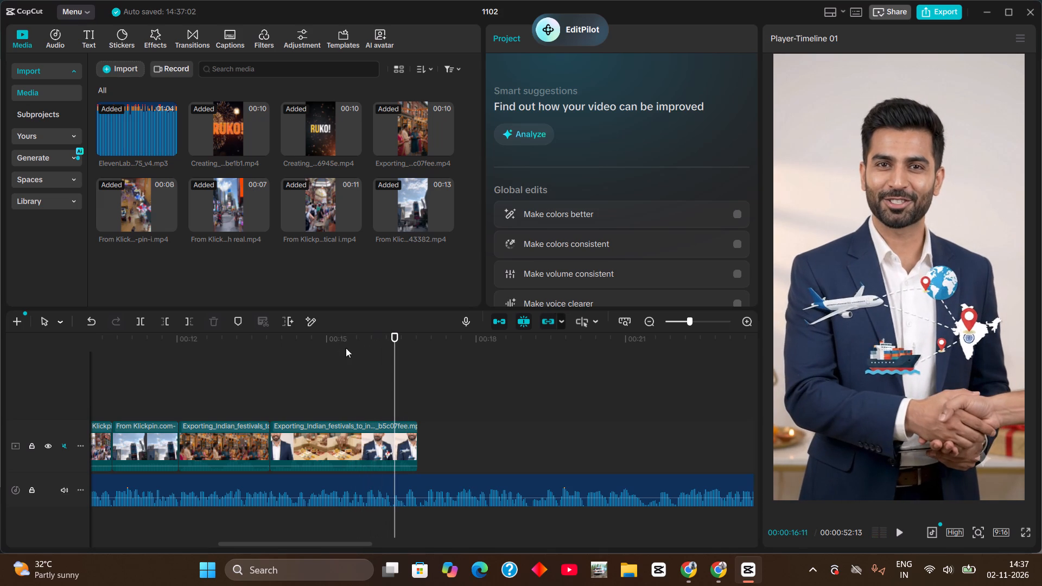
{"action": "key", "text": "space"}
{"action": "key", "text": "space"}
{"action": "key", "text": "space"}
{"action": "key", "text": "space"}
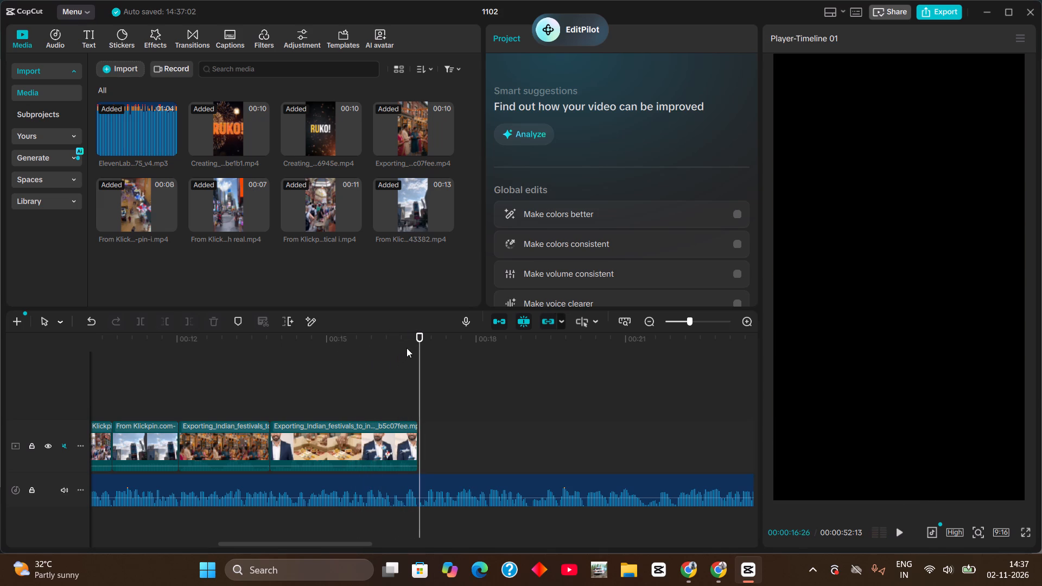
{"action": "left_click_drag", "start_coordinate": [409, 344], "coordinate": [404, 349]}
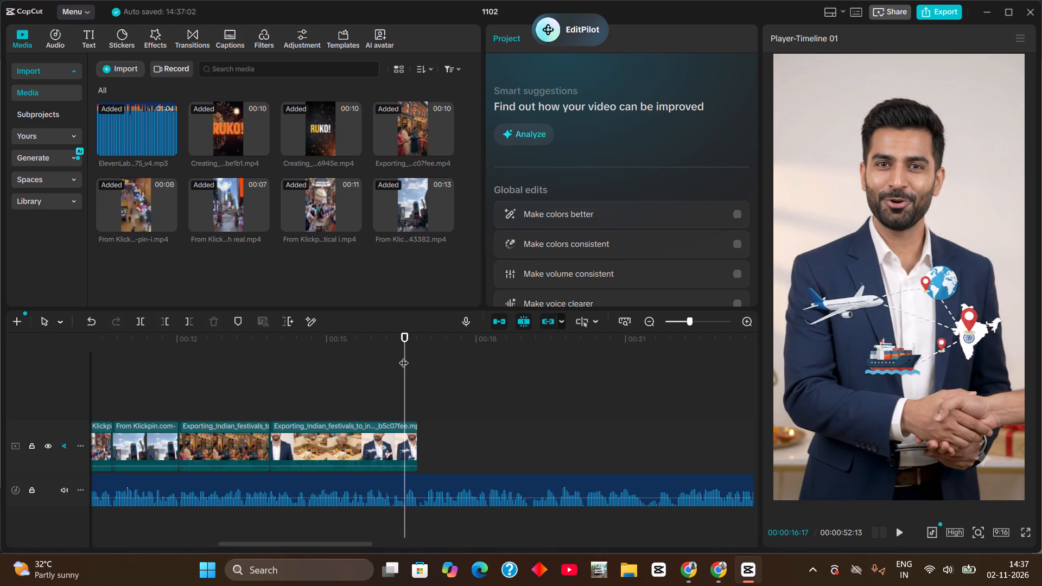
{"action": "left_click_drag", "start_coordinate": [408, 354], "coordinate": [403, 361]}
{"action": "left_click", "coordinate": [410, 428]}
{"action": "key", "text": "ctrl+b"}
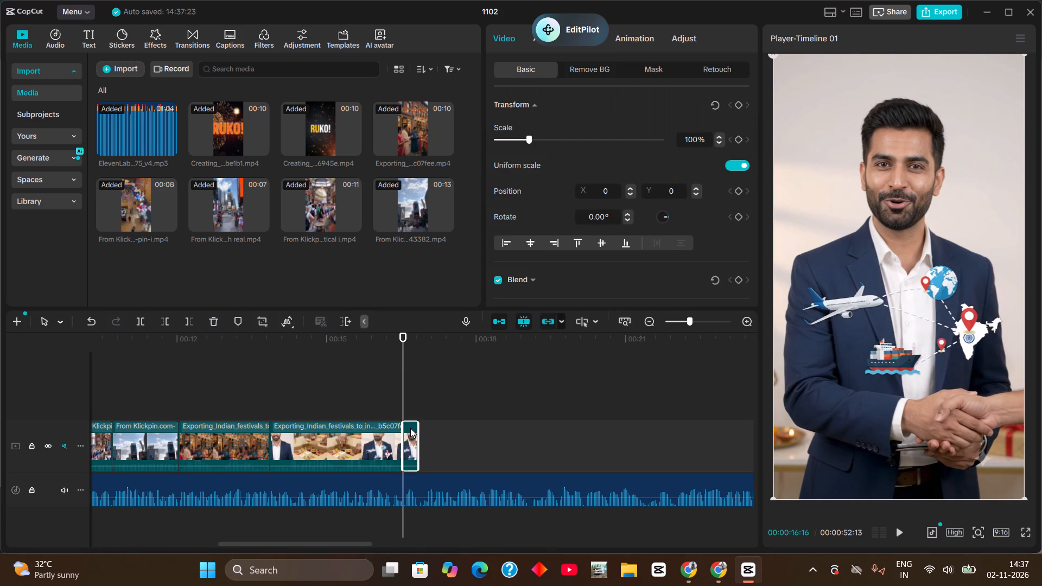
{"action": "key", "text": "BackSpace"}
Play back the trimmed Exporting Indian festivals segments against the voiceover, starting within the street celebration shot.
{"action": "left_click", "coordinate": [243, 349]}
{"action": "key", "text": "space"}
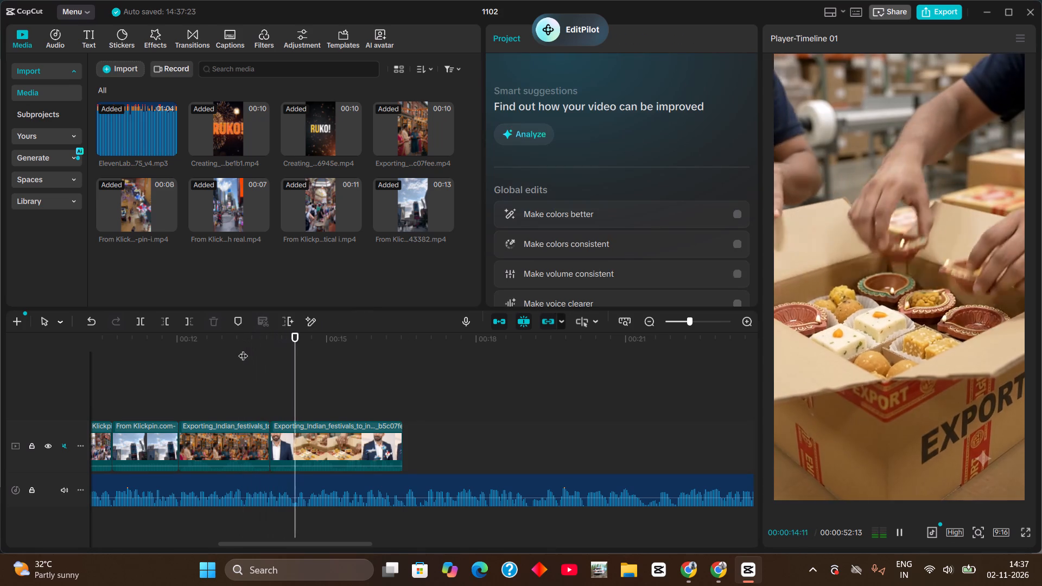
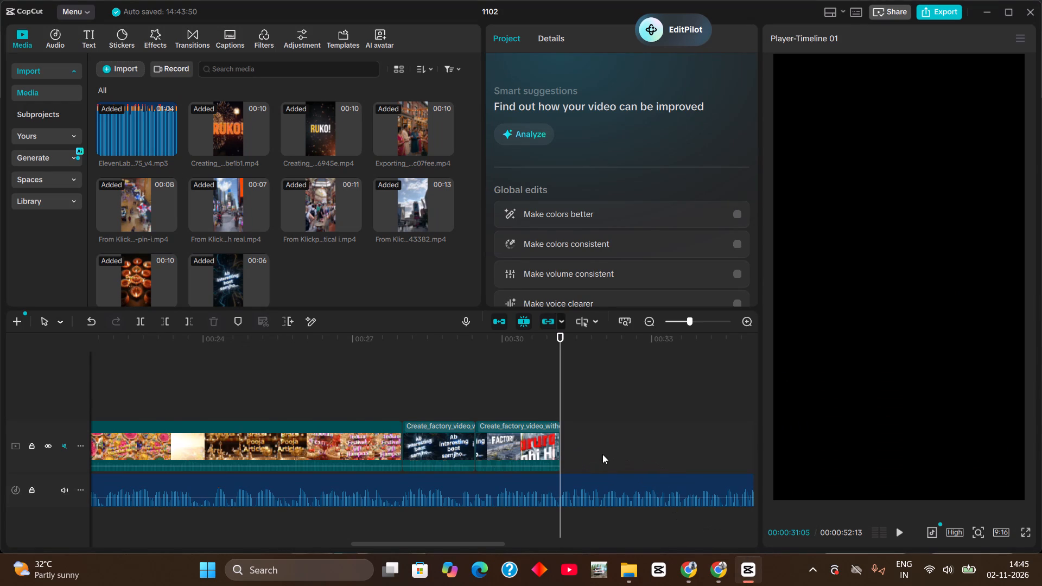
{"action": "left_click_drag", "start_coordinate": [607, 405], "coordinate": [608, 443]}
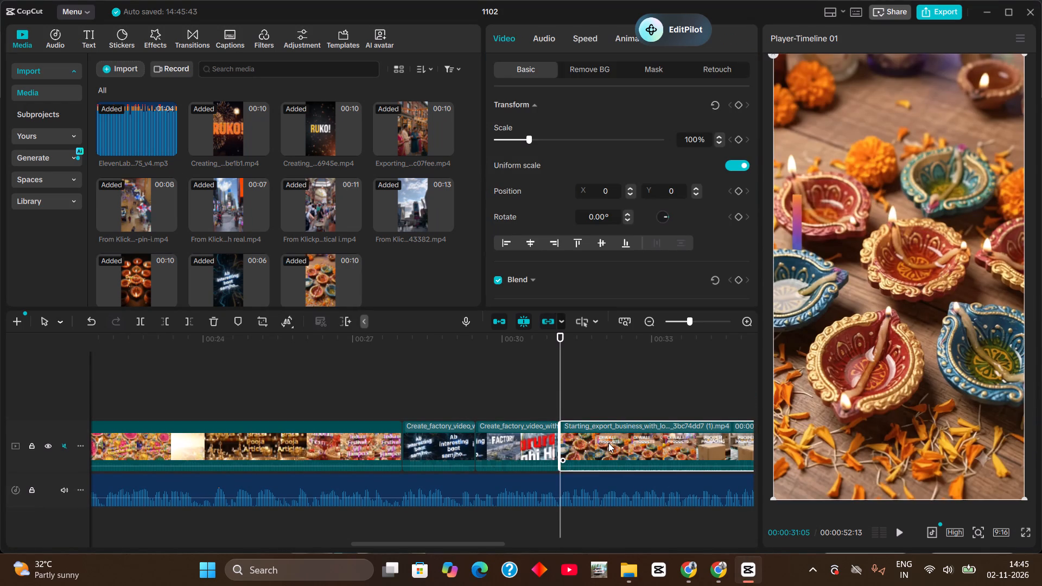
Split the new clip at 00:00:33:09, where the packing scene begins, and delete its opening "Diwali Products" part.
{"action": "key", "text": "space"}
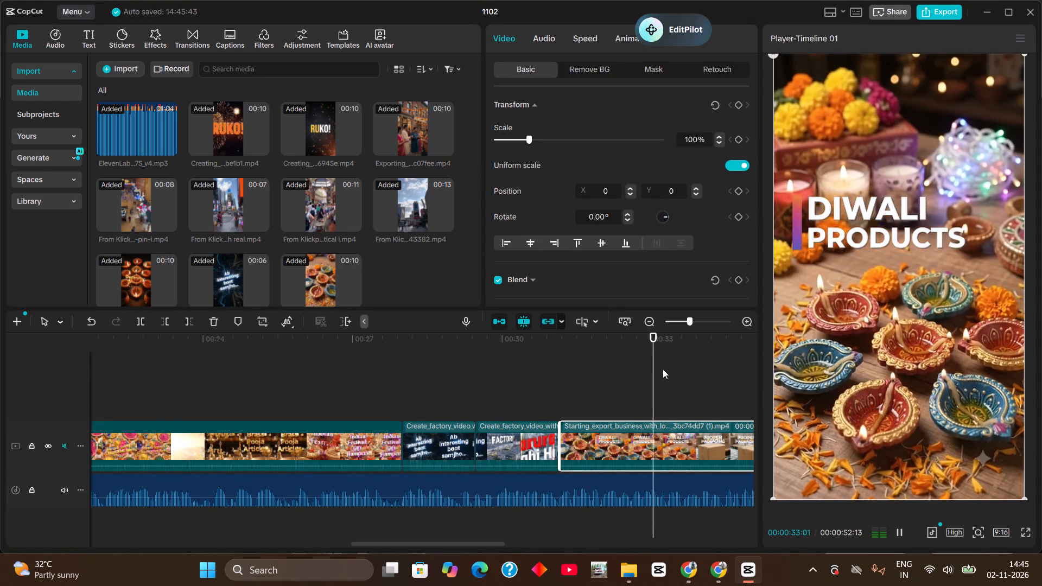
{"action": "left_click_drag", "start_coordinate": [660, 345], "coordinate": [678, 347]}
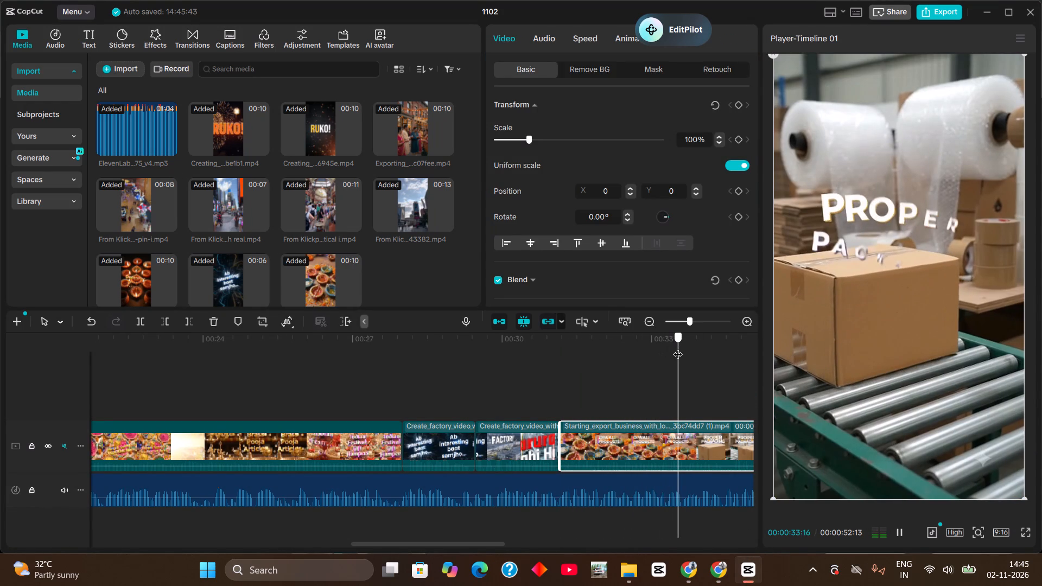
{"action": "left_click_drag", "start_coordinate": [678, 347], "coordinate": [664, 356]}
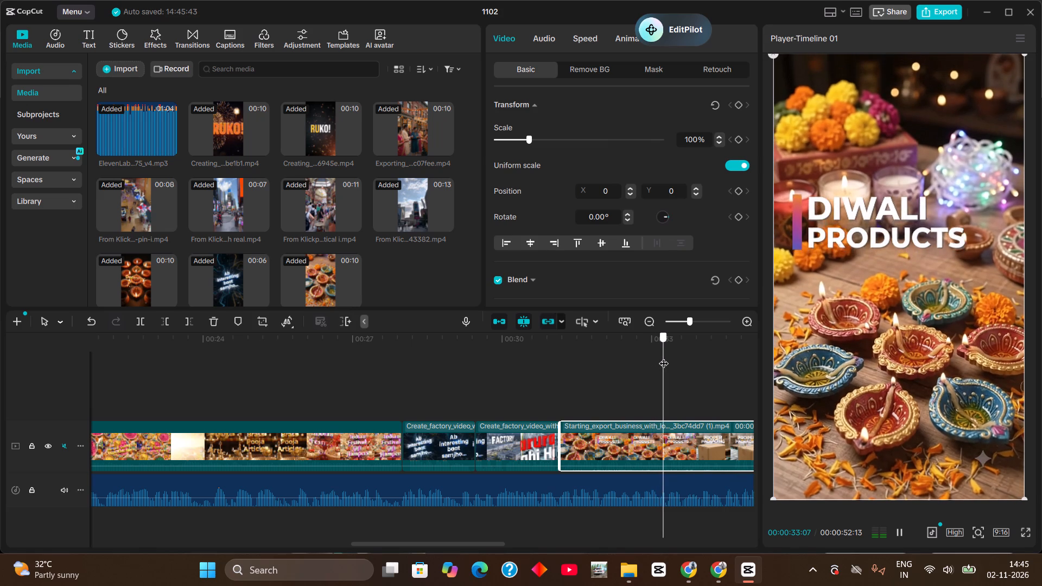
{"action": "left_click_drag", "start_coordinate": [664, 356], "coordinate": [666, 356]}
{"action": "key", "text": "ctrl+b"}
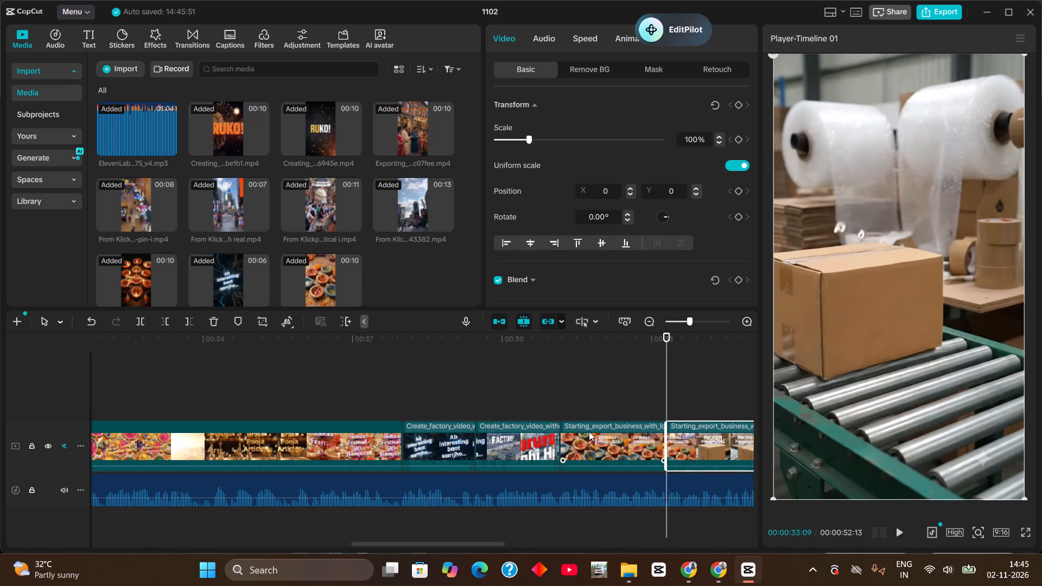
{"action": "left_click", "coordinate": [589, 431]}
{"action": "key", "text": "BackSpace"}
Play back the timeline from 00:00:31:04 to check the trimmed export clip against the voiceover.
{"action": "left_click", "coordinate": [553, 349]}
{"action": "type", "text": "b"}
{"action": "key", "text": "space"}
{"action": "key", "text": "space"}
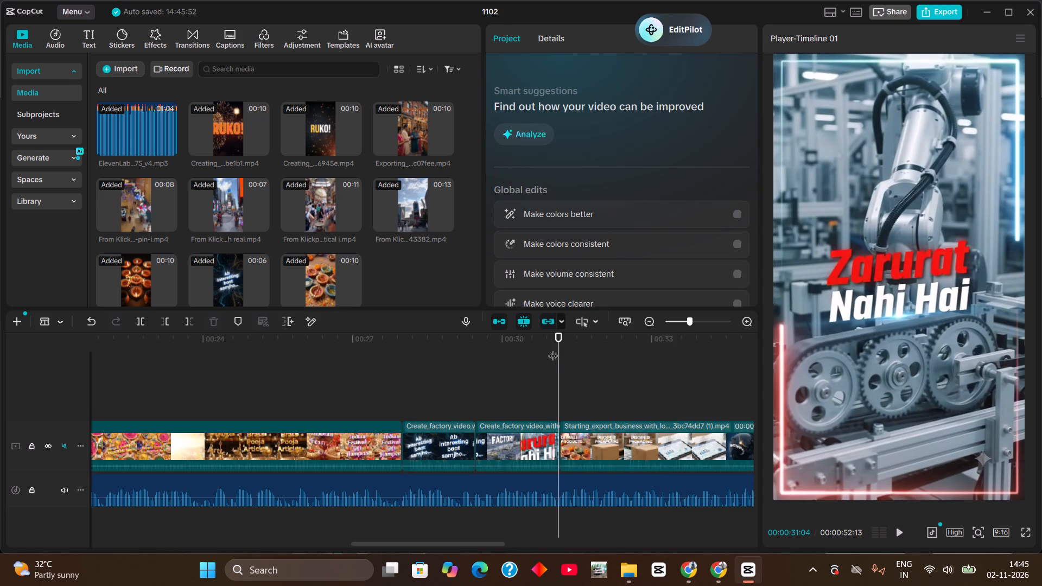
{"action": "key", "text": "space"}
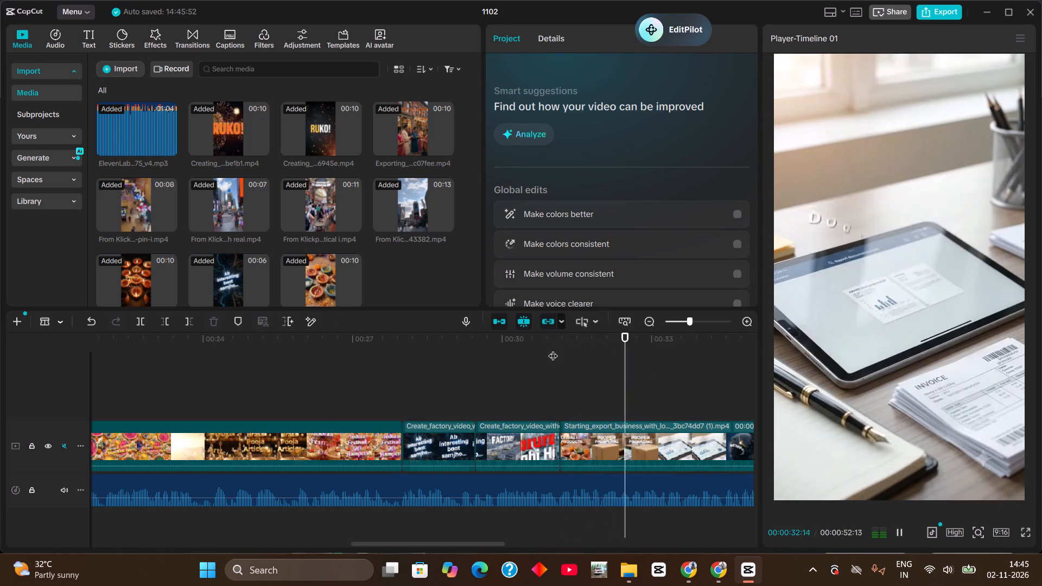
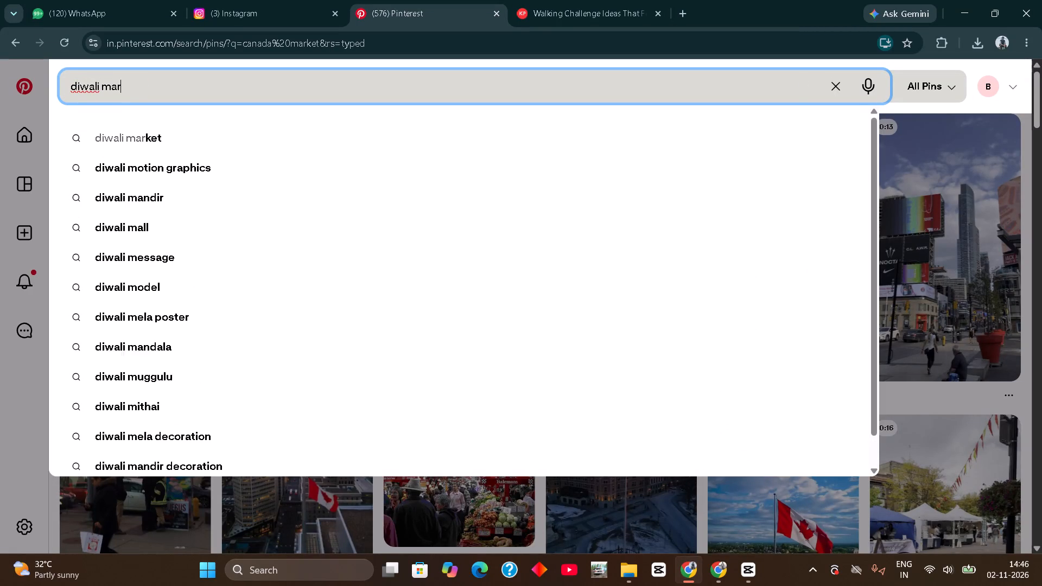
Search Pinterest for "diwali market" and copy the link of the 0:06 video pin showing painted clay pots and diyas.
{"action": "type", "text": "ket"}
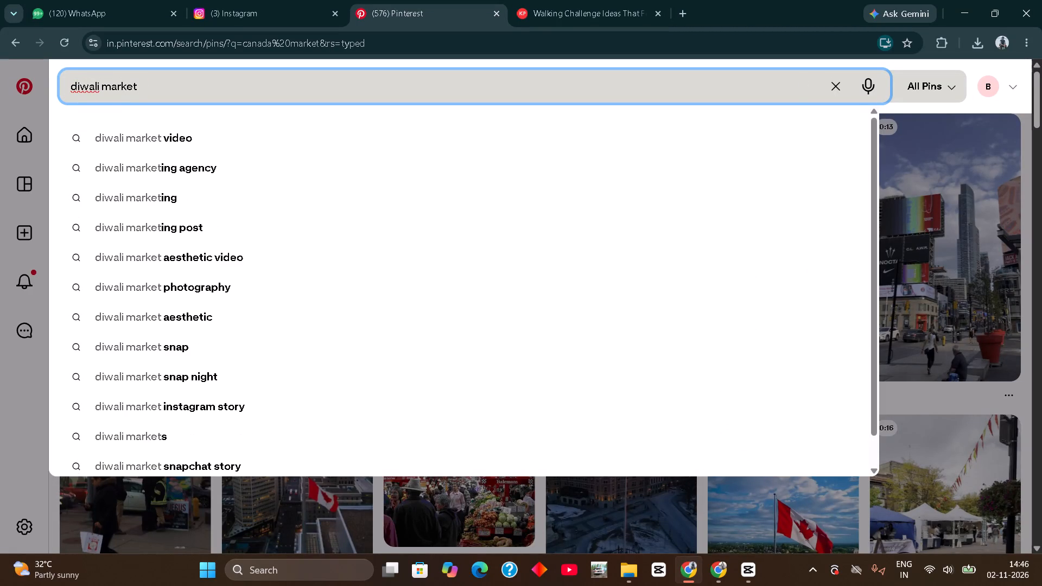
{"action": "key", "text": "Return"}
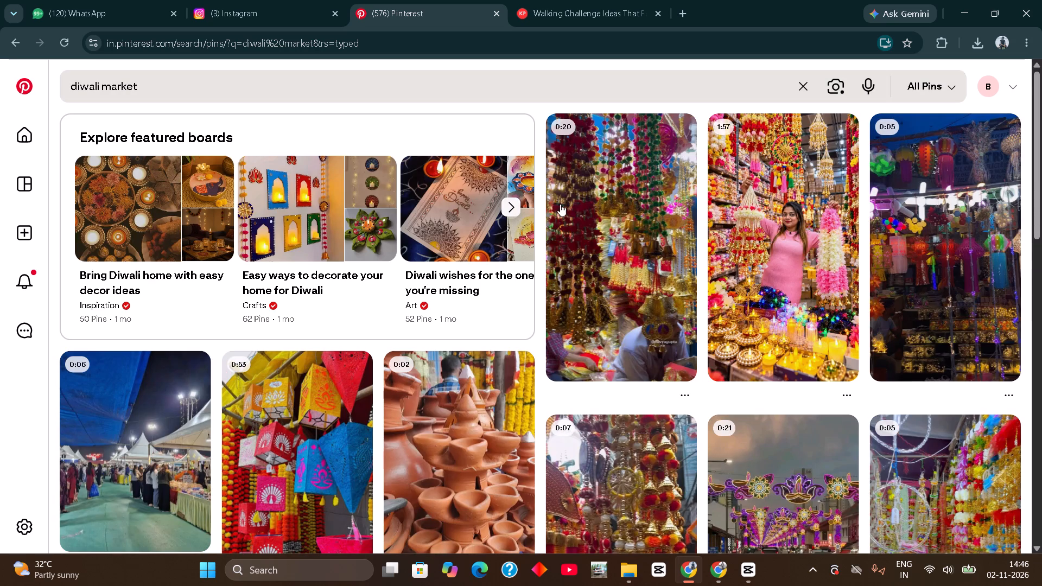
{"action": "scroll", "coordinate": [98, 468], "scroll_direction": "down", "scroll_amount": 1}
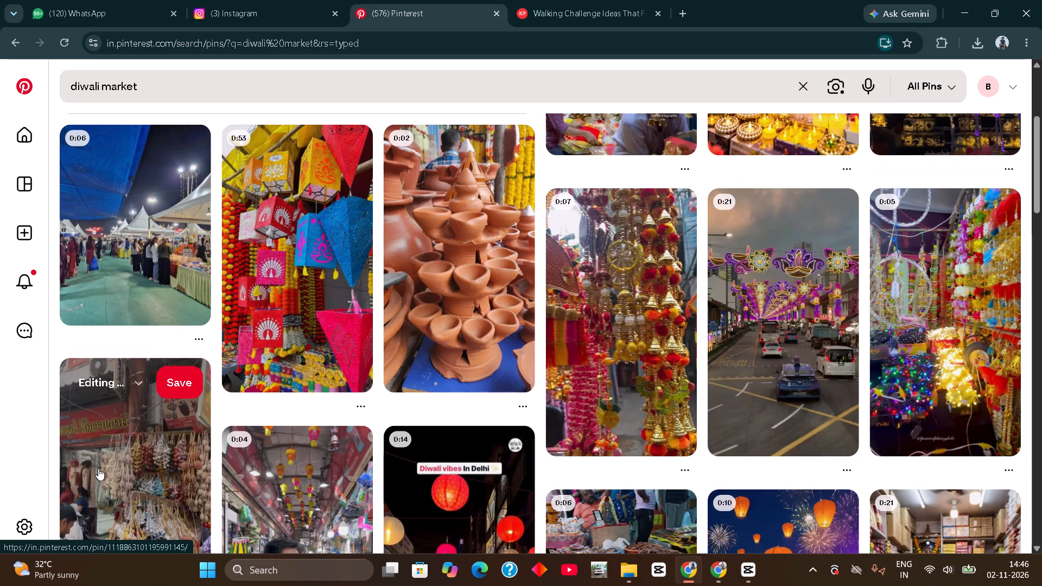
{"action": "scroll", "coordinate": [98, 468], "scroll_direction": "down", "scroll_amount": 1}
{"action": "scroll", "coordinate": [98, 468], "scroll_direction": "up", "scroll_amount": 1}
{"action": "scroll", "coordinate": [98, 468], "scroll_direction": "down", "scroll_amount": 1}
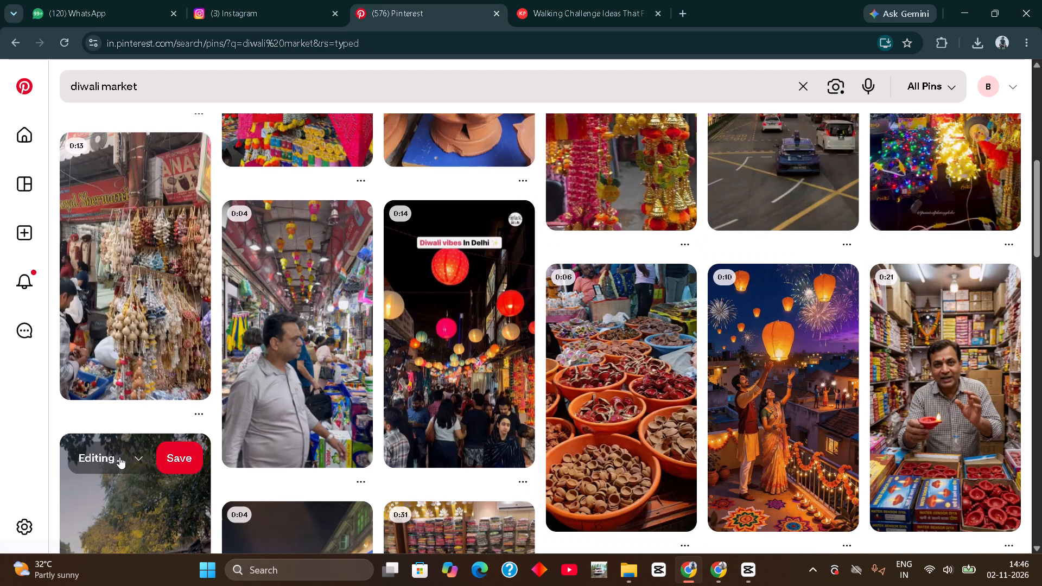
{"action": "scroll", "coordinate": [506, 415], "scroll_direction": "down", "scroll_amount": 1}
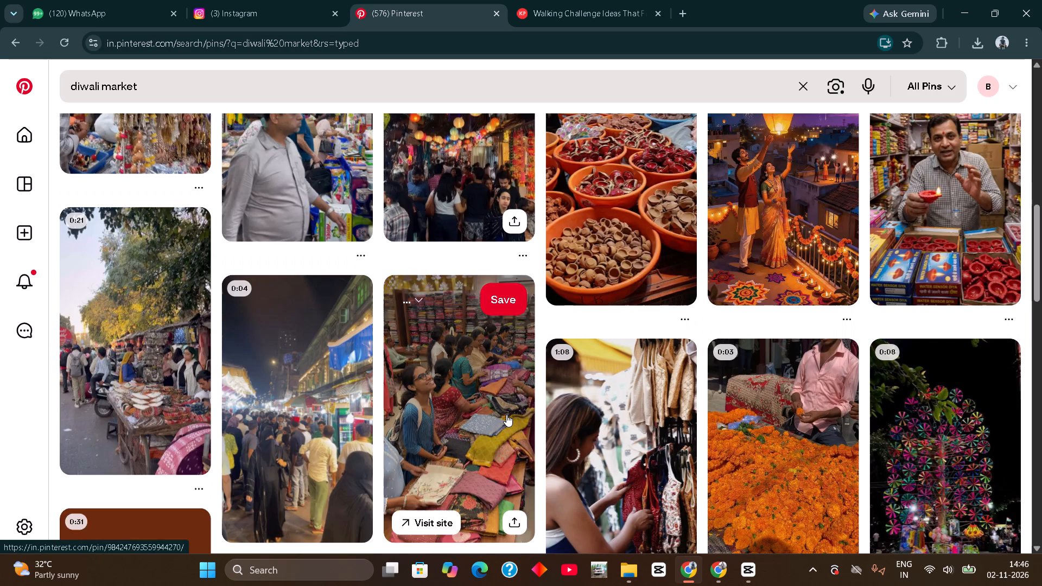
{"action": "scroll", "coordinate": [506, 415], "scroll_direction": "down", "scroll_amount": 2}
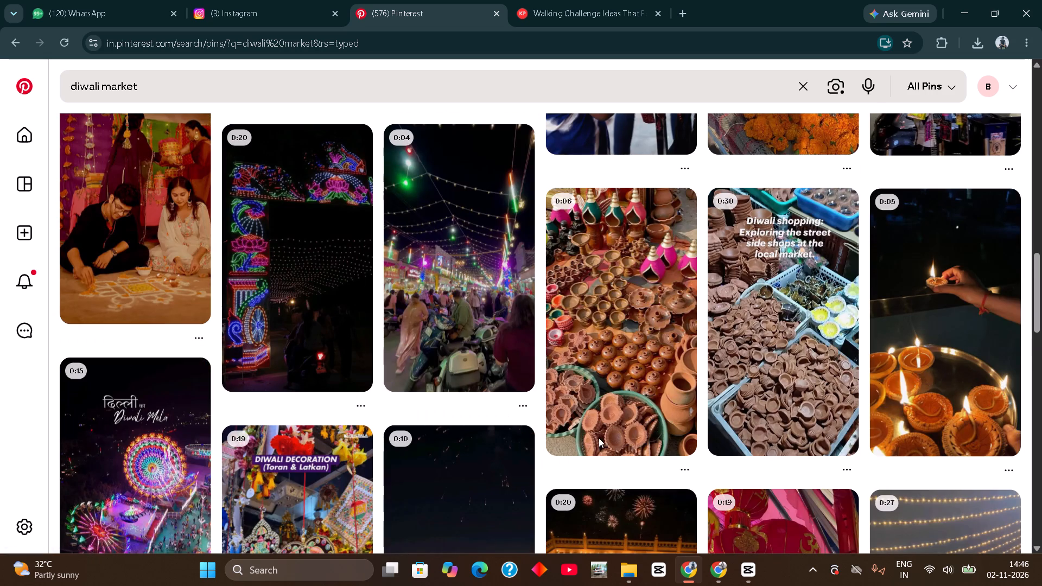
{"action": "left_click", "coordinate": [682, 435]}
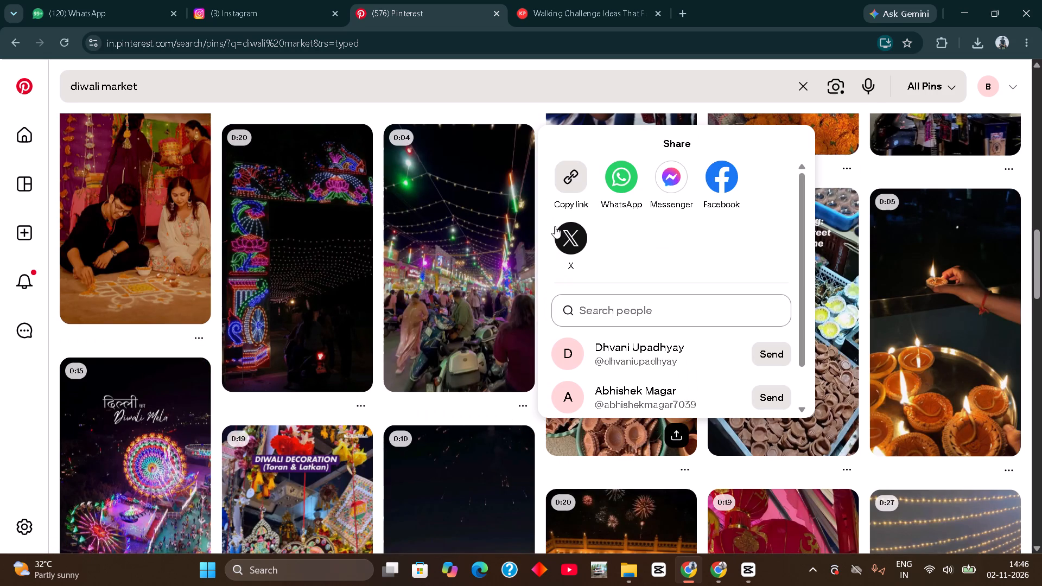
{"action": "left_click", "coordinate": [579, 177]}
Reload the KlickPin downloader with the copied pin link and download the clay pots and diyas video.
{"action": "left_click", "coordinate": [576, 23]}
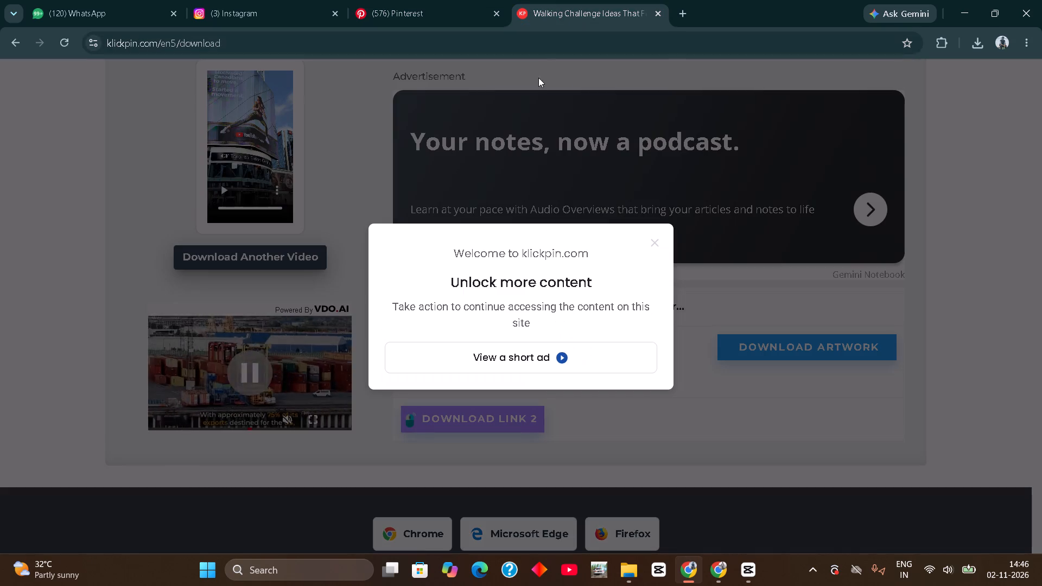
{"action": "left_click", "coordinate": [67, 46]}
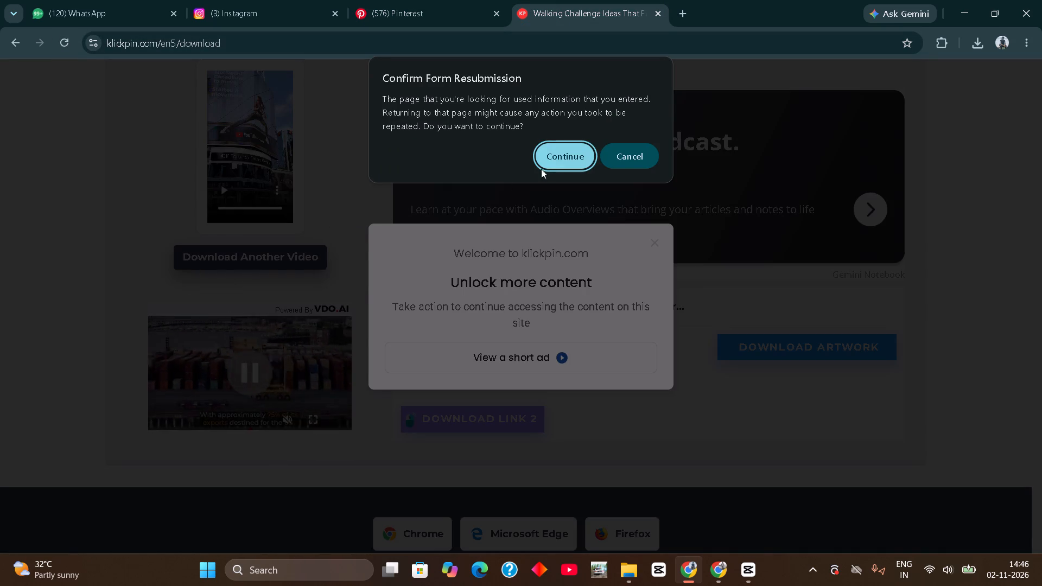
{"action": "left_click", "coordinate": [550, 162]}
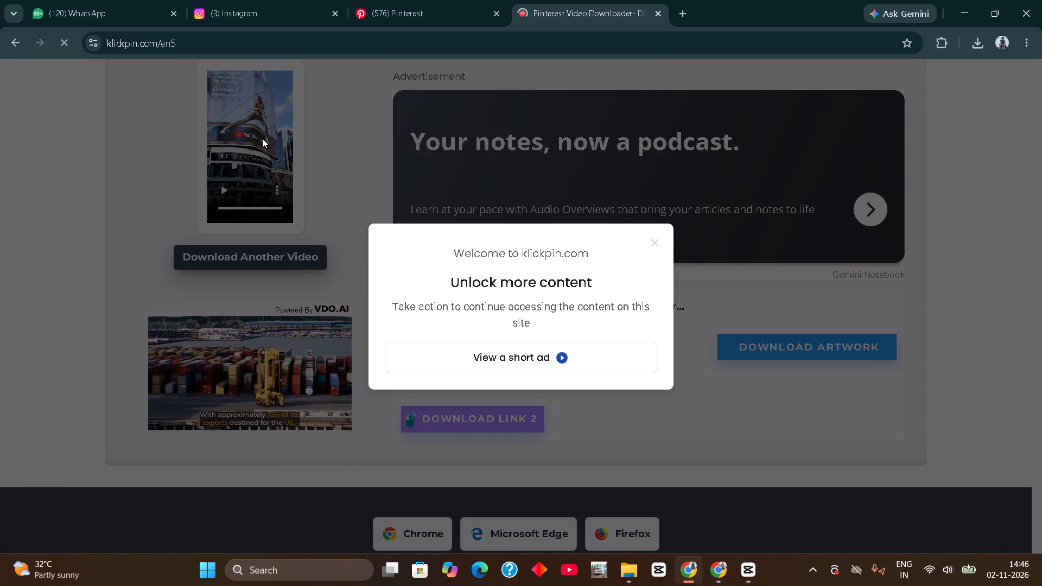
{"action": "key", "text": "ctrl+v"}
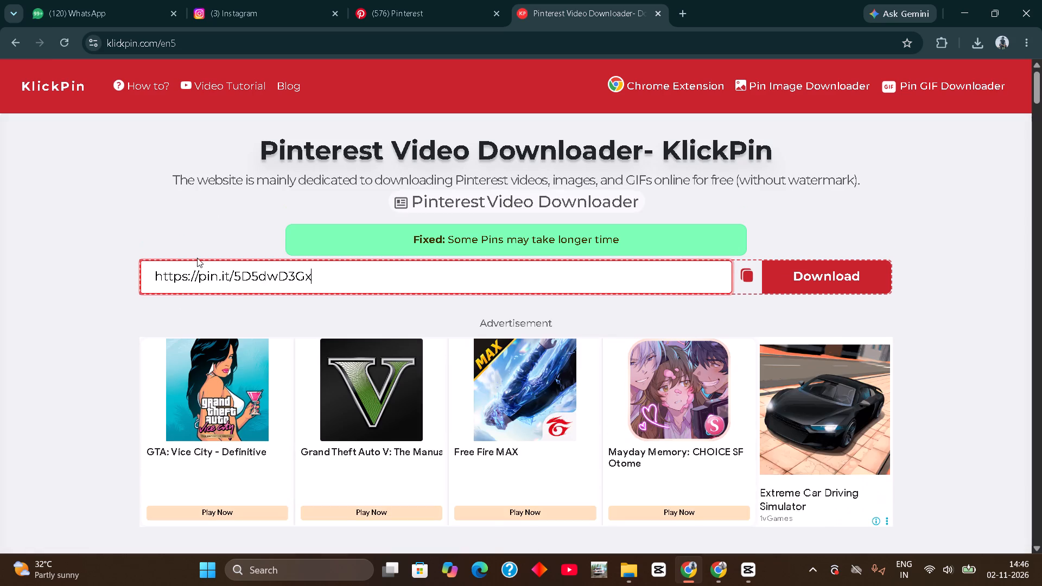
{"action": "key", "text": "Return"}
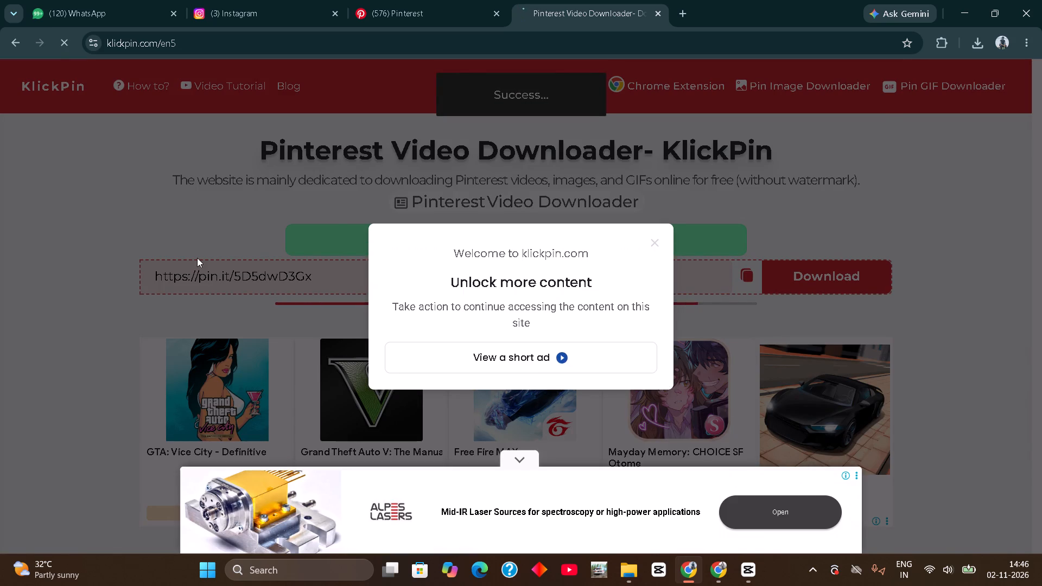
{"action": "left_click", "coordinate": [450, 308]}
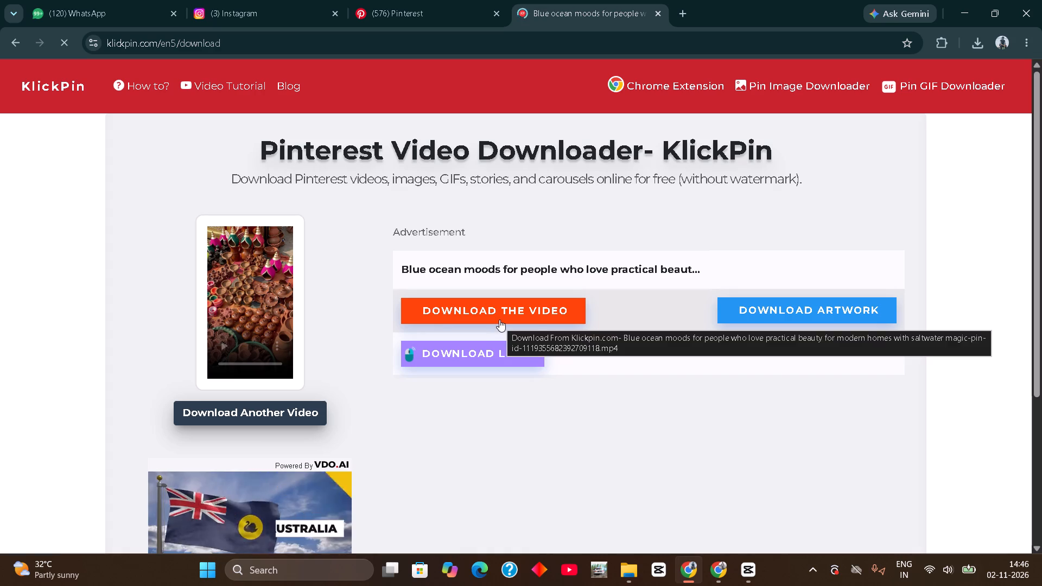
{"action": "left_click", "coordinate": [543, 309]}
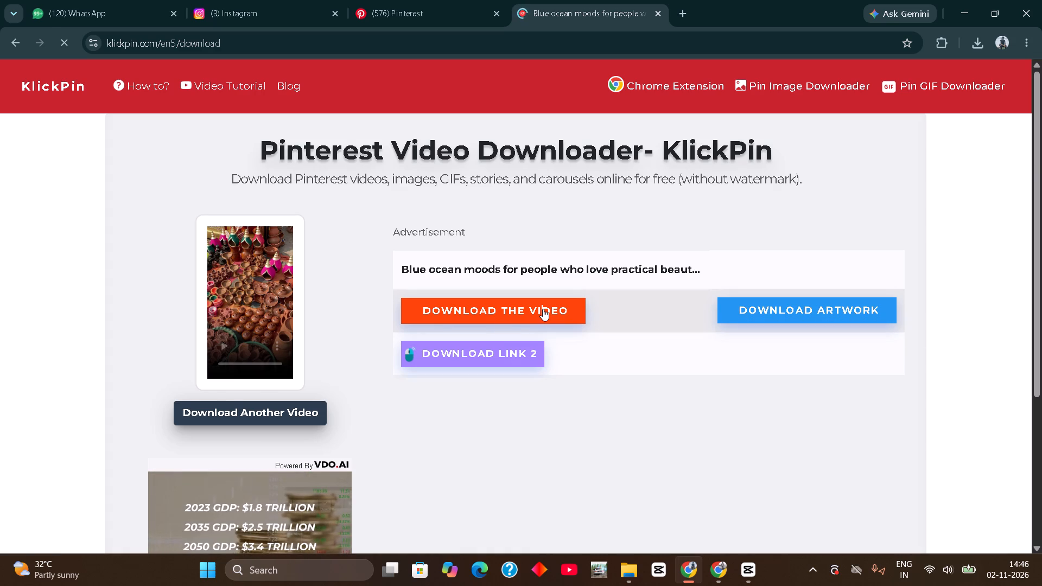
{"action": "left_click", "coordinate": [519, 340]}
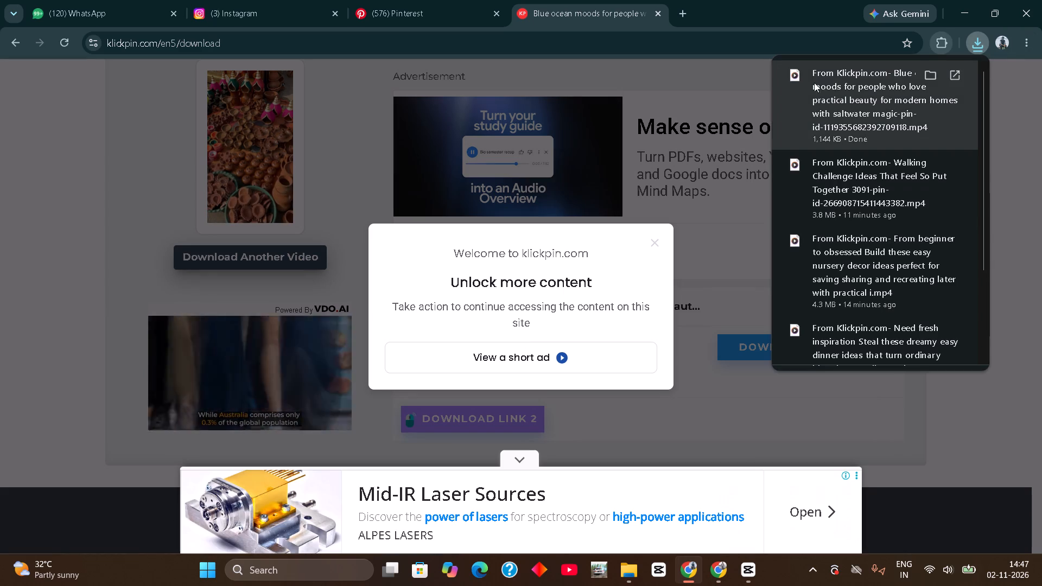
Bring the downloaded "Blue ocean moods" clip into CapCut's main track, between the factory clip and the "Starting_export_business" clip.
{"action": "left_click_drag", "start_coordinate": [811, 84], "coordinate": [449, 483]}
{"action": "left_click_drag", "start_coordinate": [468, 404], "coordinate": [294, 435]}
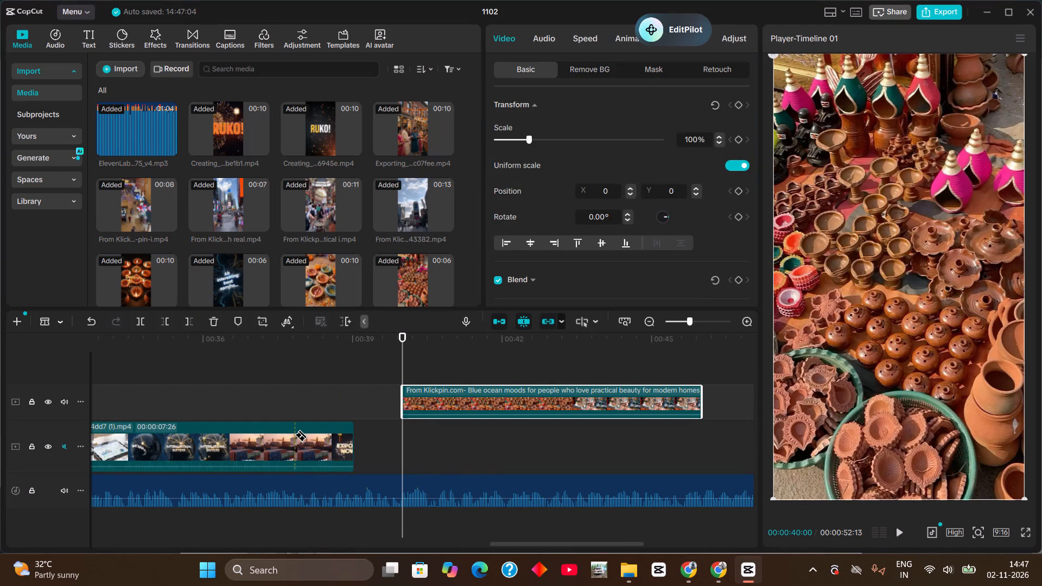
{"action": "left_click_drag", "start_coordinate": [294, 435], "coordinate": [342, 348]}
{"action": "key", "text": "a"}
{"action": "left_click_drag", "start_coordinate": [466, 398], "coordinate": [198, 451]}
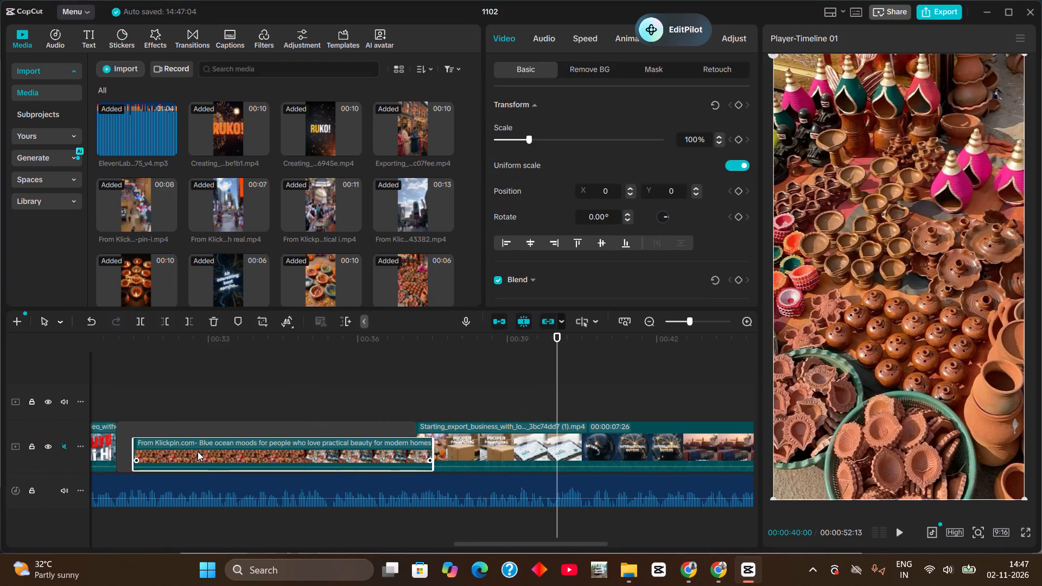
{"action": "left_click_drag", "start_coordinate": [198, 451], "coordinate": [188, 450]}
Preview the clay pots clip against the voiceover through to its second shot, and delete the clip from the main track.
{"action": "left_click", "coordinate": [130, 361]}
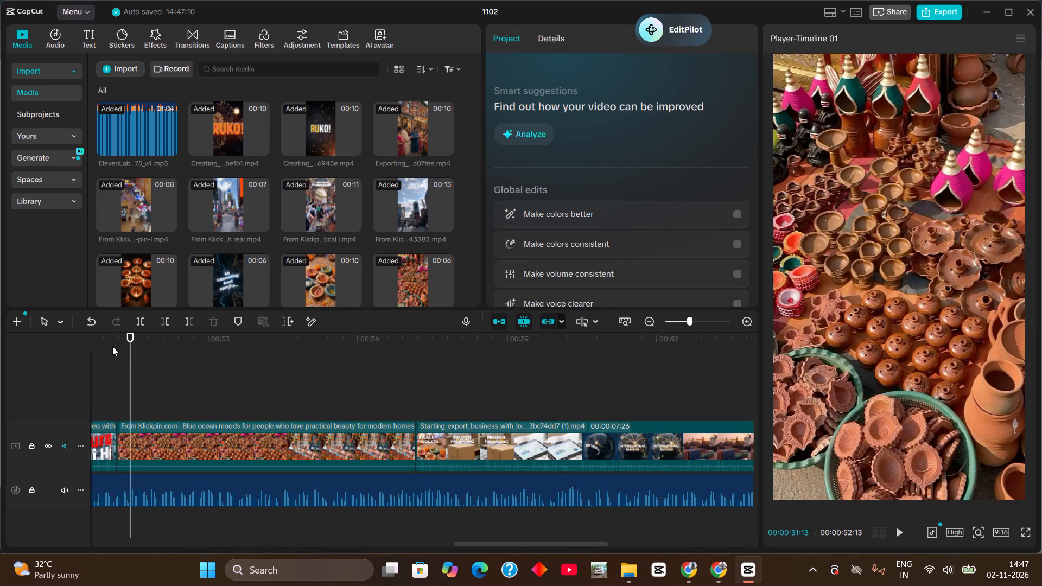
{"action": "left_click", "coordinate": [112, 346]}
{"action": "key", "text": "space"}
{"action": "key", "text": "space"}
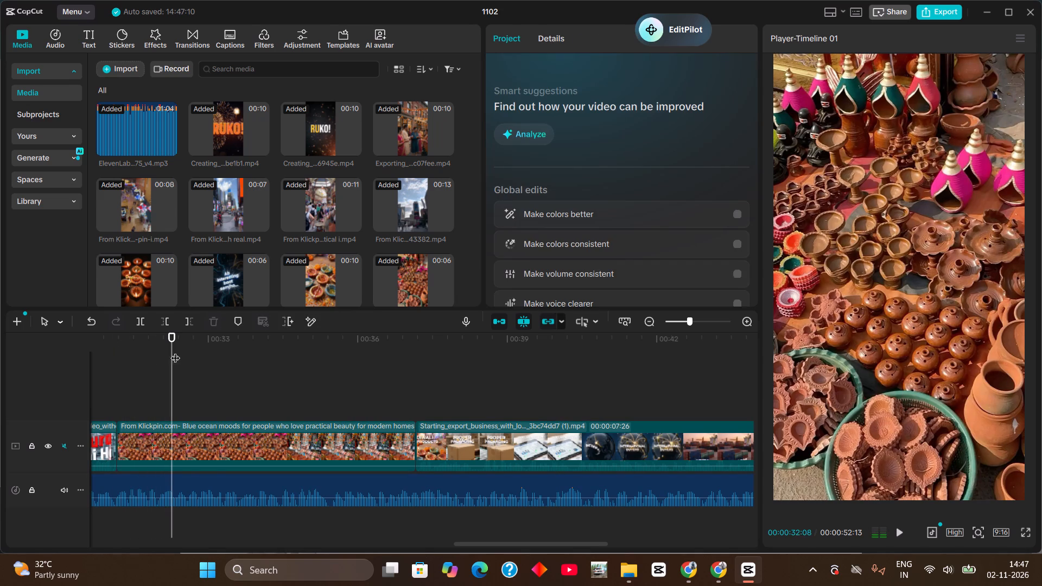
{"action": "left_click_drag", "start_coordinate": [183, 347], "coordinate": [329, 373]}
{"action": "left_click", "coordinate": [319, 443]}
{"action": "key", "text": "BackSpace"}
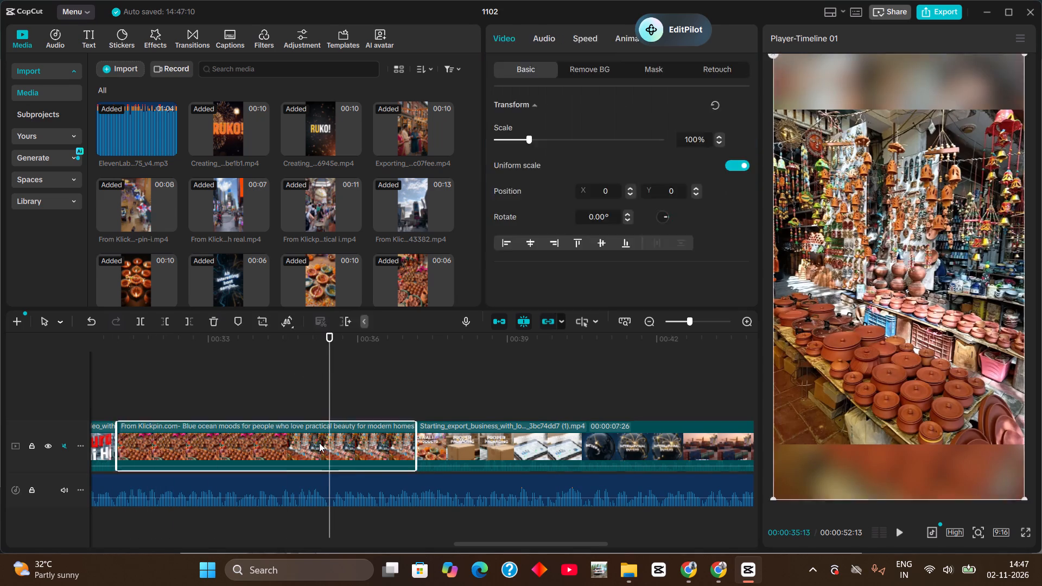
Browse more Pinterest "diwali market" results for other footage, examining the diya baskets, red hanging decorations and Little India Singapore Deepavali Lights pins.
{"action": "left_click", "coordinate": [695, 573]}
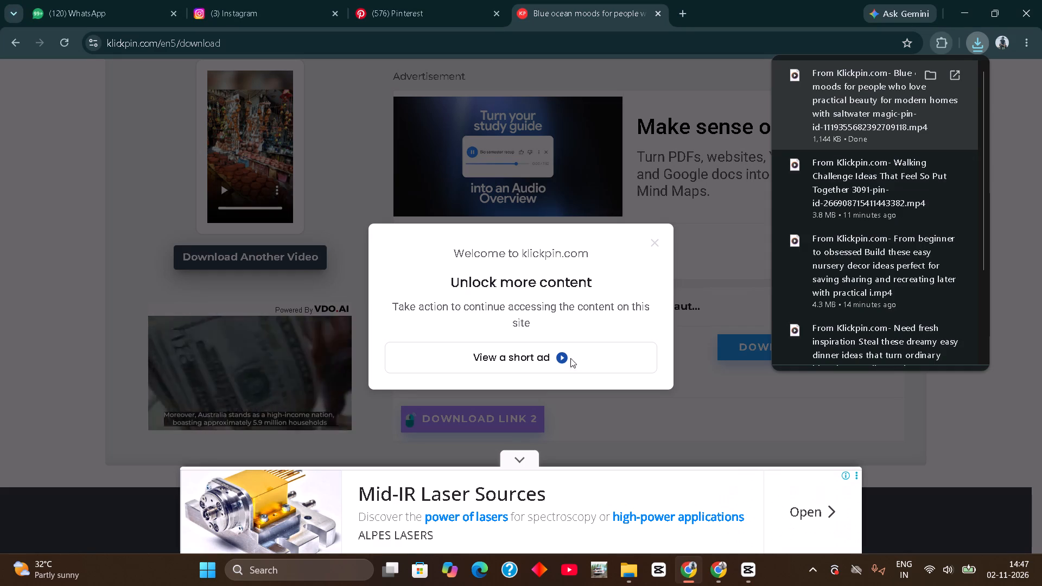
{"action": "left_click", "coordinate": [359, 12]}
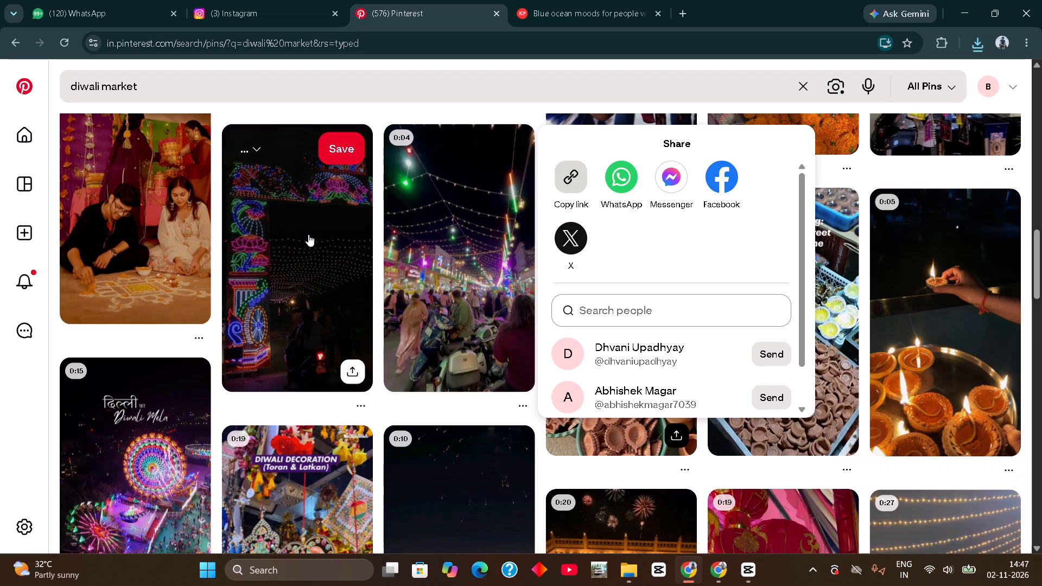
{"action": "scroll", "coordinate": [439, 300], "scroll_direction": "down", "scroll_amount": 1}
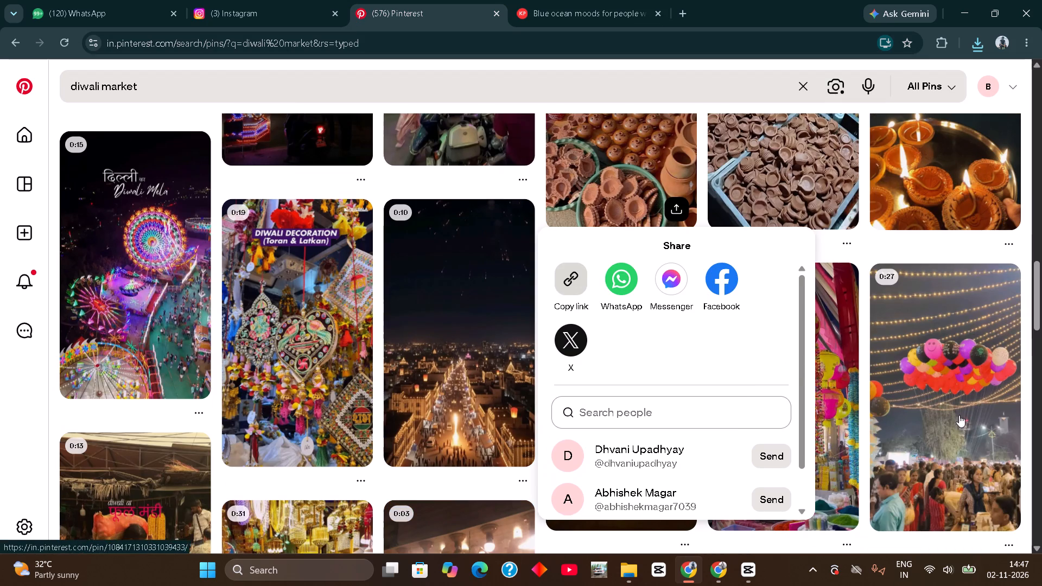
{"action": "scroll", "coordinate": [970, 415], "scroll_direction": "down", "scroll_amount": 2}
{"action": "scroll", "coordinate": [729, 376], "scroll_direction": "down", "scroll_amount": 1}
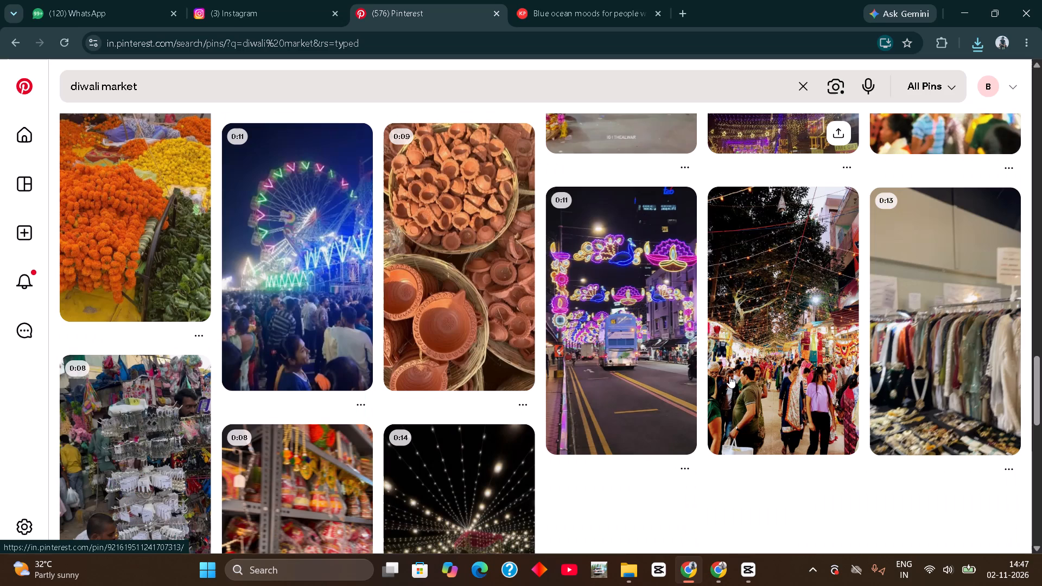
{"action": "left_click", "coordinate": [460, 302]}
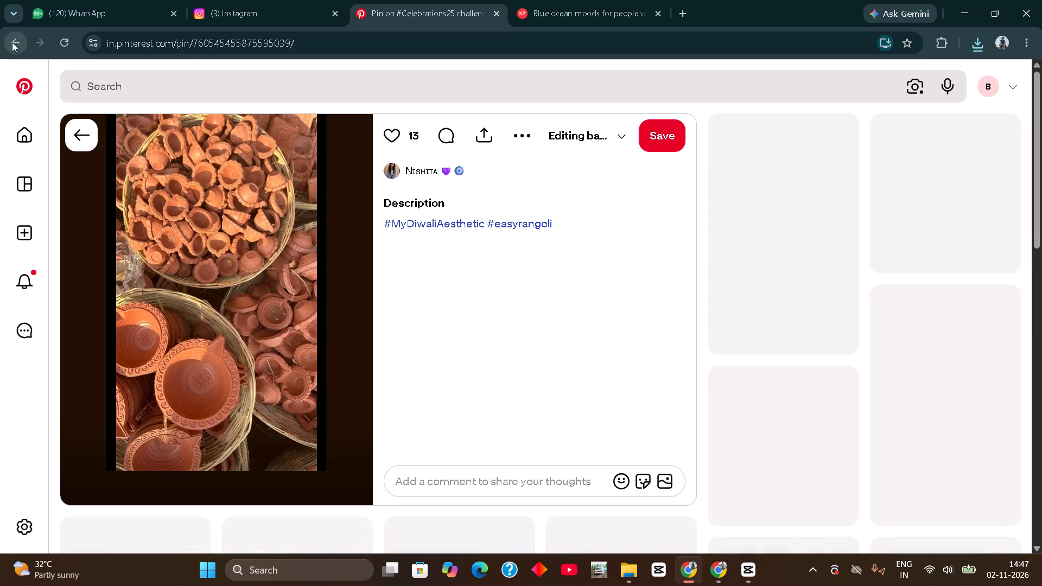
{"action": "left_click", "coordinate": [12, 42]}
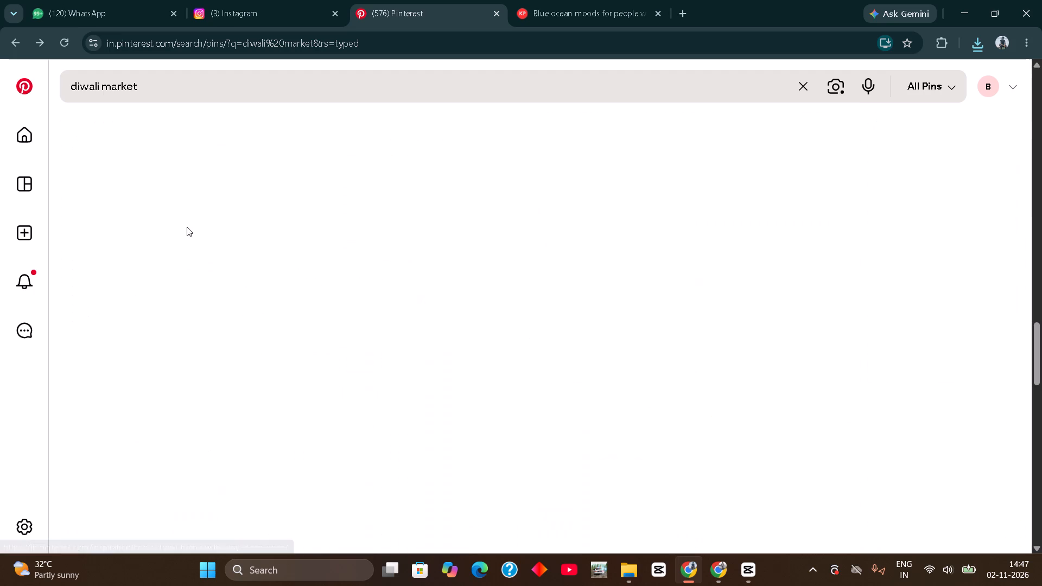
{"action": "scroll", "coordinate": [440, 384], "scroll_direction": "down", "scroll_amount": 1}
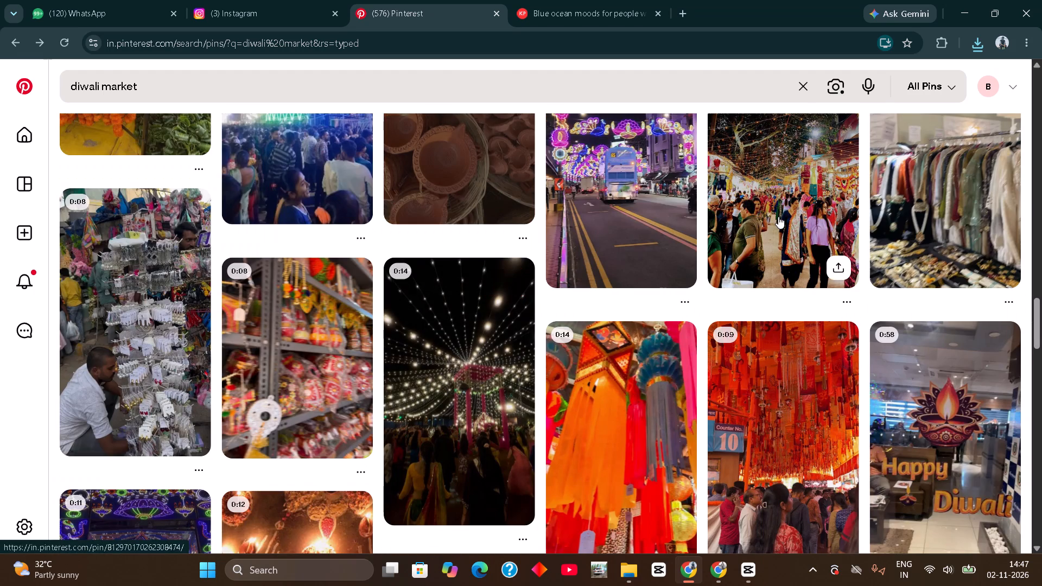
{"action": "left_click", "coordinate": [779, 440]}
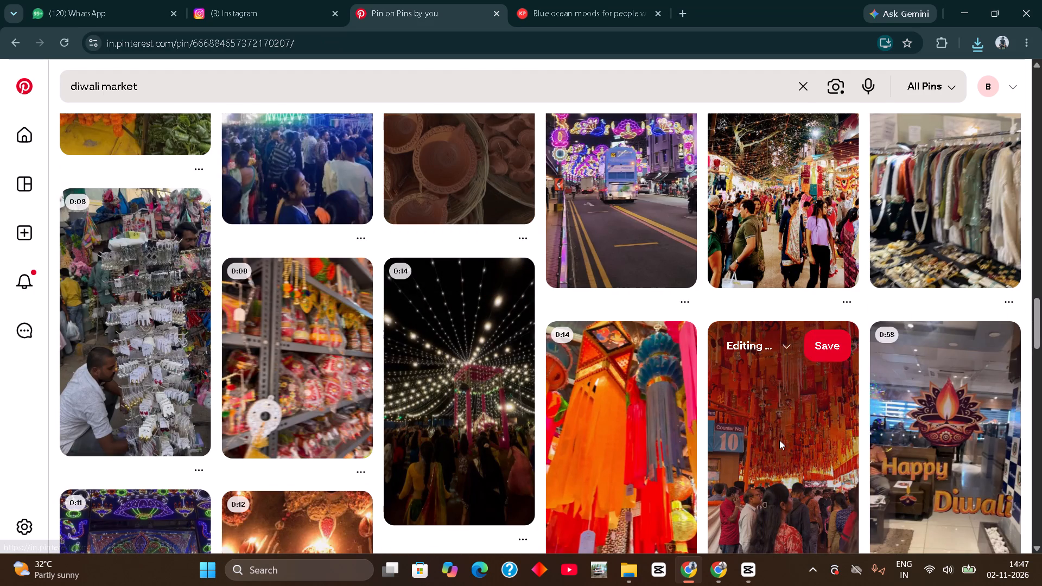
{"action": "left_click", "coordinate": [779, 440]}
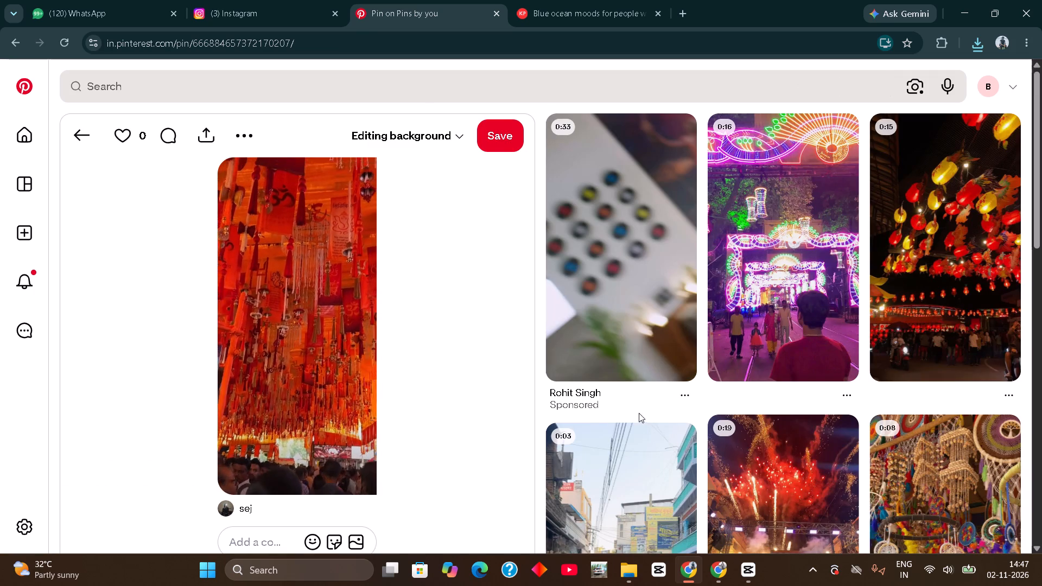
{"action": "left_click", "coordinate": [16, 45]}
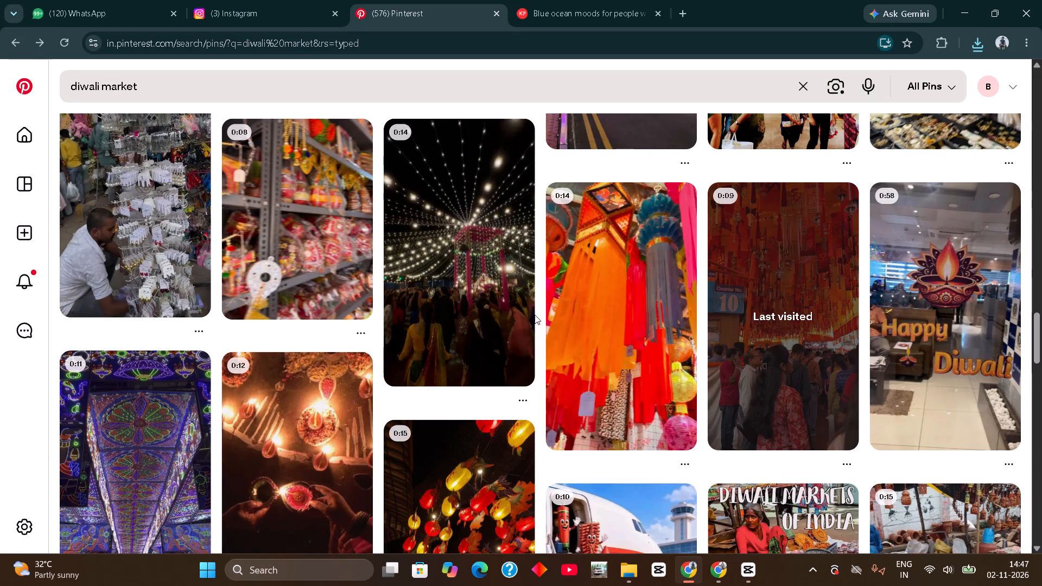
{"action": "scroll", "coordinate": [947, 410], "scroll_direction": "up", "scroll_amount": 1}
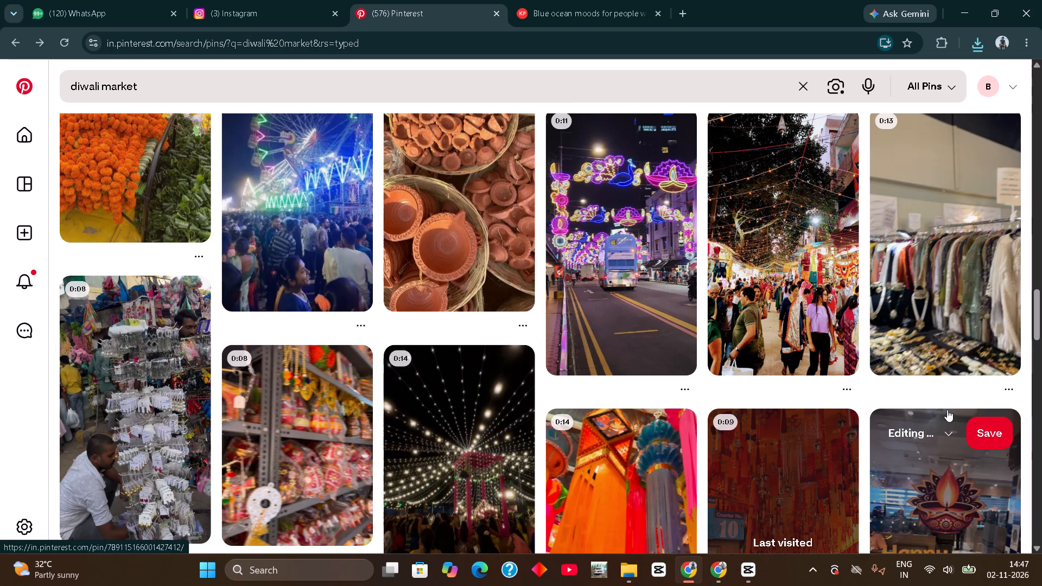
{"action": "scroll", "coordinate": [947, 410], "scroll_direction": "up", "scroll_amount": 1}
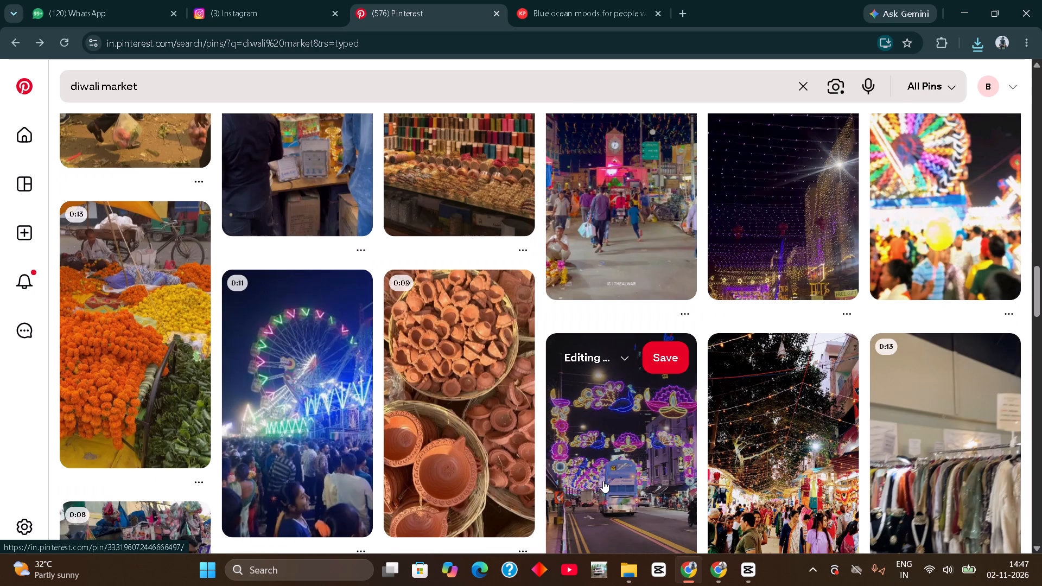
{"action": "left_click", "coordinate": [581, 459]}
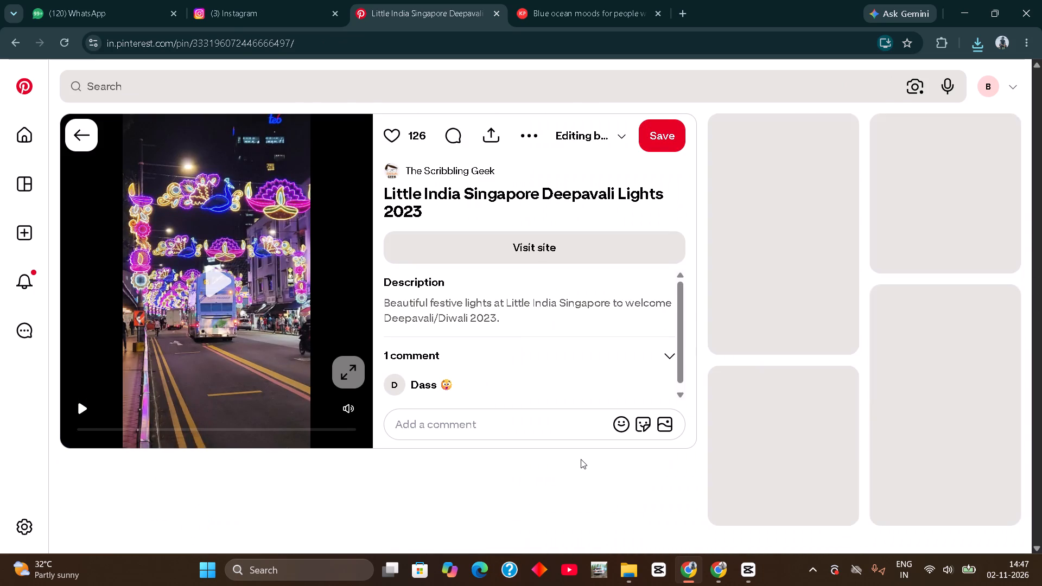
{"action": "left_click", "coordinate": [76, 408]}
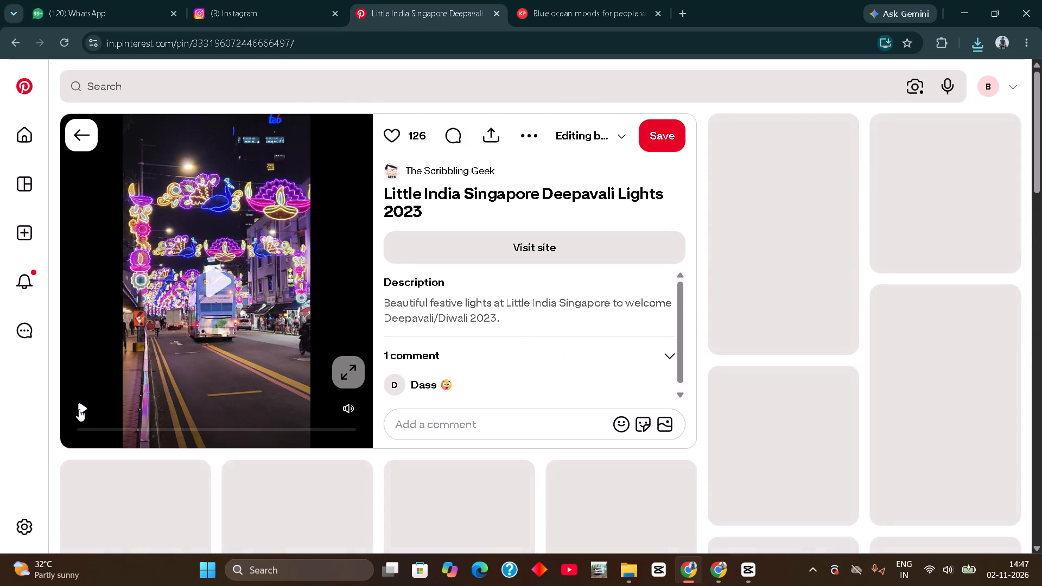
{"action": "left_click", "coordinate": [79, 409]}
{"action": "left_click", "coordinate": [79, 410]}
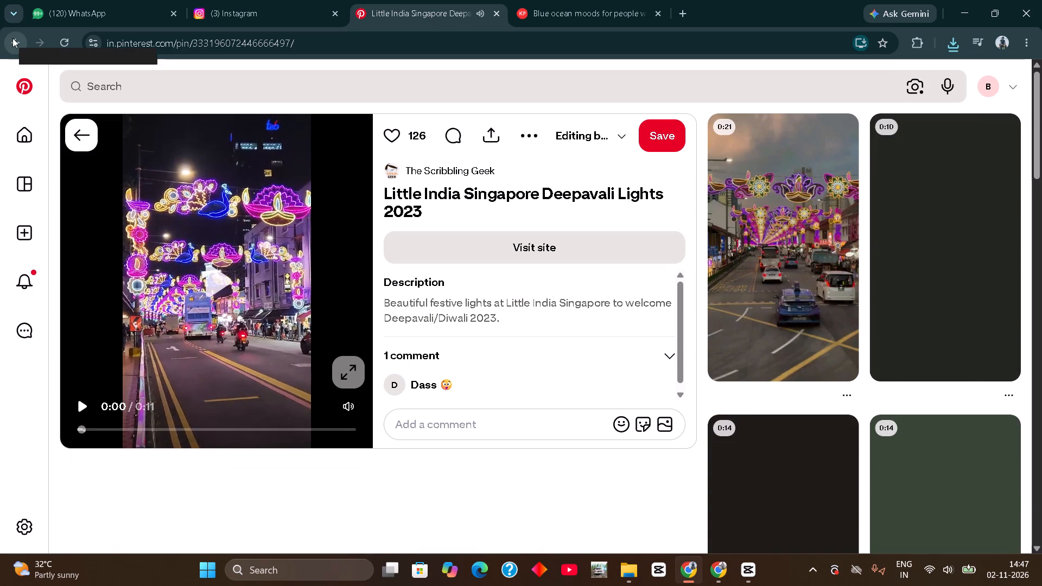
{"action": "left_click", "coordinate": [12, 38]}
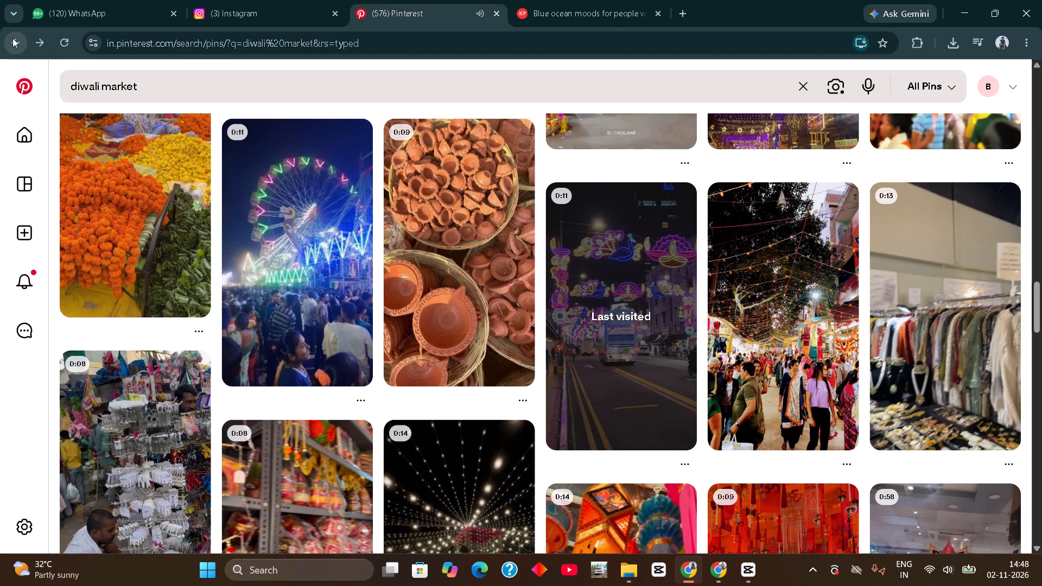
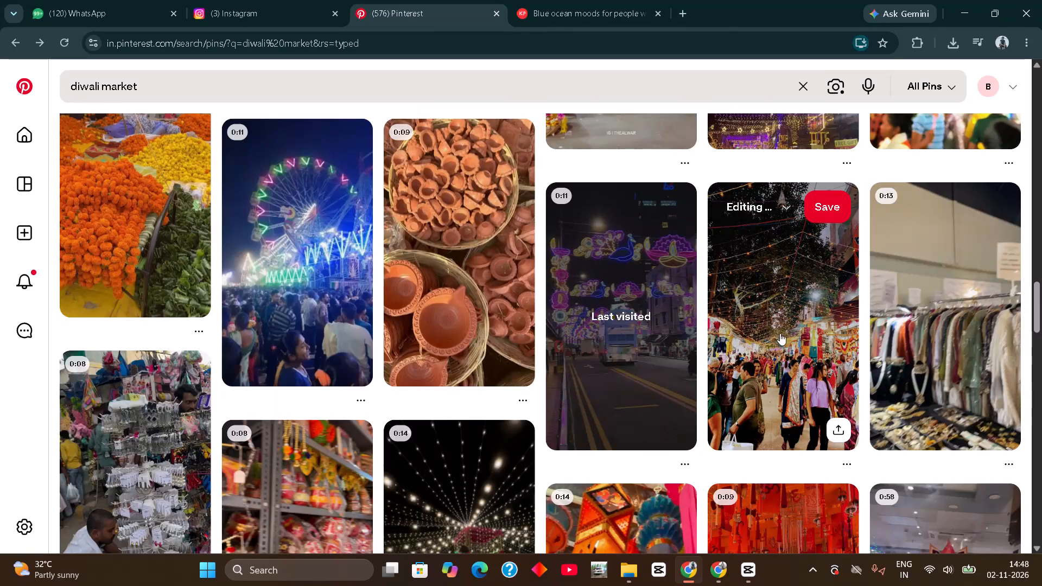
Browse the Pinterest "diwali market" results, play the "Just Diwali vibes" hanging decorations video and copy its pin link.
{"action": "scroll", "coordinate": [783, 337], "scroll_direction": "down", "scroll_amount": 1}
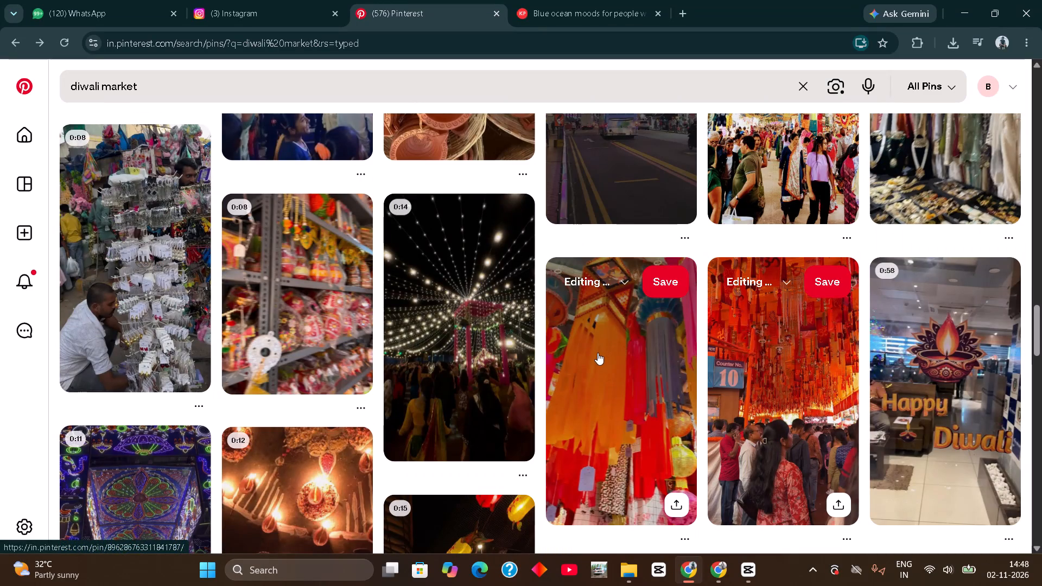
{"action": "scroll", "coordinate": [598, 354], "scroll_direction": "up", "scroll_amount": 13}
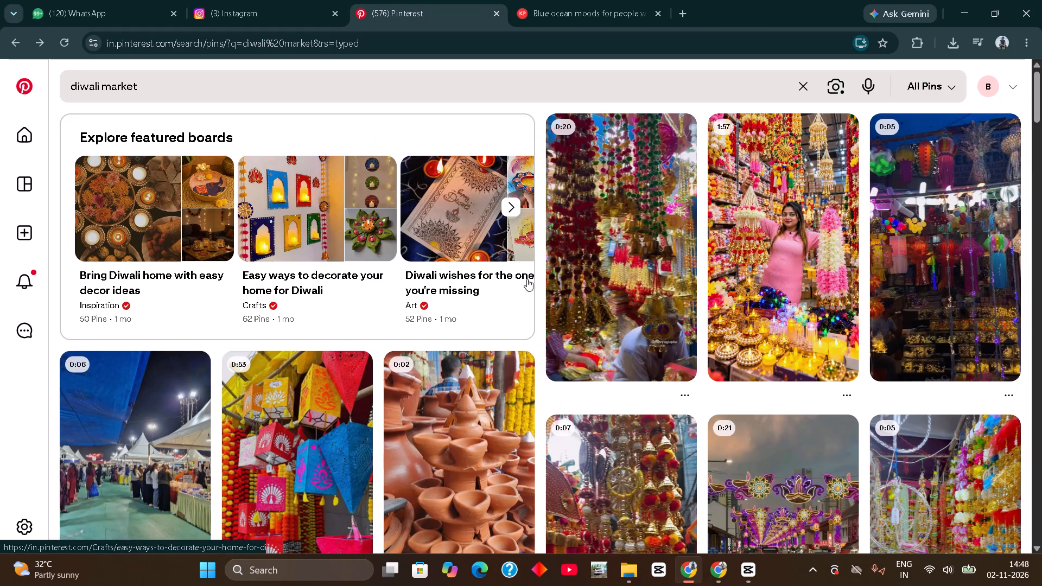
{"action": "left_click", "coordinate": [626, 265]}
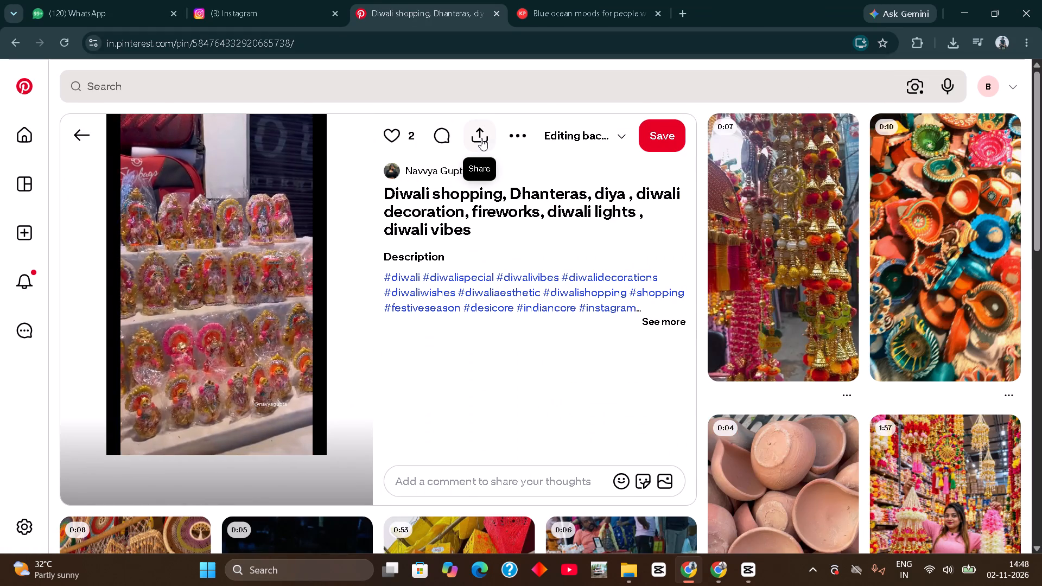
{"action": "left_click", "coordinate": [798, 264]}
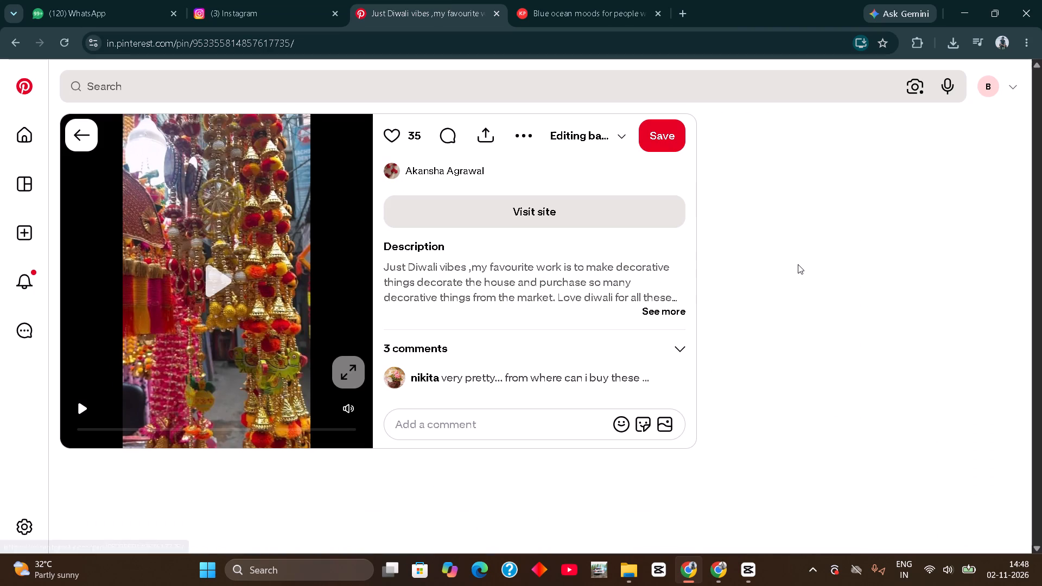
{"action": "left_click", "coordinate": [220, 289]}
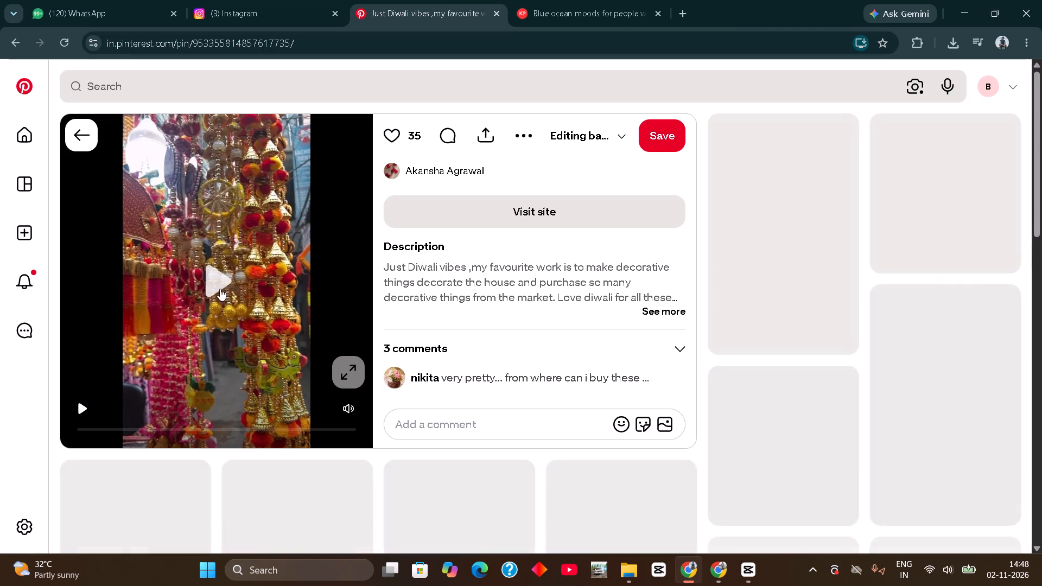
{"action": "left_click", "coordinate": [86, 413]}
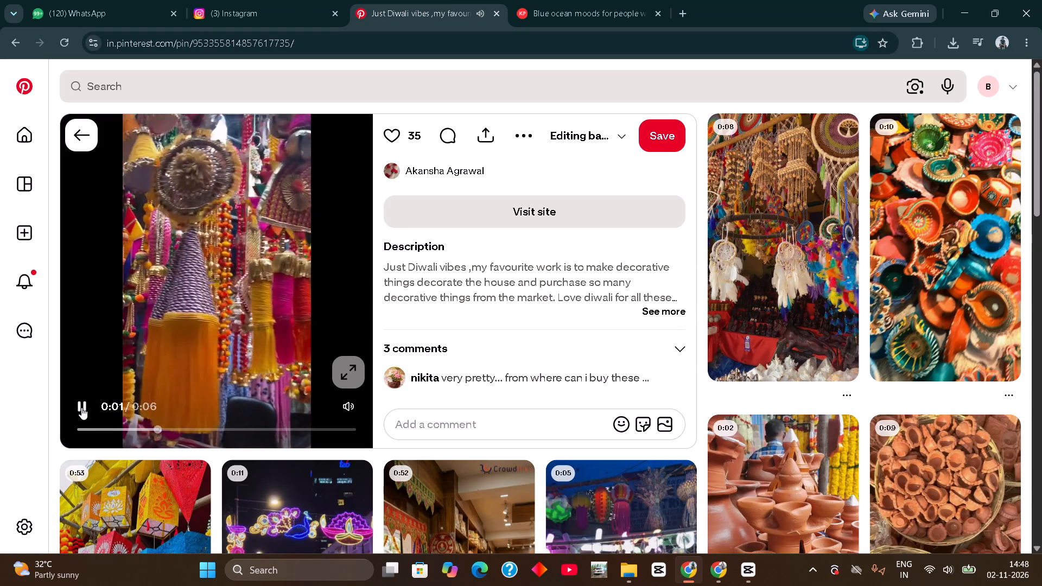
{"action": "left_click", "coordinate": [81, 407]}
{"action": "left_click", "coordinate": [494, 139]}
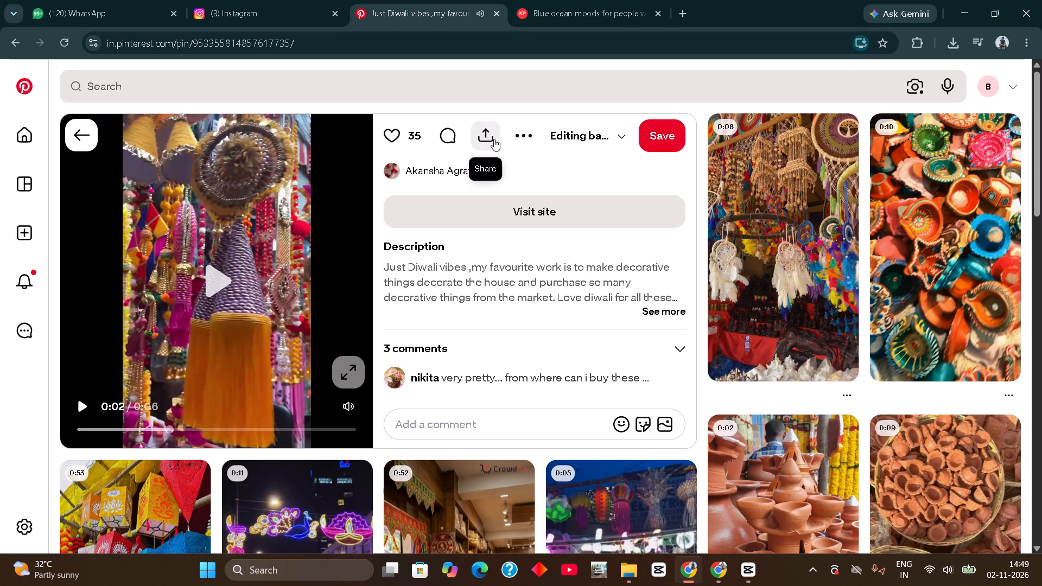
{"action": "double_click", "coordinate": [376, 212]}
Reload the KlickPin downloader with the copied pin link and download the hanging decorations video.
{"action": "left_click", "coordinate": [583, 29]}
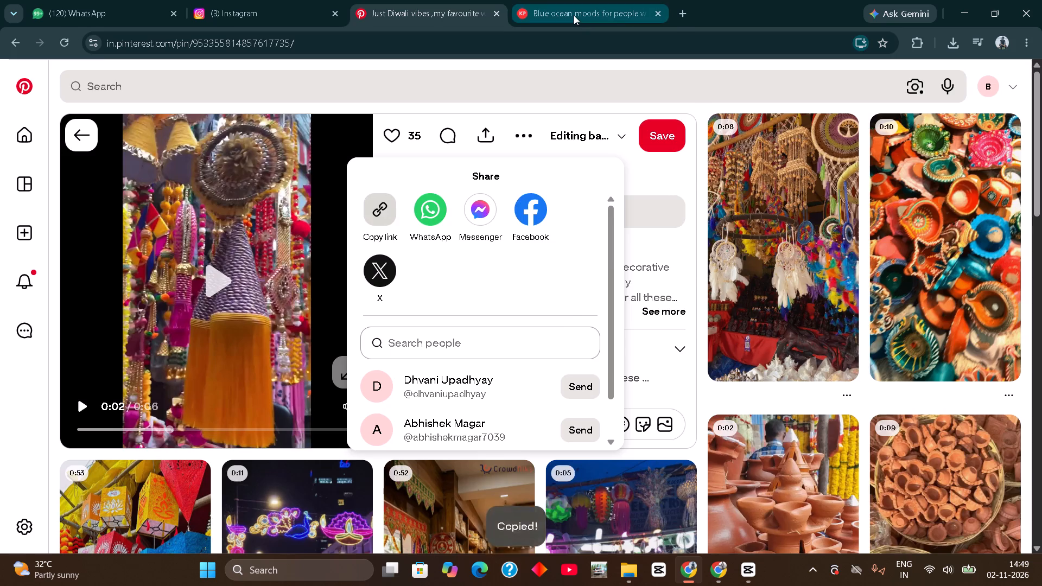
{"action": "left_click", "coordinate": [574, 15]}
{"action": "left_click", "coordinate": [57, 50]}
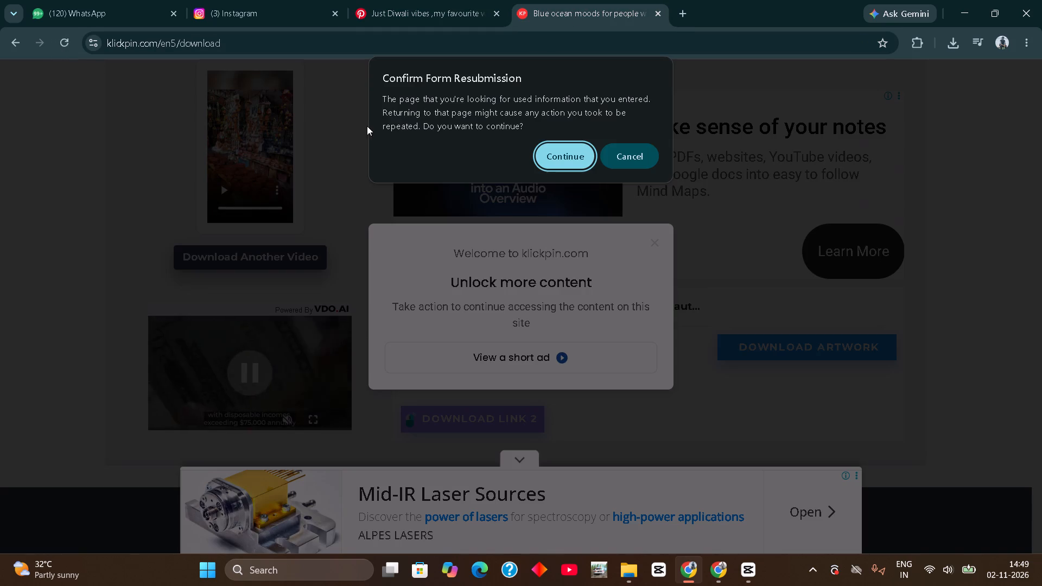
{"action": "left_click", "coordinate": [564, 159]}
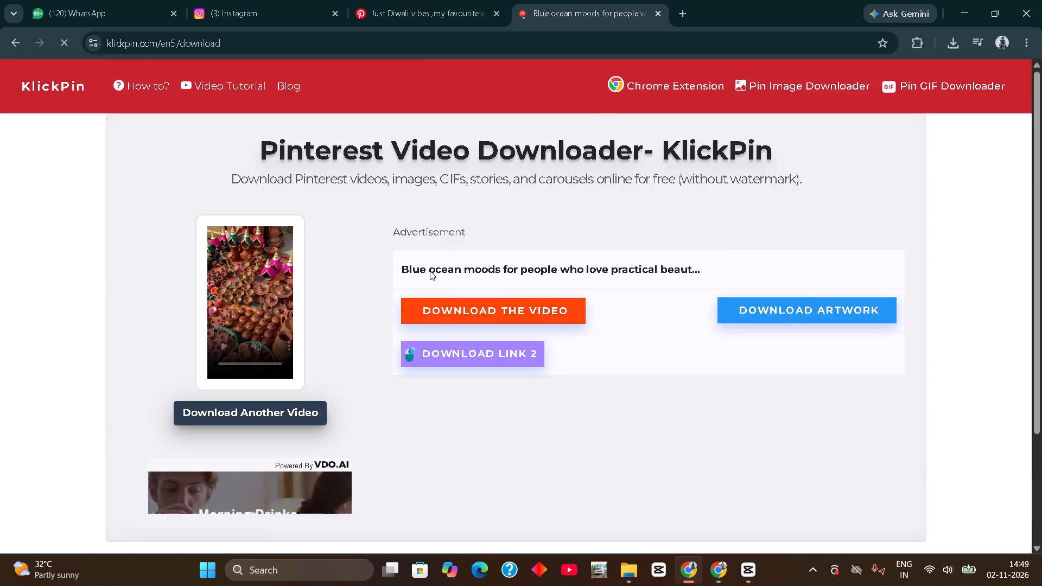
{"action": "left_click", "coordinate": [250, 263]}
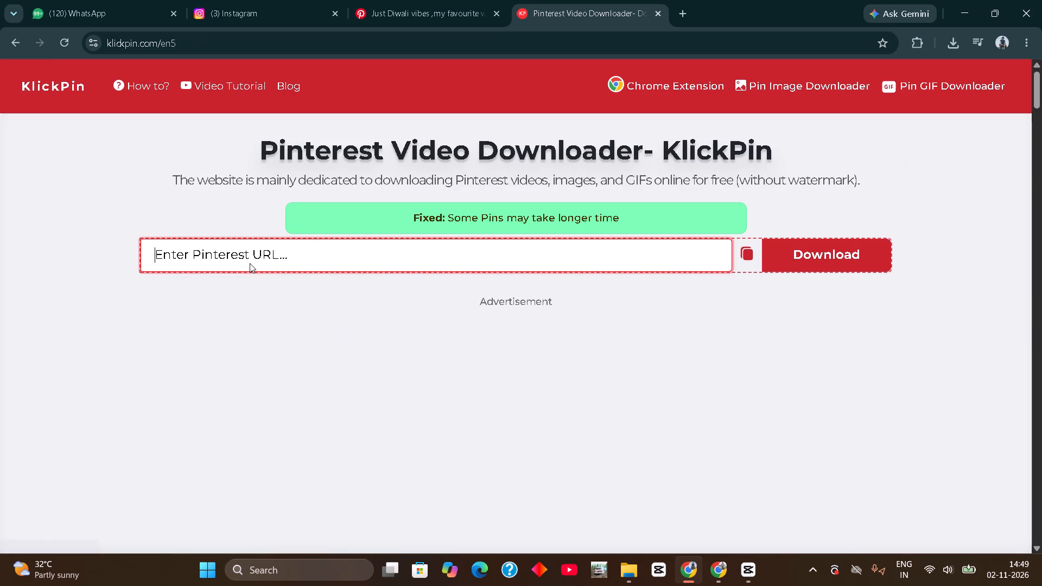
{"action": "key", "text": "ctrl+v"}
{"action": "key", "text": "Return"}
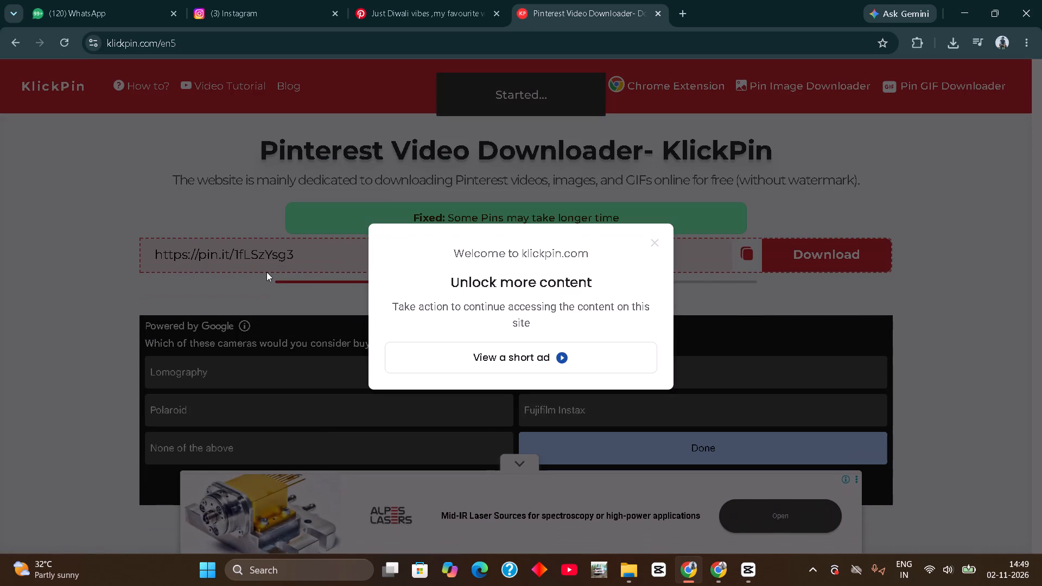
{"action": "left_click", "coordinate": [488, 316]}
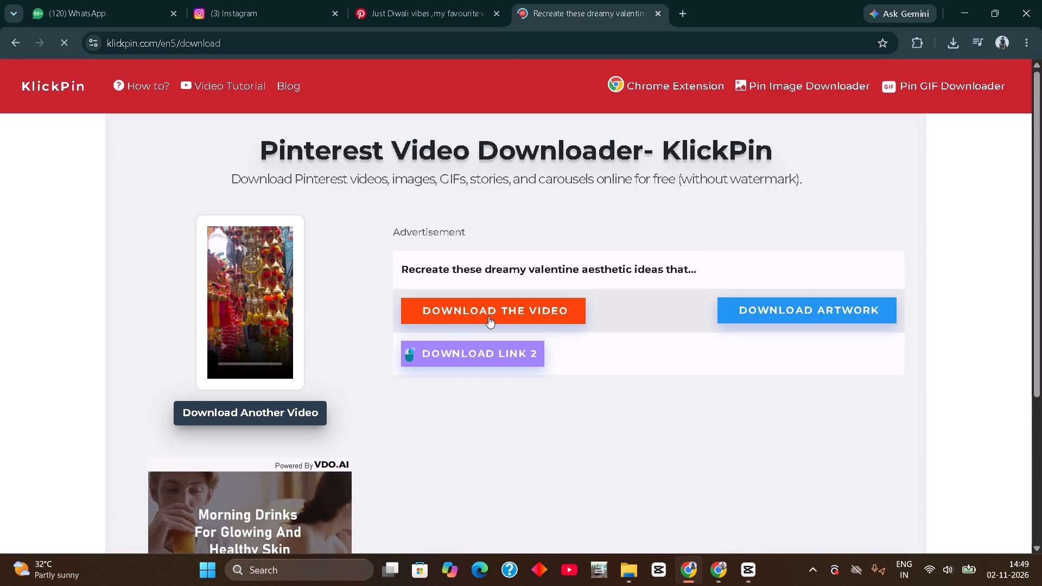
{"action": "left_click", "coordinate": [551, 313]}
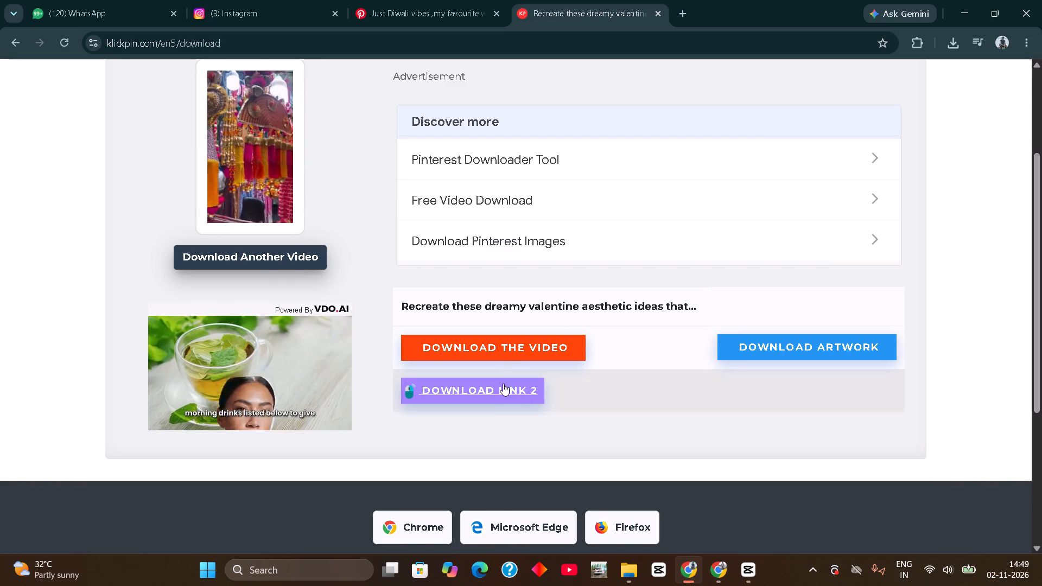
{"action": "left_click", "coordinate": [516, 349]}
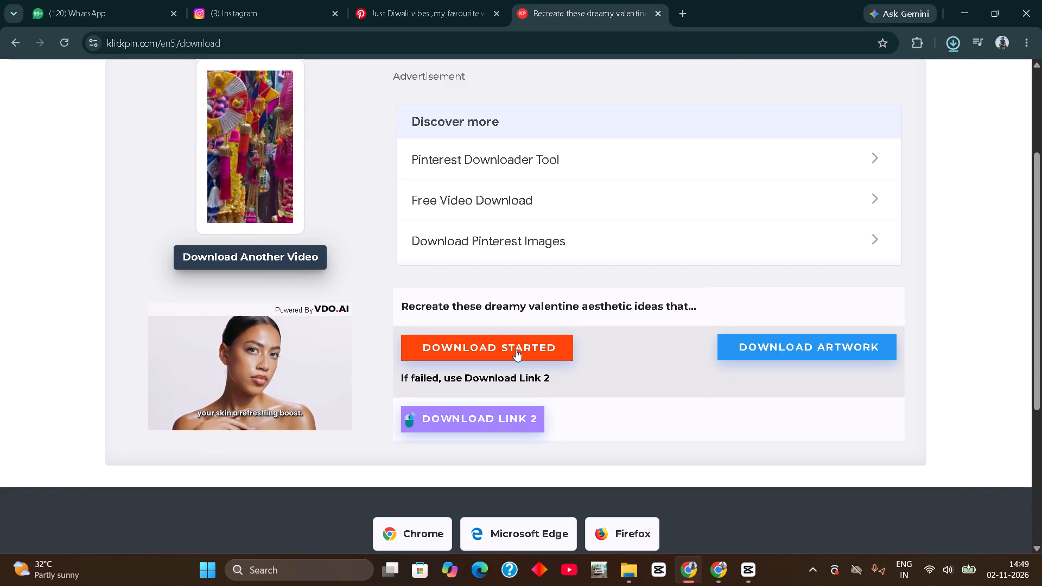
Bring the downloaded "Recreate these dreamy valentine" clip into CapCut's main track, directly before the "Starting_export_business" clip.
{"action": "left_click_drag", "start_coordinate": [849, 103], "coordinate": [574, 458]}
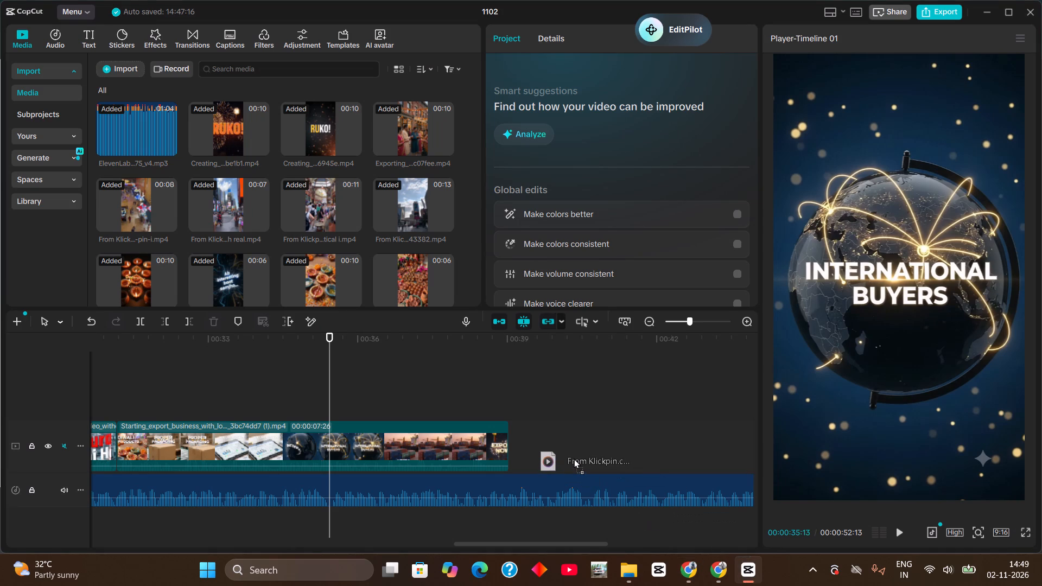
{"action": "left_click_drag", "start_coordinate": [574, 458], "coordinate": [249, 375]}
{"action": "left_click_drag", "start_coordinate": [438, 400], "coordinate": [364, 397]}
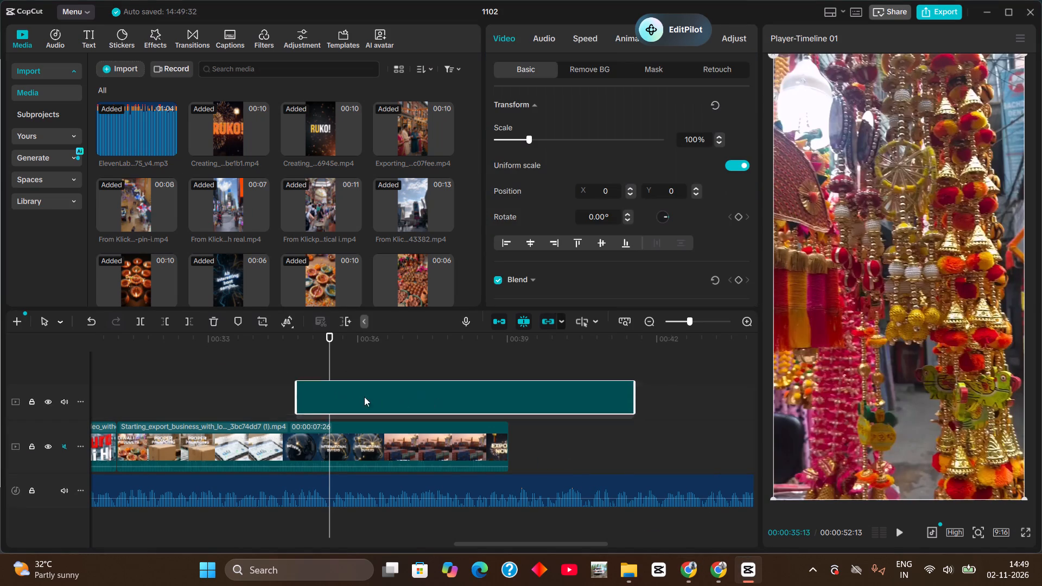
{"action": "left_click_drag", "start_coordinate": [364, 397], "coordinate": [228, 465]}
Play the decorations clip against the voiceover, split it at 00:00:34:16 and delete the part after the cut.
{"action": "left_click", "coordinate": [122, 354]}
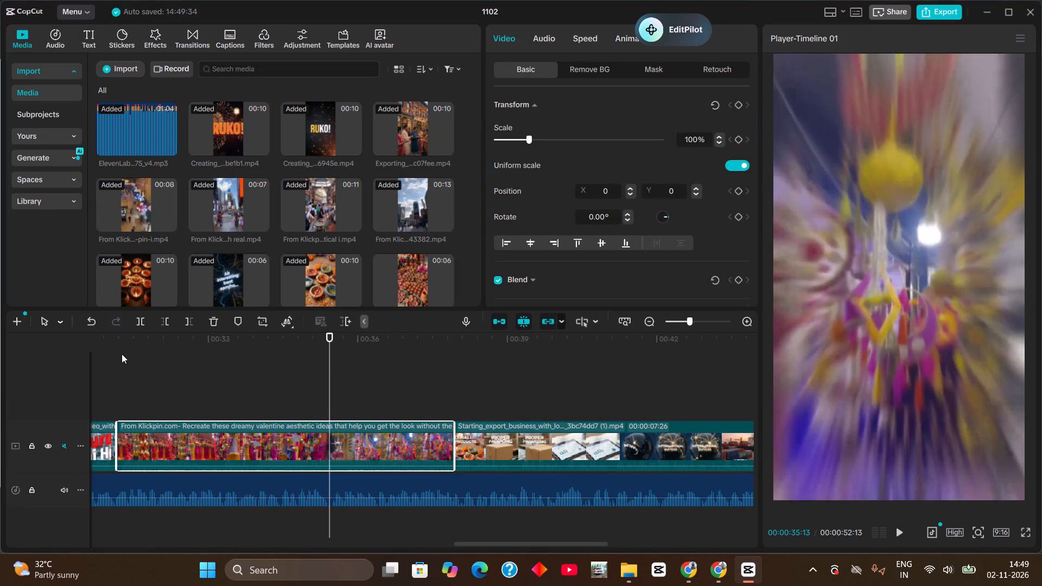
{"action": "key", "text": "space"}
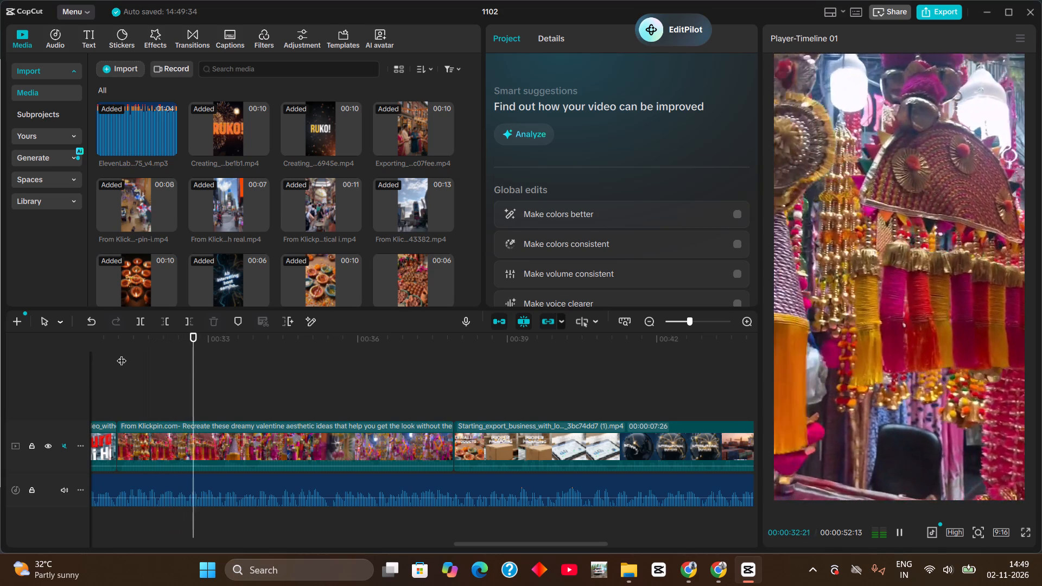
{"action": "key", "text": "space"}
{"action": "key", "text": "space"}
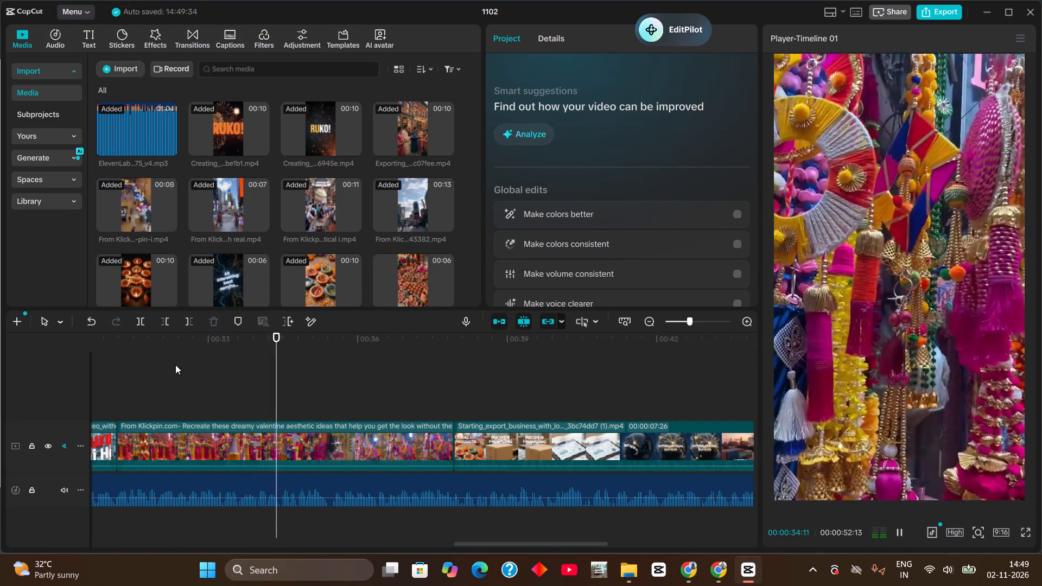
{"action": "key", "text": "space"}
{"action": "key", "text": "ctrl+b"}
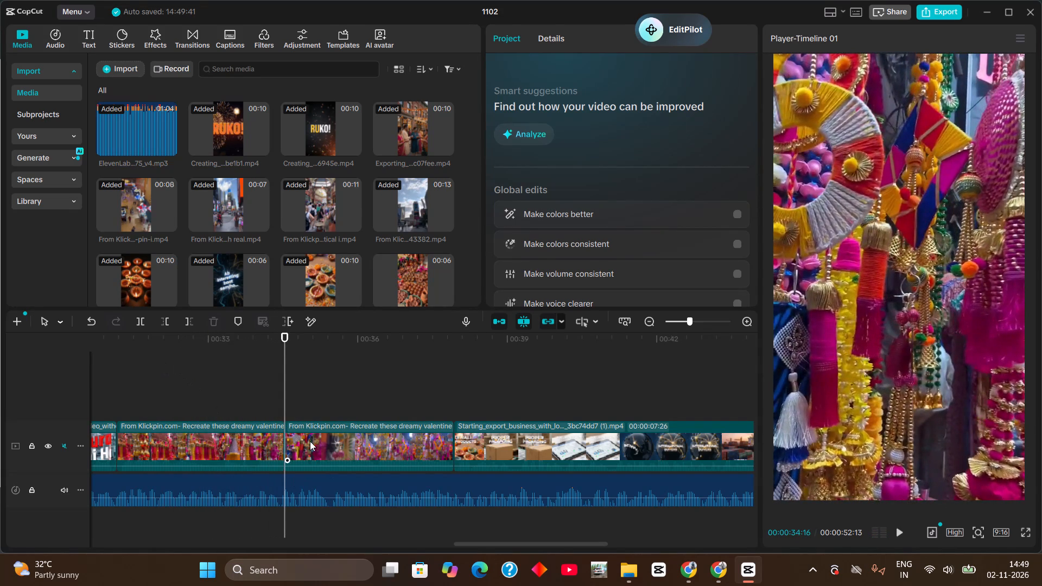
{"action": "left_click", "coordinate": [310, 441]}
{"action": "key", "text": "BackSpace"}
Play the "Starting_export_business" clip and cut out about one second of its documentation shot, starting at 00:00:36:17.
{"action": "key", "text": "space"}
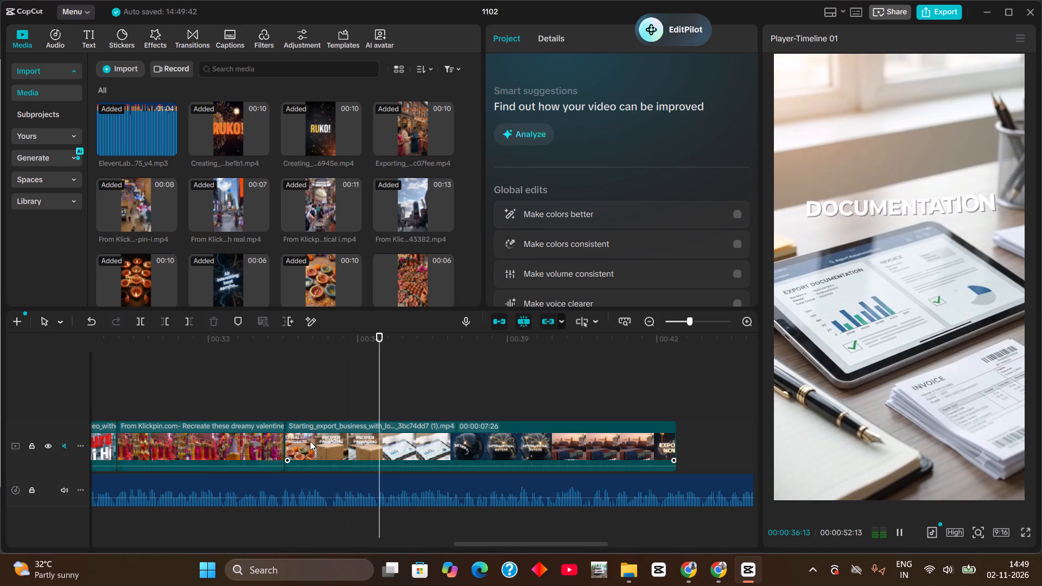
{"action": "key", "text": "space"}
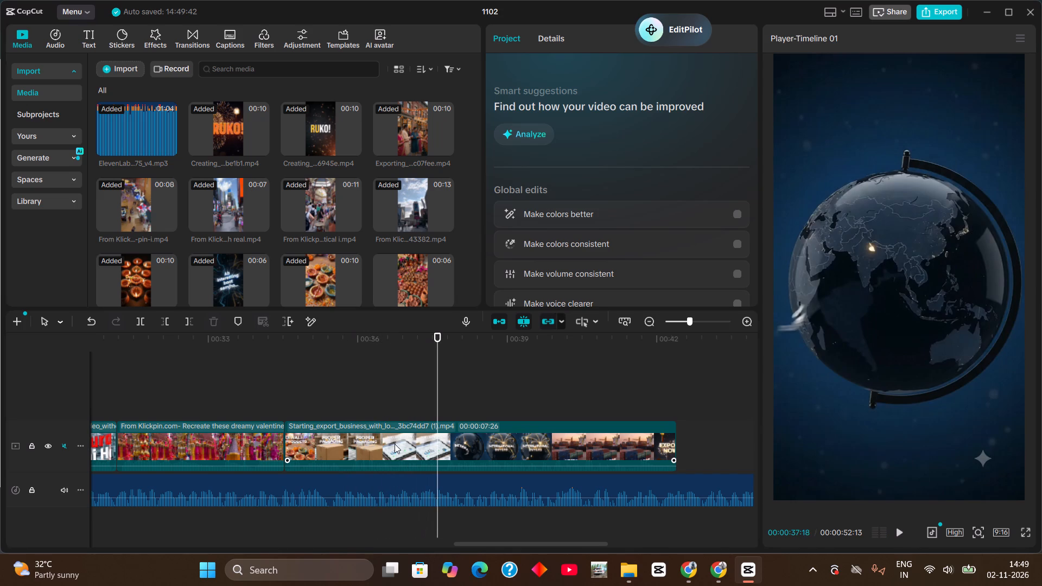
{"action": "left_click", "coordinate": [377, 342]}
{"action": "key", "text": "space"}
{"action": "left_click_drag", "start_coordinate": [377, 342], "coordinate": [338, 343]}
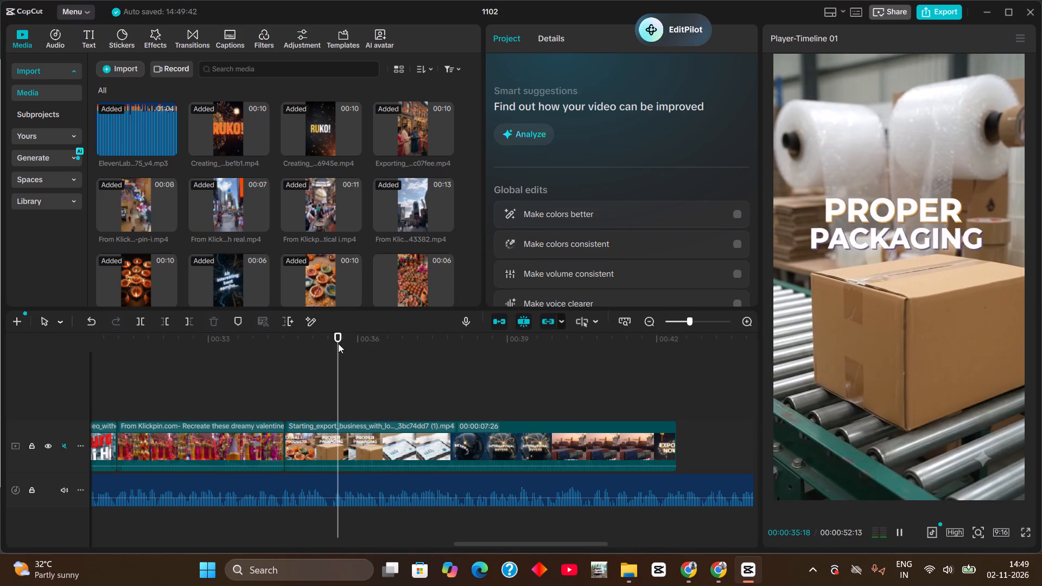
{"action": "key", "text": "space"}
{"action": "key", "text": "space"}
{"action": "key", "text": "space"}
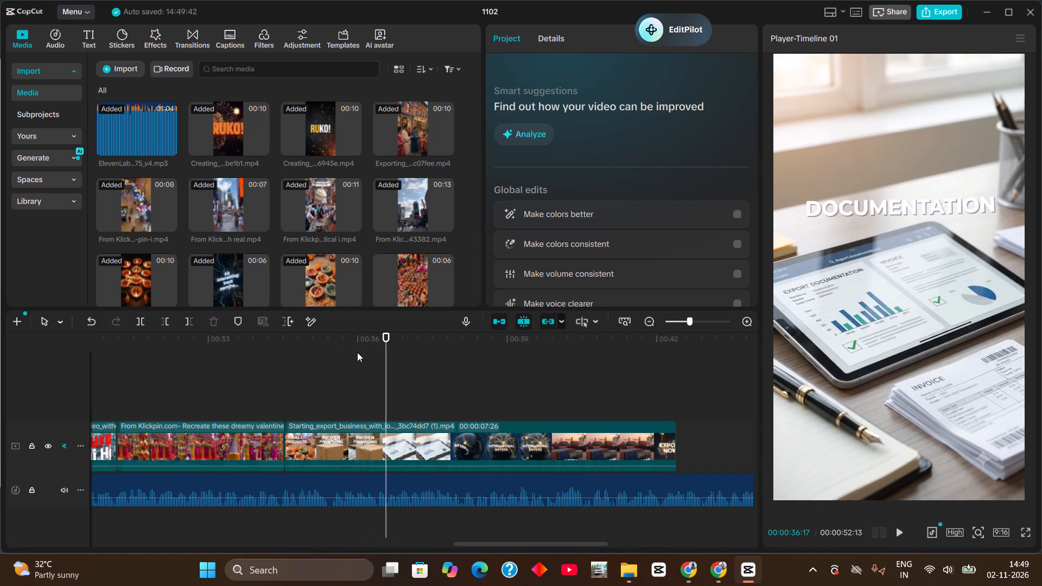
{"action": "key", "text": "ctrl+b"}
{"action": "left_click_drag", "start_coordinate": [393, 341], "coordinate": [435, 346]}
{"action": "key", "text": "ctrl+b"}
{"action": "left_click", "coordinate": [406, 422]}
{"action": "key", "text": "BackSpace"}
Preview the international buyers and port shots, split the clip at 00:00:39:25 and delete its remaining end.
{"action": "left_click", "coordinate": [367, 357]}
{"action": "key", "text": "space"}
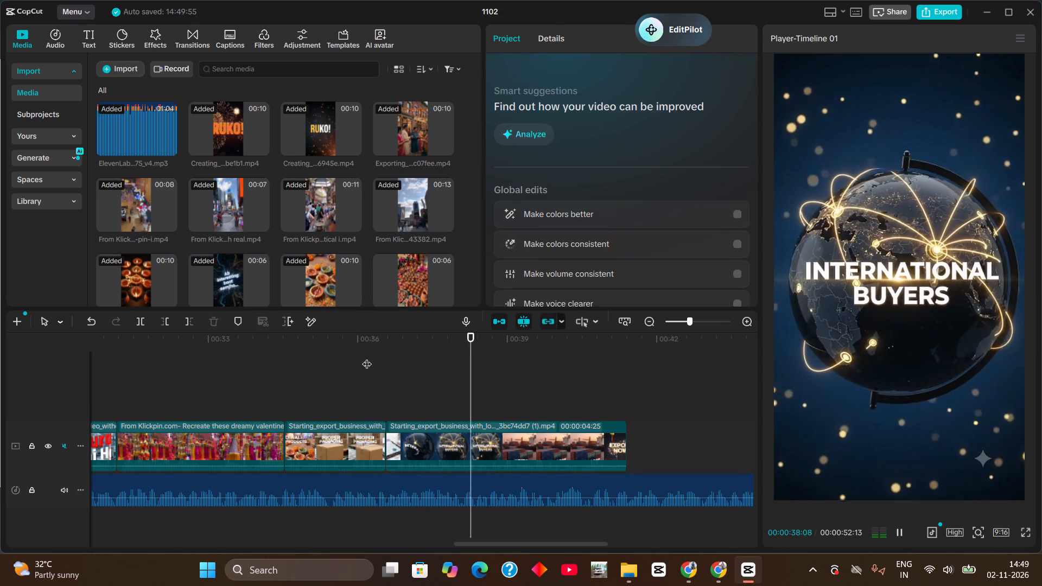
{"action": "key", "text": "space"}
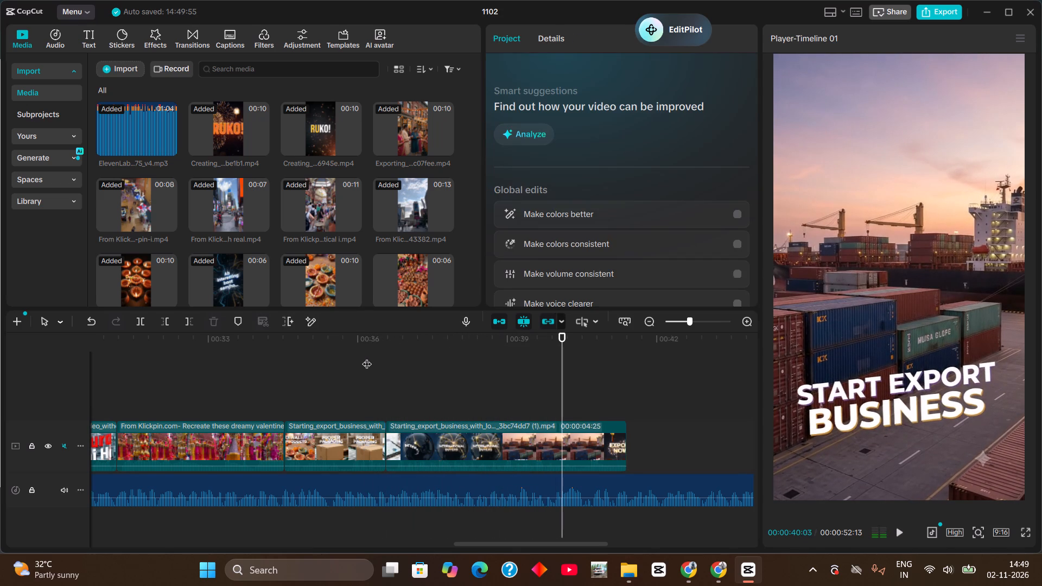
{"action": "left_click_drag", "start_coordinate": [548, 339], "coordinate": [549, 347]}
{"action": "key", "text": "ctrl+b"}
{"action": "left_click", "coordinate": [589, 432]}
{"action": "key", "text": "BackSpace"}
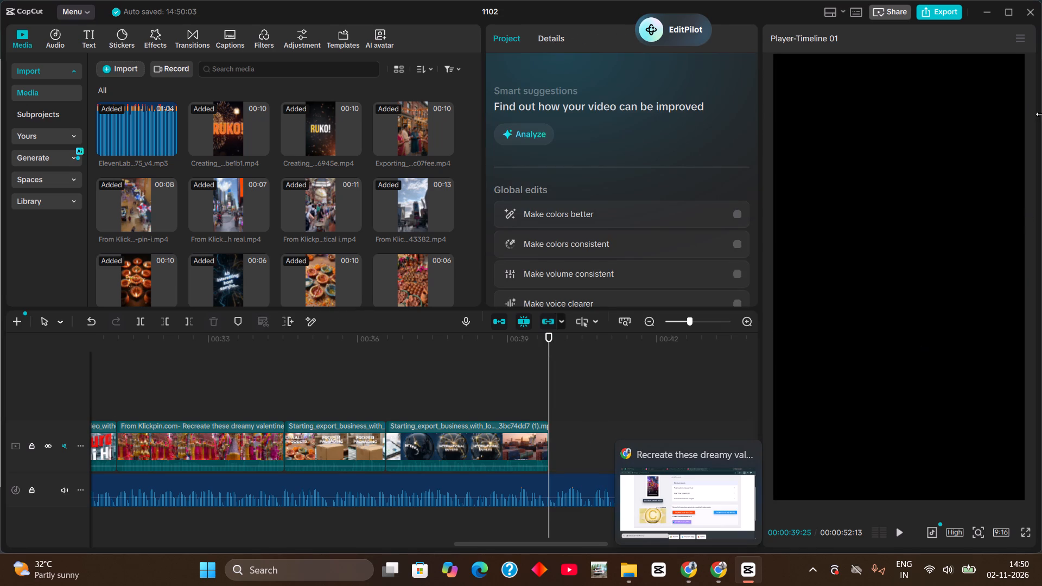
{"action": "left_click", "coordinate": [981, 15]}
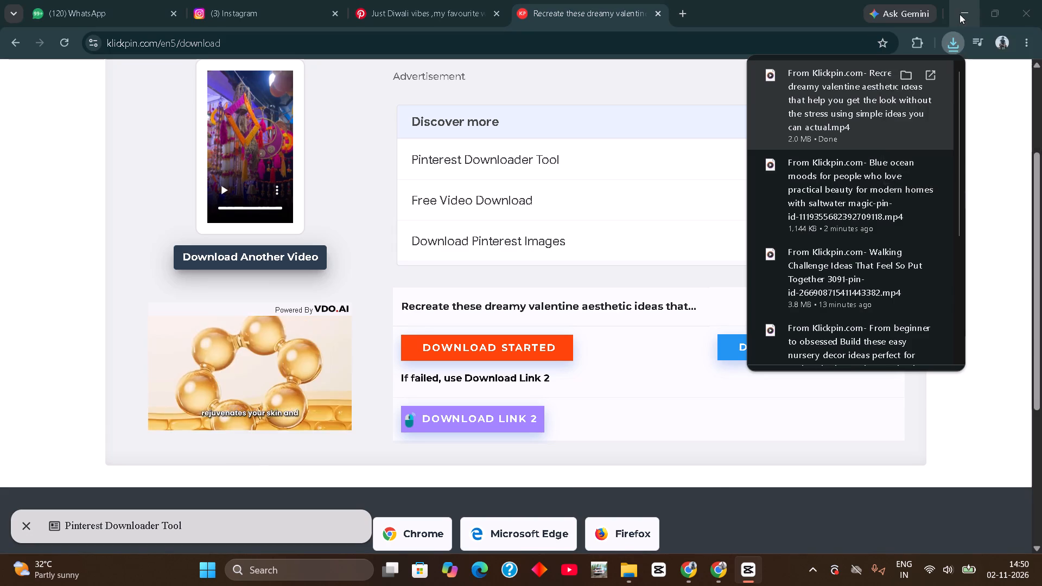
{"action": "left_click", "coordinate": [960, 14]}
{"action": "left_click", "coordinate": [960, 14]}
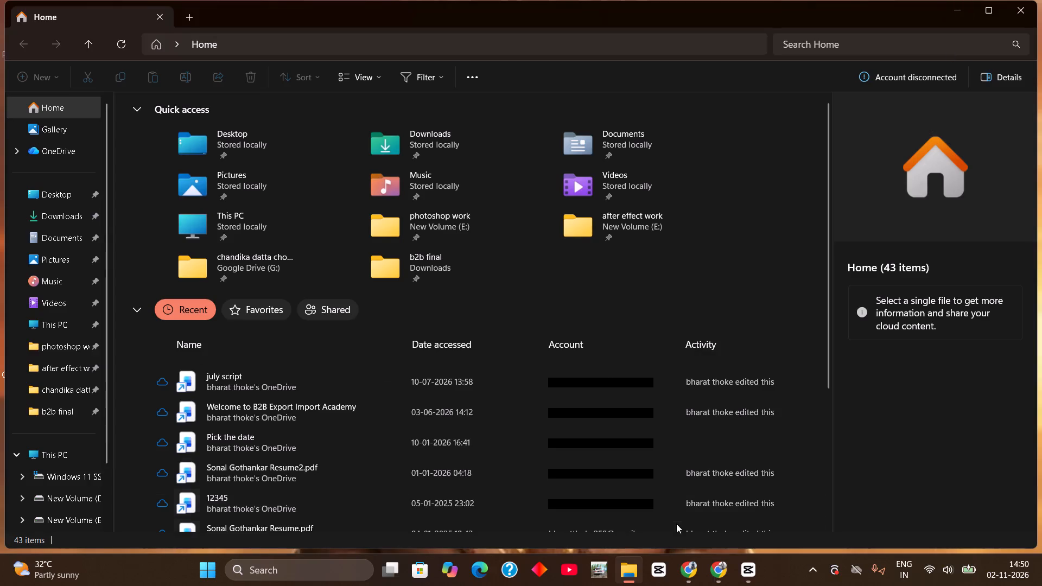
{"action": "left_click", "coordinate": [773, 459]}
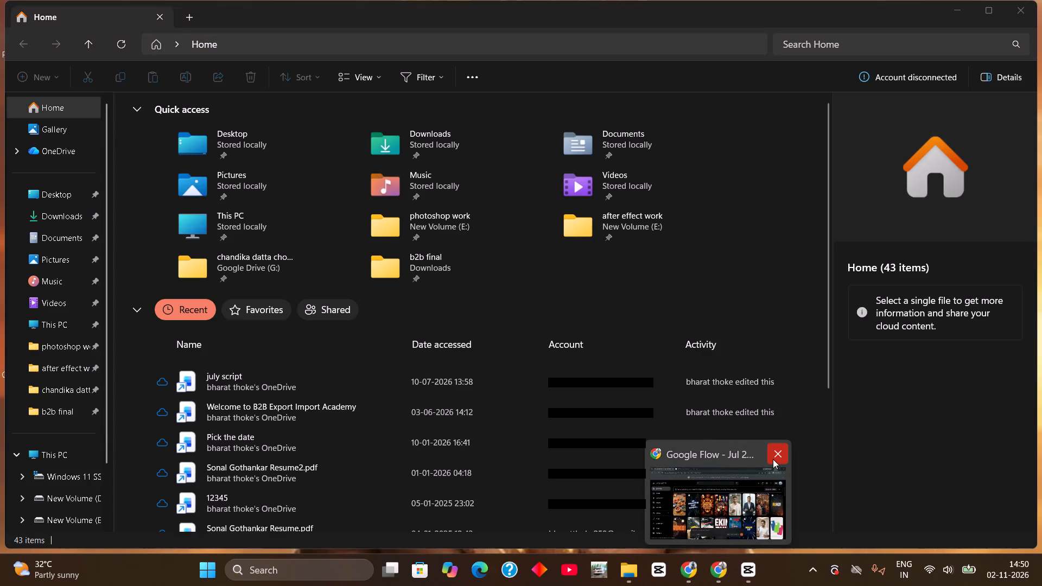
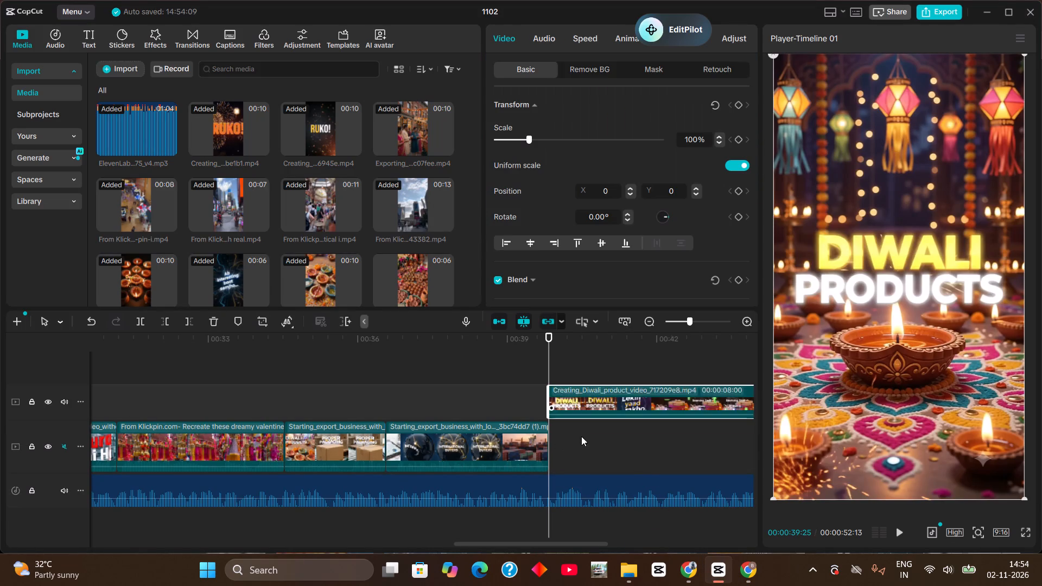
{"action": "left_click_drag", "start_coordinate": [581, 436], "coordinate": [581, 445]}
{"action": "left_click", "coordinate": [581, 445]}
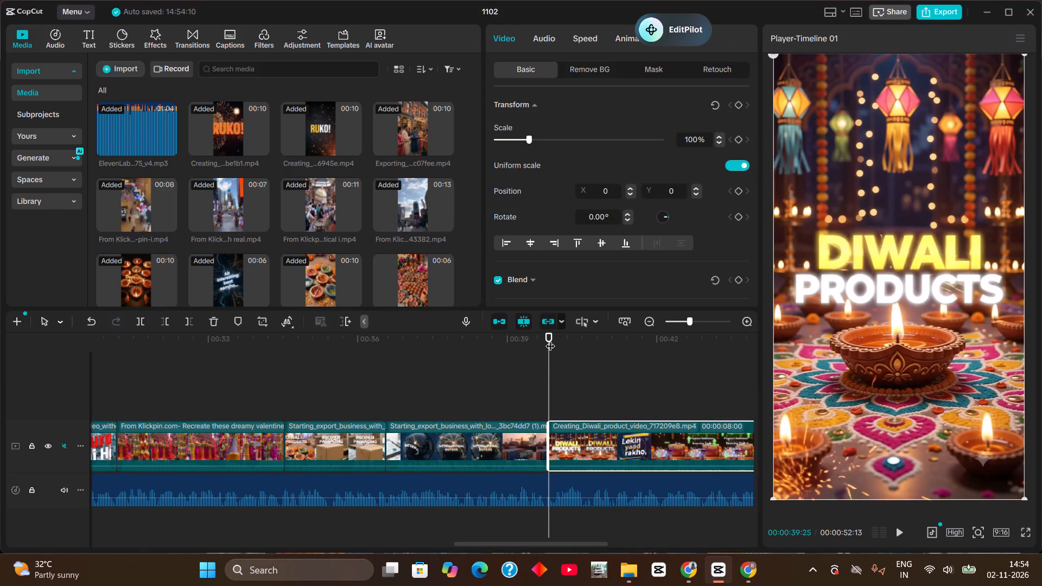
Review the cut from the export business clip into the Diwali product clip, through its "Lekin yaad rakho" section, against the voiceover.
{"action": "left_click_drag", "start_coordinate": [550, 339], "coordinate": [625, 362]}
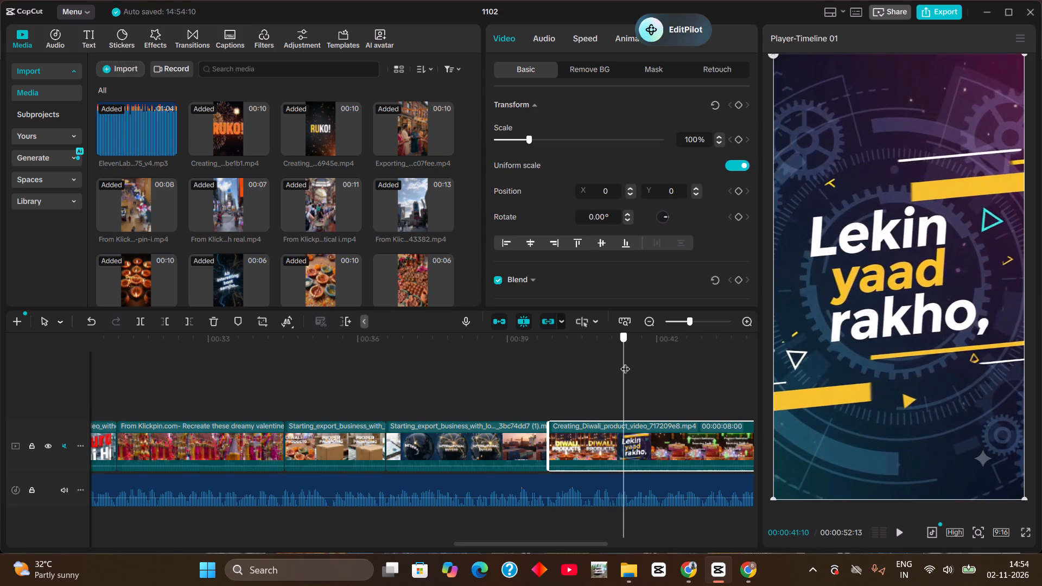
{"action": "left_click_drag", "start_coordinate": [625, 362], "coordinate": [549, 365]}
{"action": "left_click", "coordinate": [549, 365]}
{"action": "double_click", "coordinate": [528, 364]}
{"action": "left_click_drag", "start_coordinate": [528, 364], "coordinate": [542, 371]}
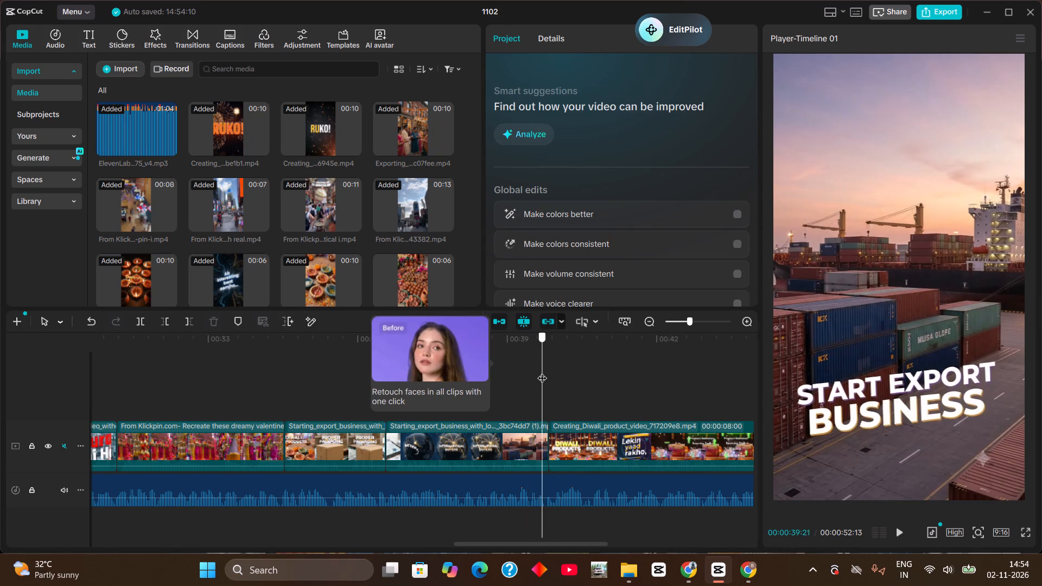
{"action": "left_click_drag", "start_coordinate": [542, 371], "coordinate": [646, 406]}
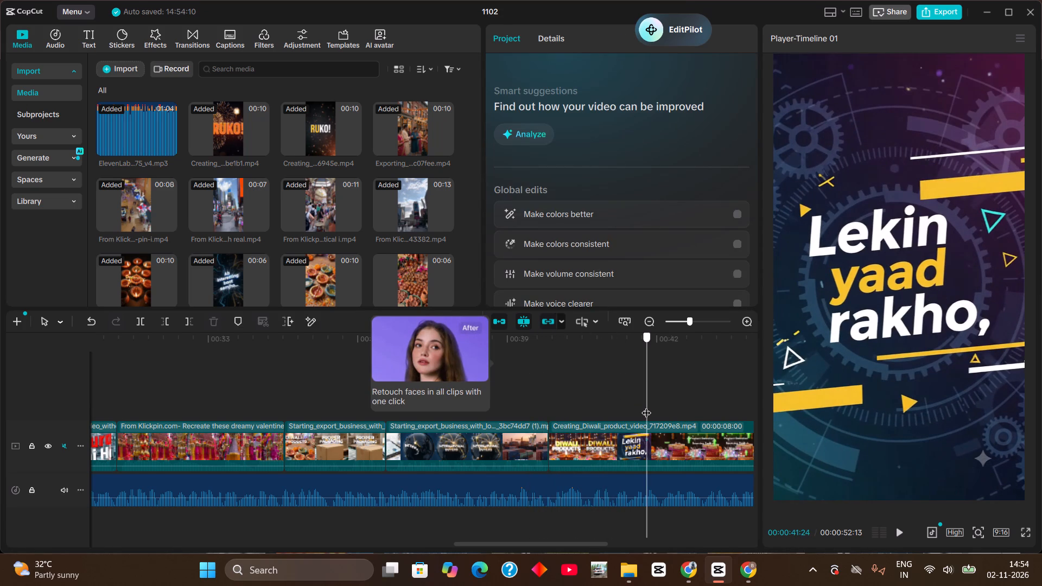
{"action": "left_click_drag", "start_coordinate": [646, 406], "coordinate": [551, 399]}
{"action": "left_click", "coordinate": [511, 449]}
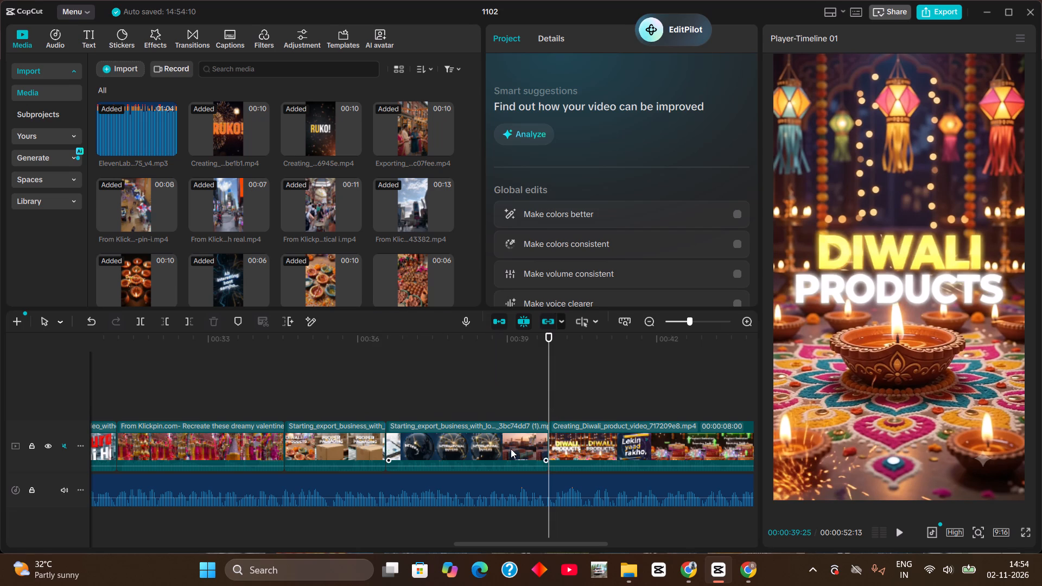
{"action": "left_click", "coordinate": [528, 397]}
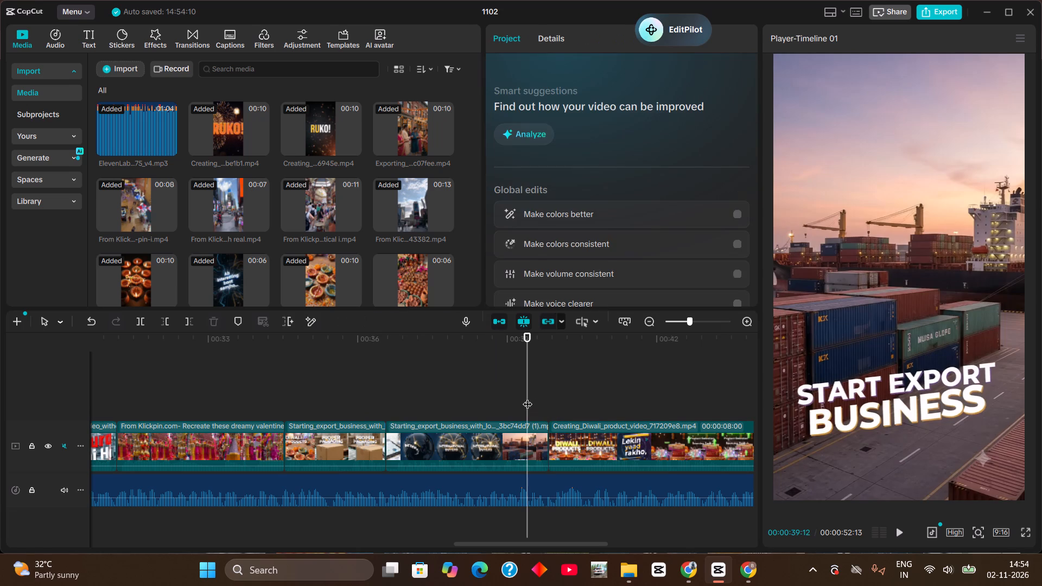
{"action": "left_click_drag", "start_coordinate": [528, 397], "coordinate": [381, 403]}
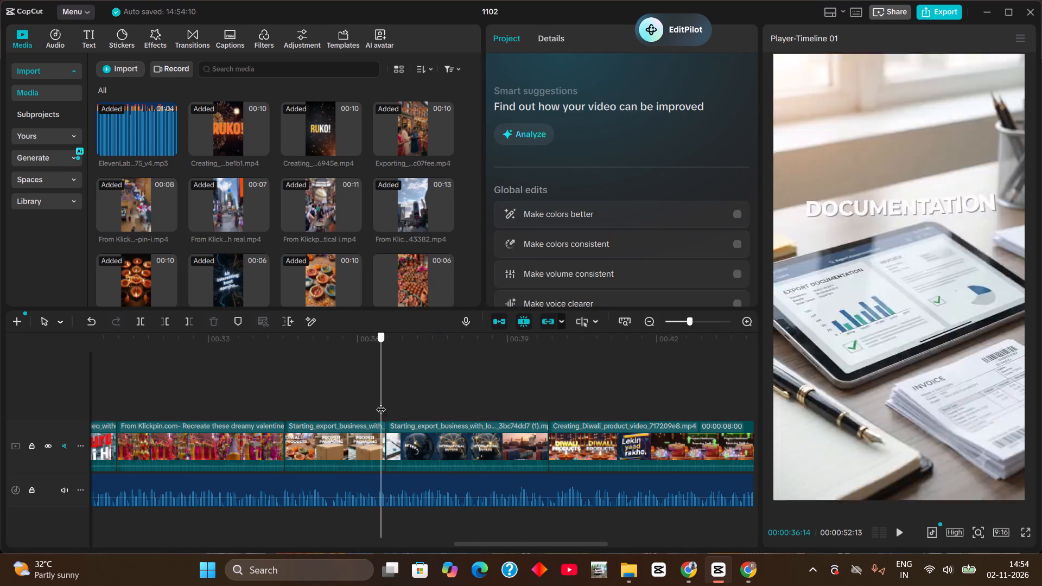
{"action": "left_click_drag", "start_coordinate": [381, 403], "coordinate": [550, 407]}
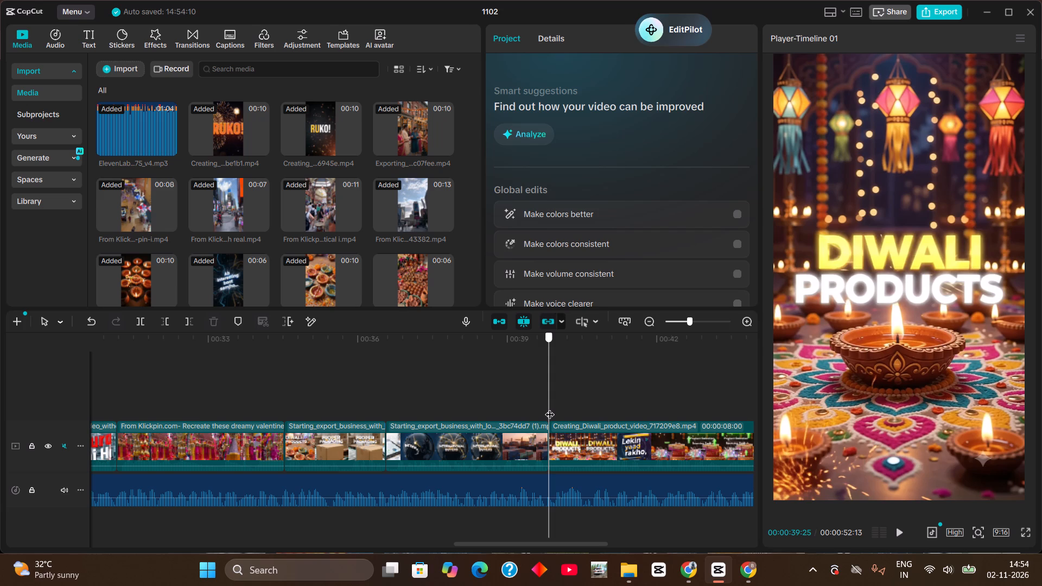
{"action": "left_click_drag", "start_coordinate": [550, 407], "coordinate": [478, 345]}
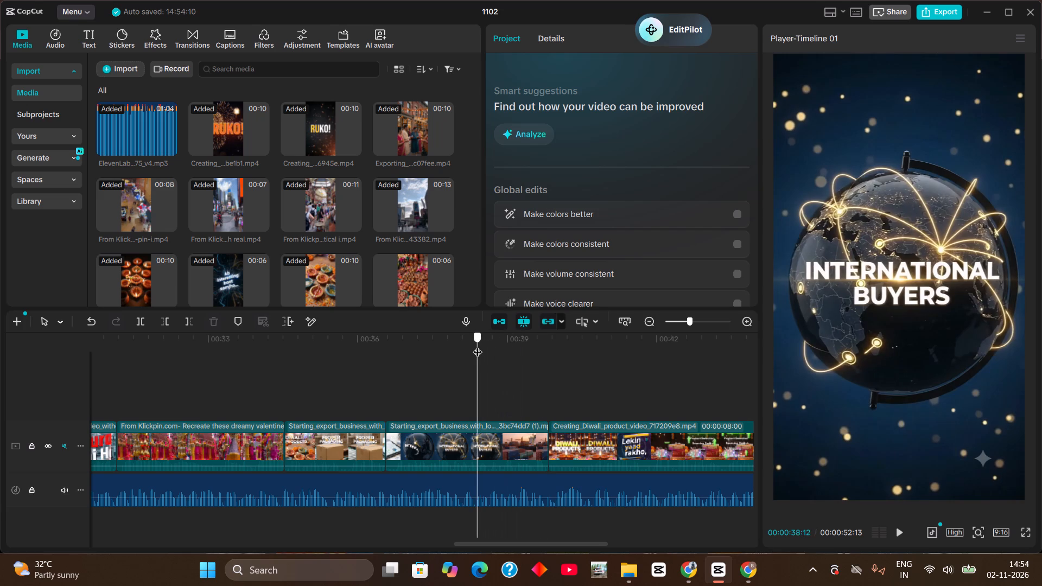
{"action": "left_click_drag", "start_coordinate": [478, 345], "coordinate": [537, 359]}
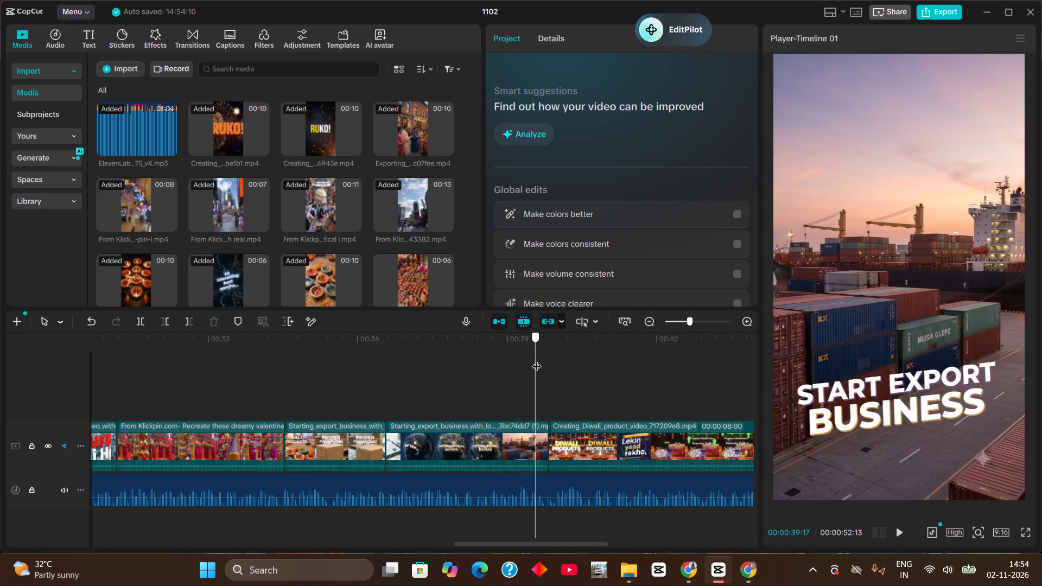
{"action": "left_click_drag", "start_coordinate": [537, 359], "coordinate": [547, 362]}
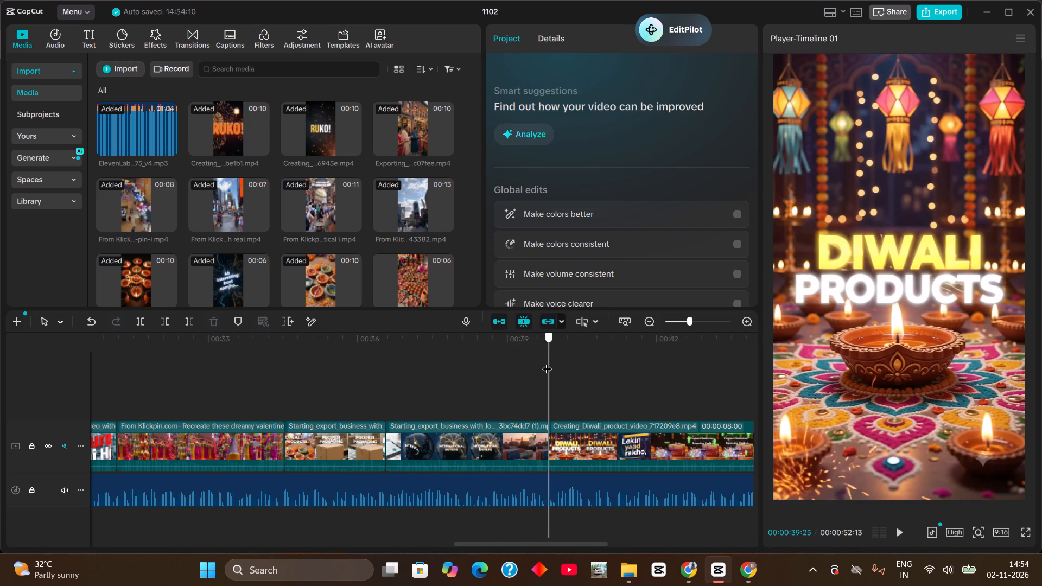
{"action": "left_click_drag", "start_coordinate": [547, 362], "coordinate": [554, 362]}
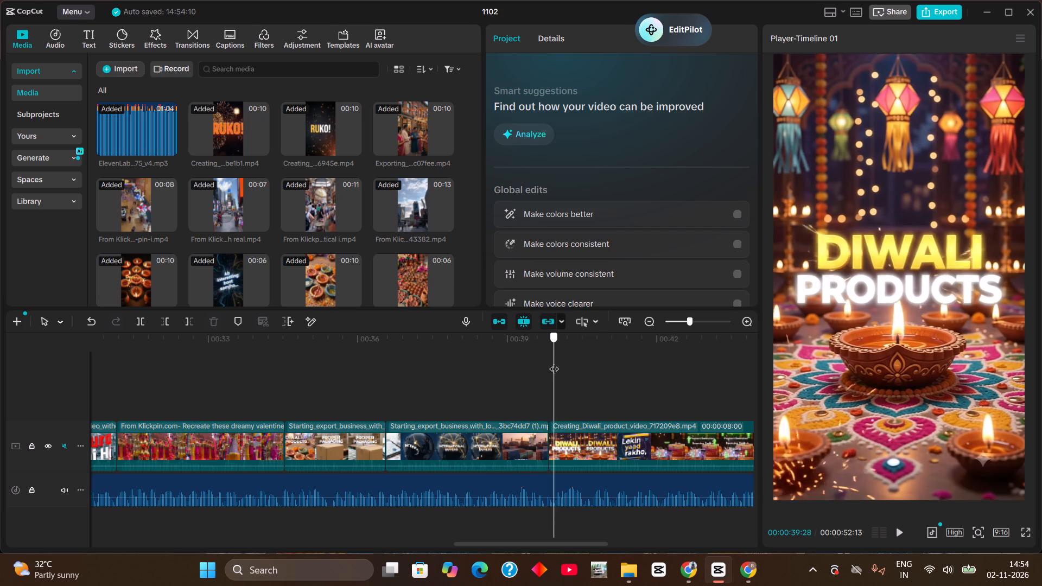
{"action": "left_click_drag", "start_coordinate": [554, 362], "coordinate": [612, 370]}
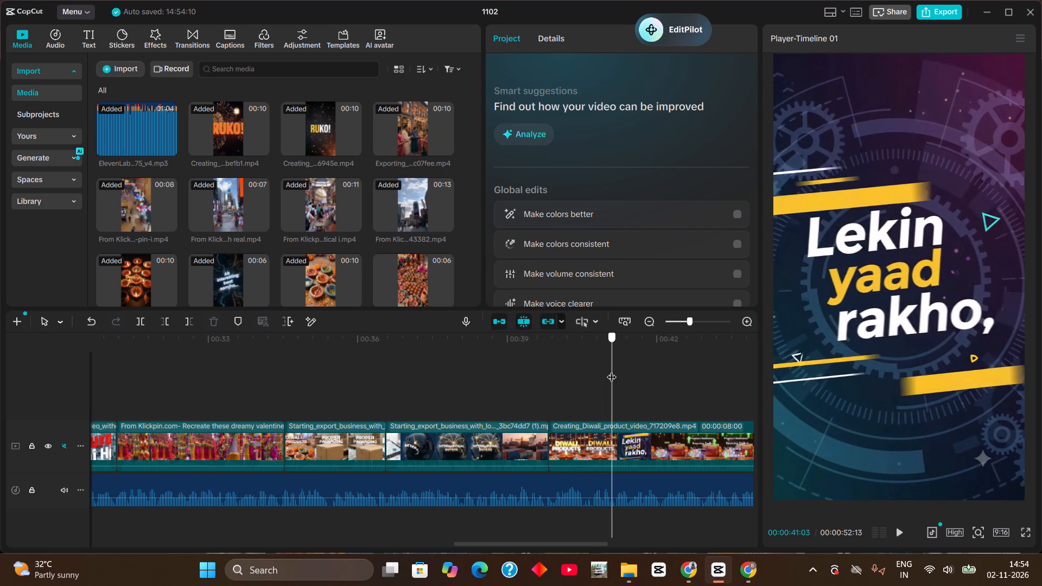
{"action": "left_click_drag", "start_coordinate": [612, 370], "coordinate": [562, 373]}
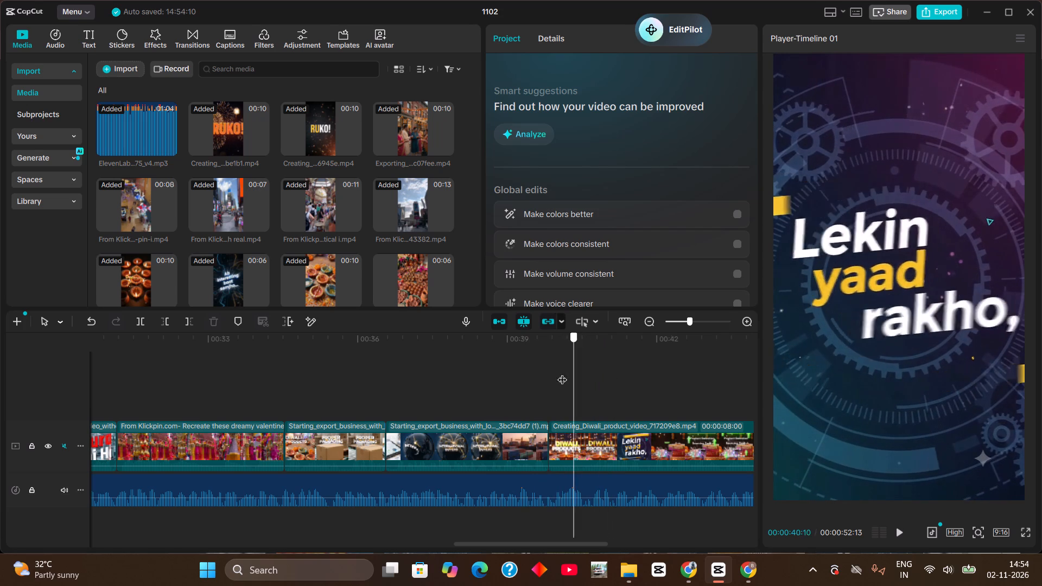
{"action": "left_click_drag", "start_coordinate": [562, 373], "coordinate": [545, 372]}
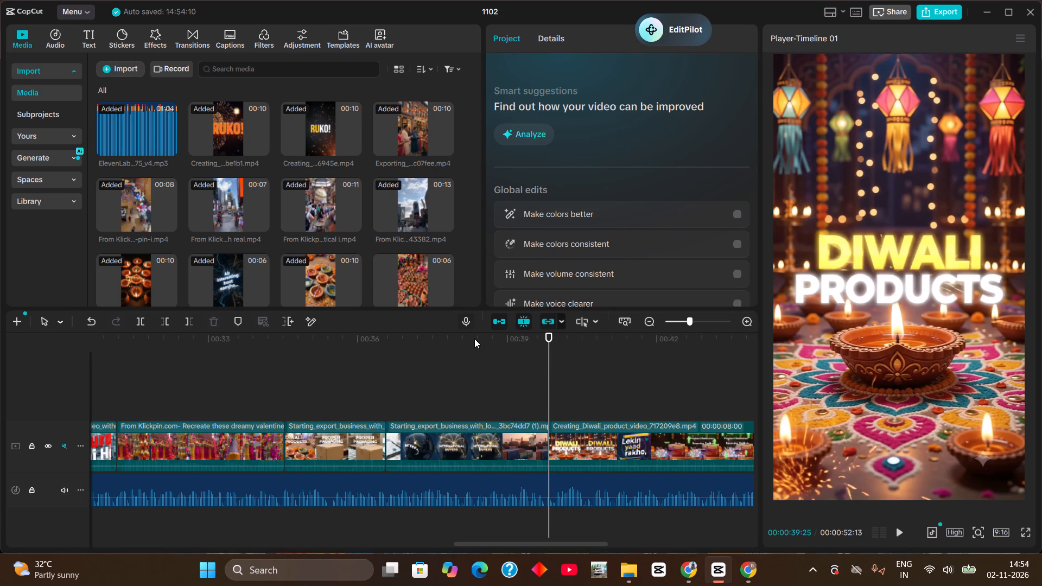
Examine the whole Diwali product clip on the timeline, from "Diwali Products" through "Profit" and "buyer ke" to "Maximize Profits", against the voiceover.
{"action": "left_click_drag", "start_coordinate": [474, 339], "coordinate": [661, 395]}
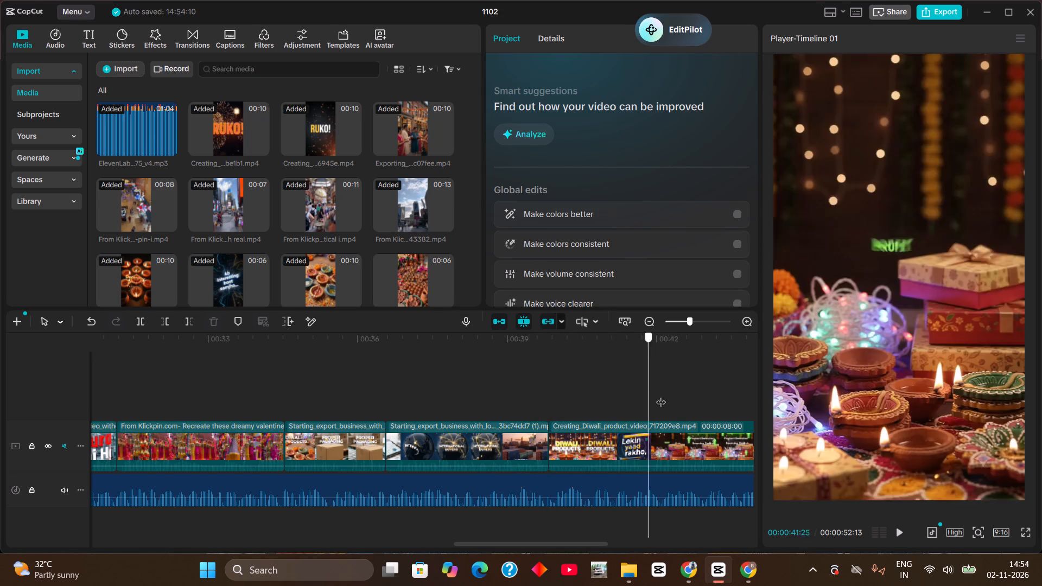
{"action": "left_click_drag", "start_coordinate": [661, 395], "coordinate": [679, 412]}
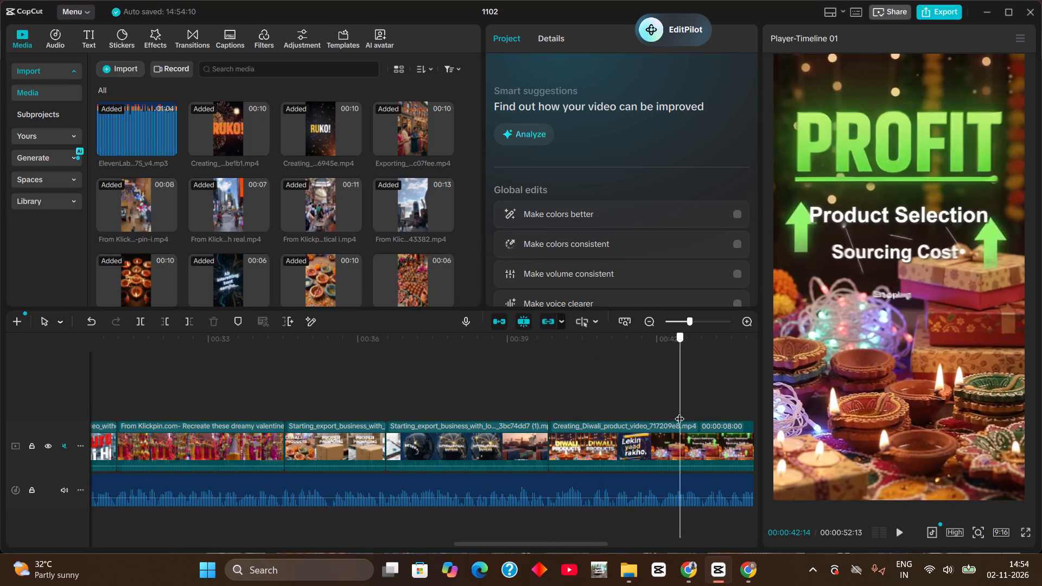
{"action": "left_click_drag", "start_coordinate": [679, 412], "coordinate": [732, 404]}
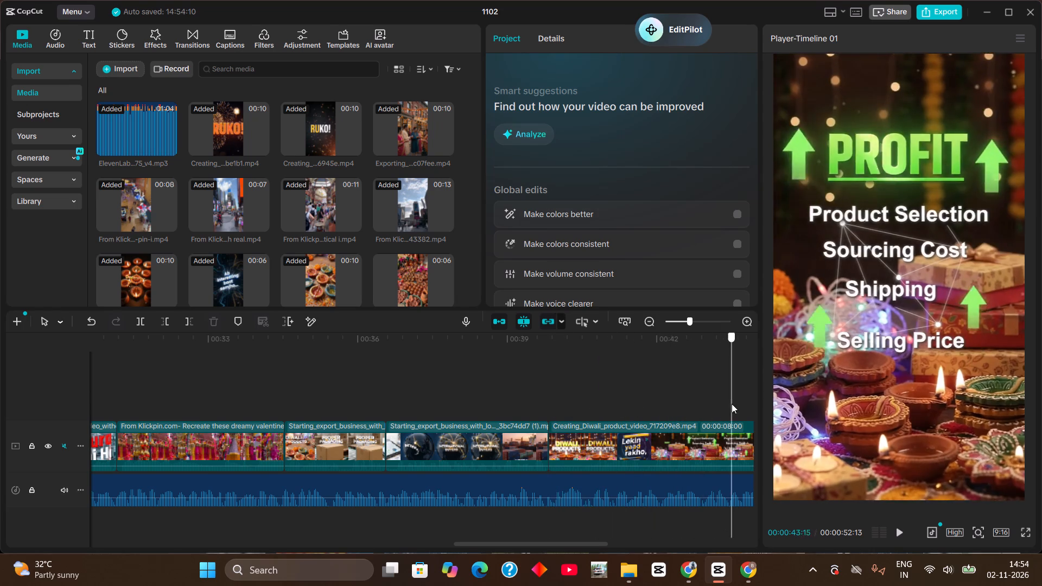
{"action": "left_click_drag", "start_coordinate": [732, 404], "coordinate": [681, 419]}
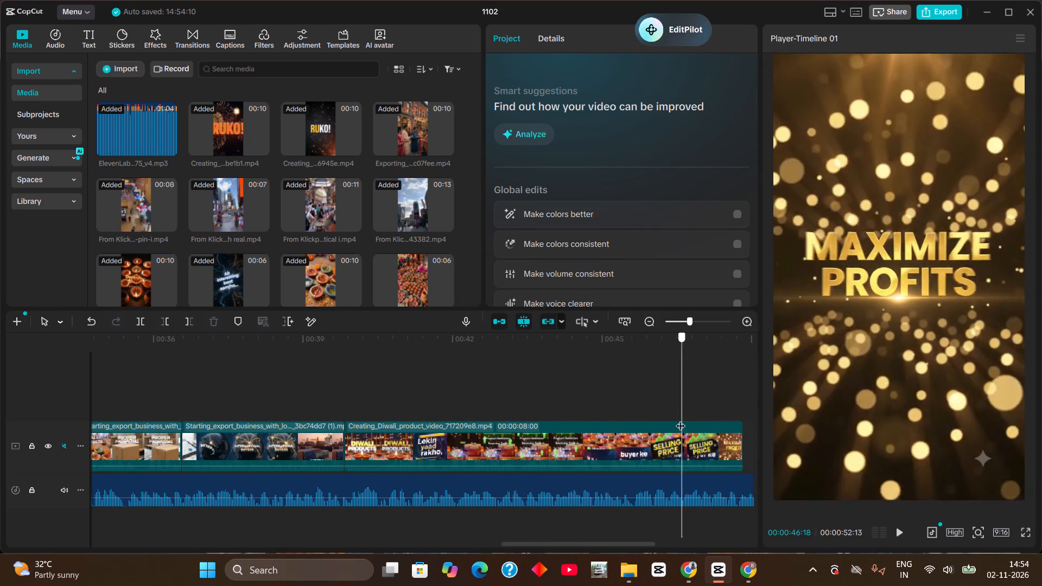
{"action": "left_click_drag", "start_coordinate": [681, 419], "coordinate": [660, 430]}
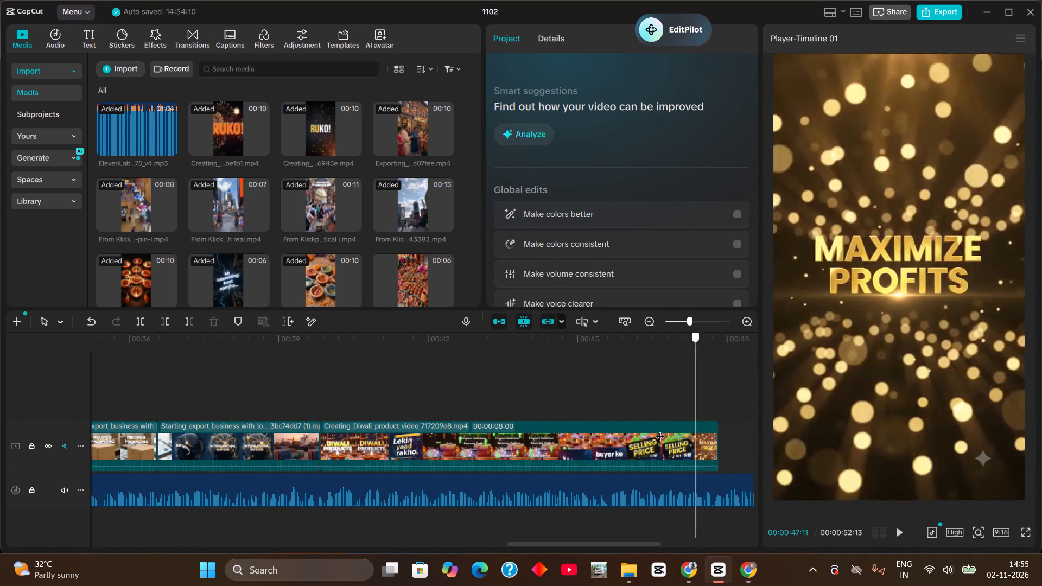
{"action": "left_click_drag", "start_coordinate": [660, 430], "coordinate": [333, 437]}
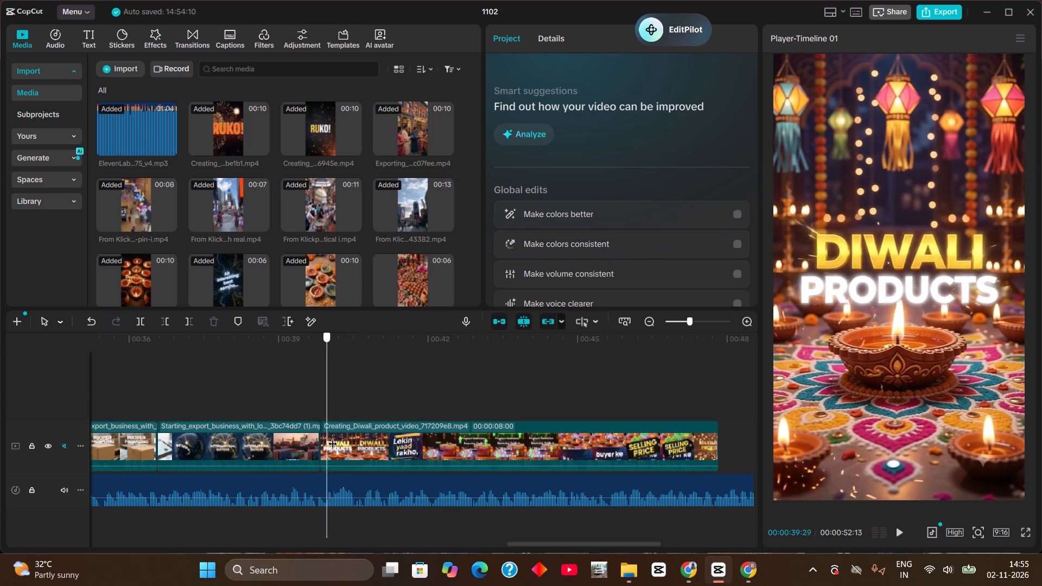
{"action": "left_click_drag", "start_coordinate": [333, 437], "coordinate": [584, 451]}
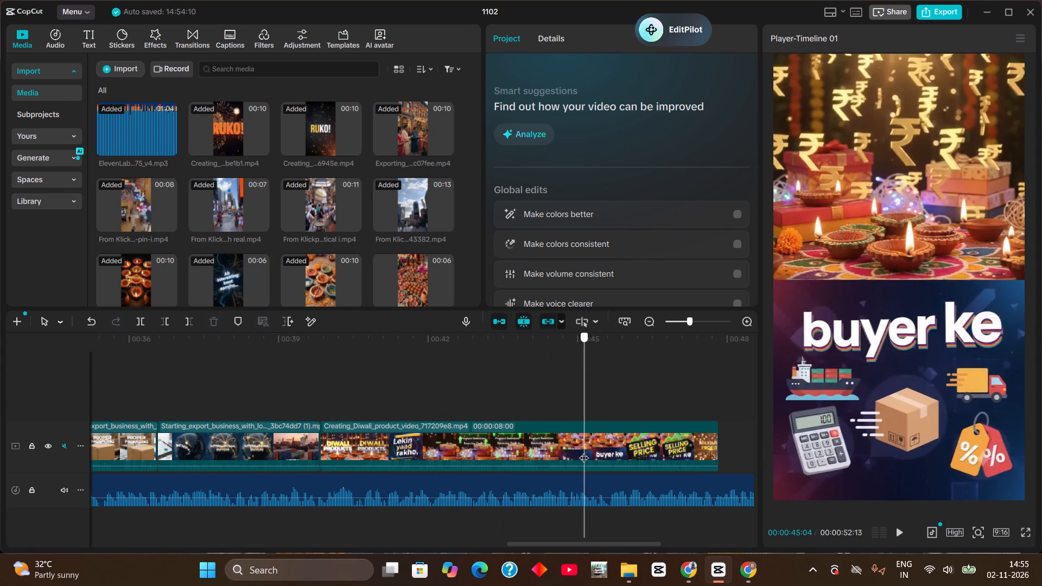
{"action": "left_click_drag", "start_coordinate": [584, 451], "coordinate": [720, 448]}
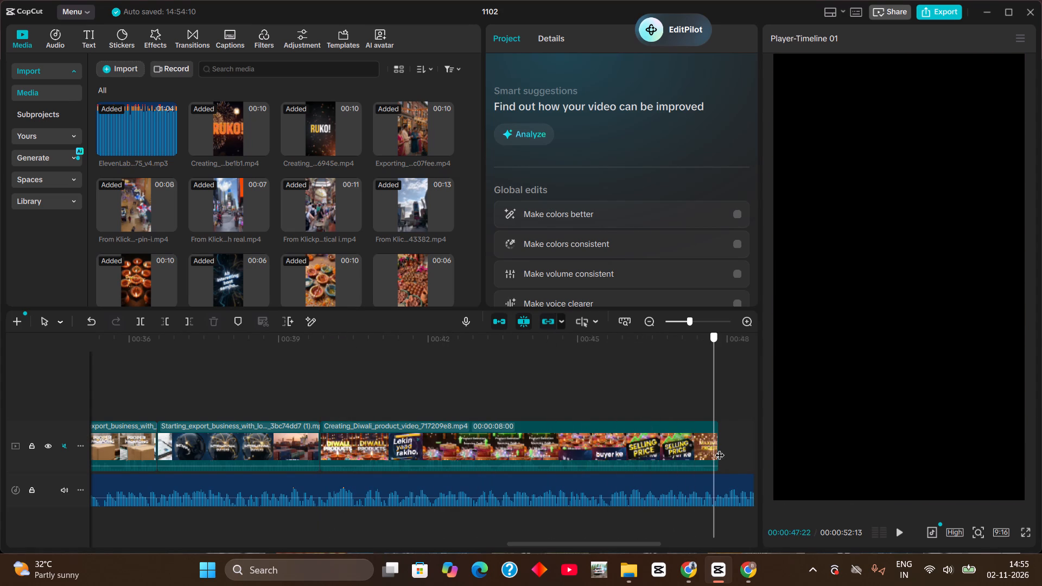
{"action": "left_click_drag", "start_coordinate": [720, 448], "coordinate": [320, 431]}
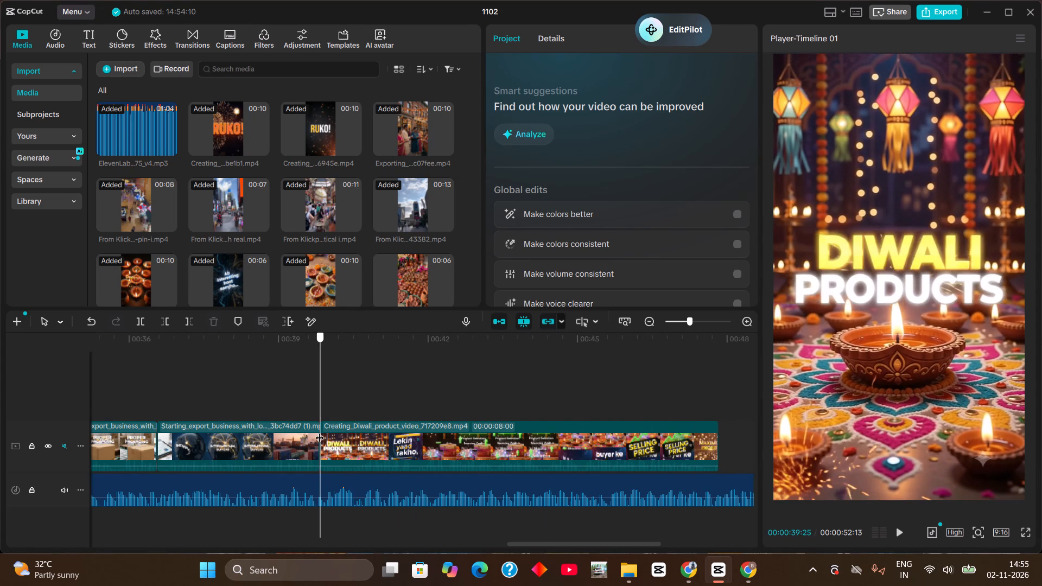
{"action": "left_click_drag", "start_coordinate": [320, 431], "coordinate": [608, 424]}
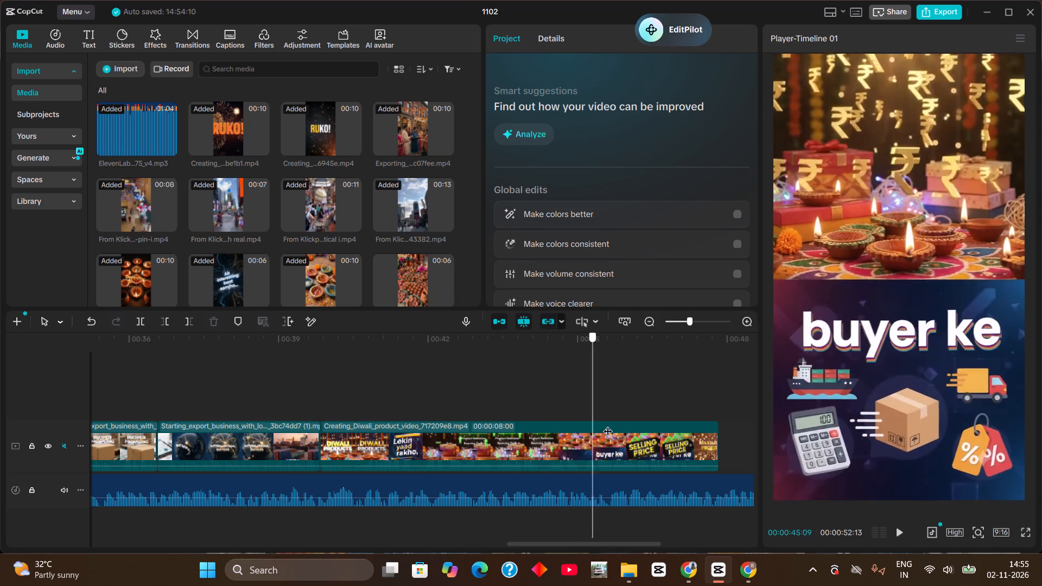
{"action": "left_click_drag", "start_coordinate": [608, 424], "coordinate": [322, 424]}
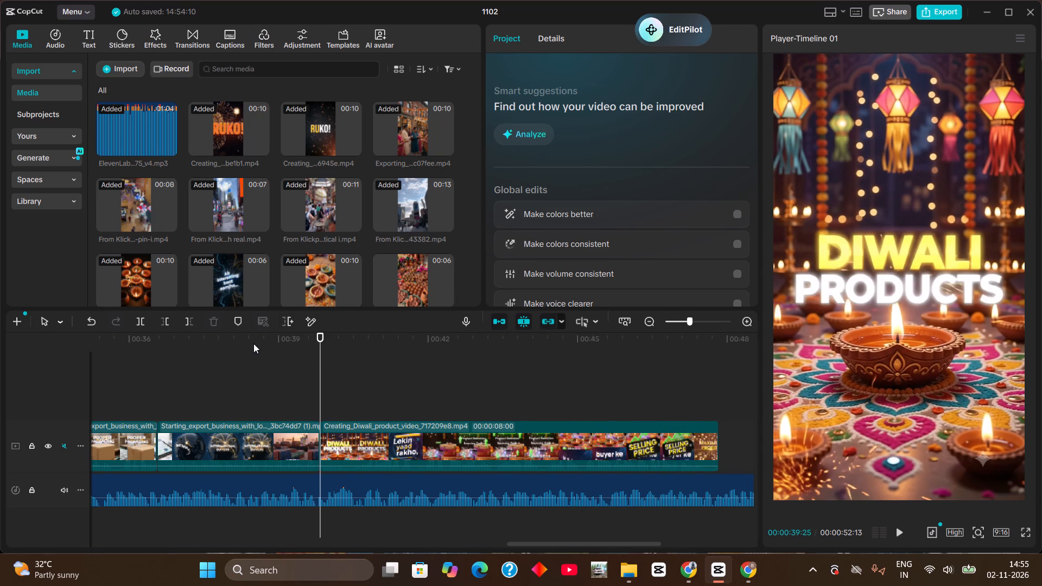
{"action": "left_click_drag", "start_coordinate": [270, 339], "coordinate": [327, 354]}
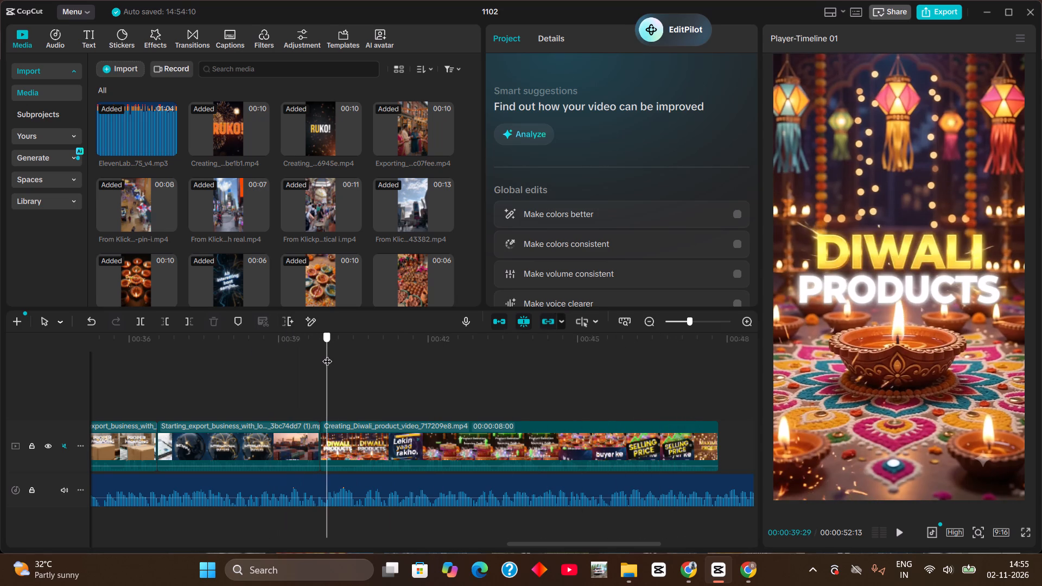
{"action": "left_click_drag", "start_coordinate": [327, 354], "coordinate": [317, 358]}
{"action": "left_click", "coordinate": [317, 358]}
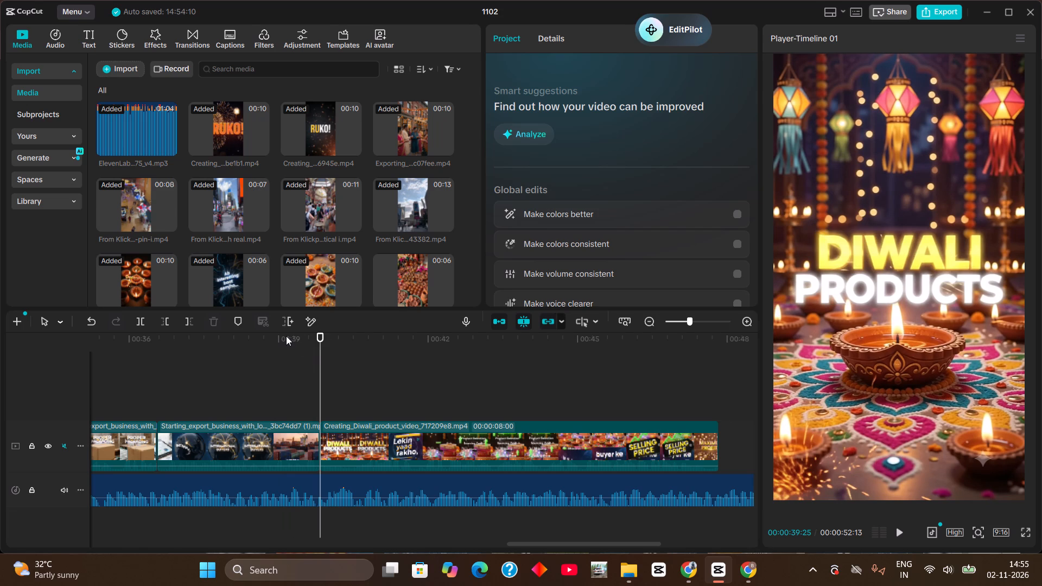
{"action": "left_click", "coordinate": [286, 336]}
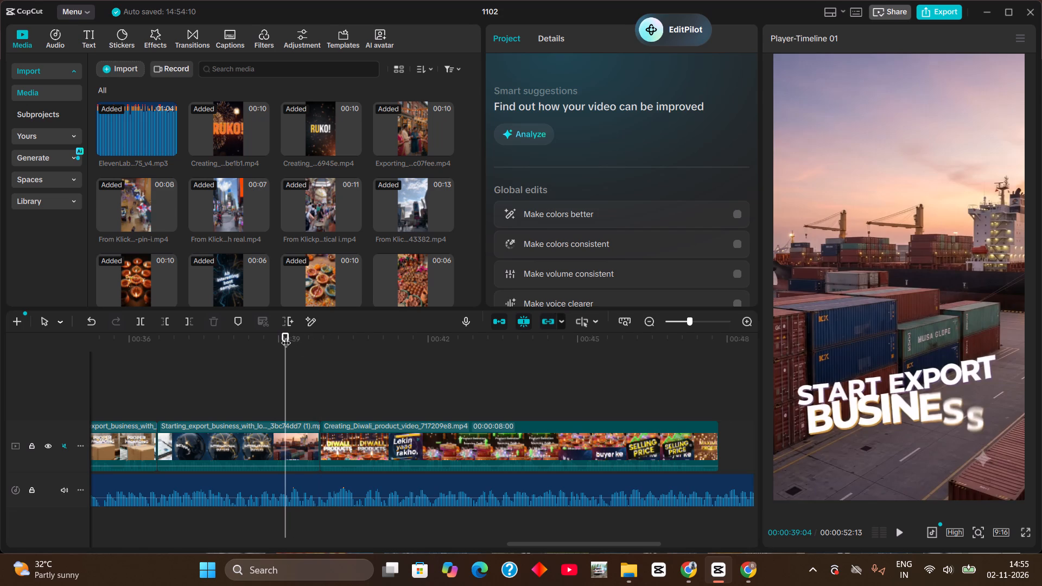
{"action": "left_click_drag", "start_coordinate": [286, 336], "coordinate": [317, 341]}
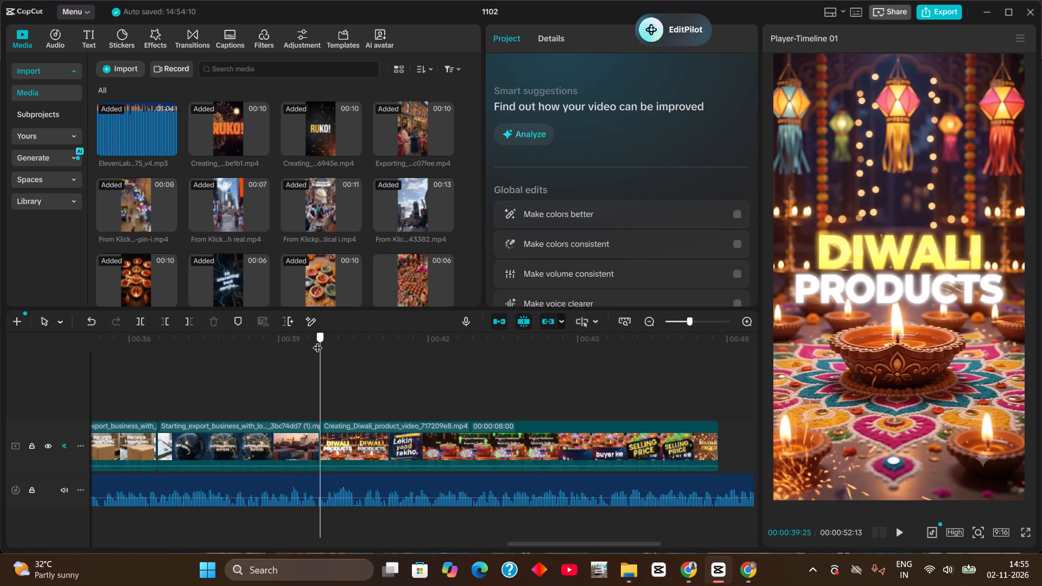
{"action": "left_click_drag", "start_coordinate": [317, 341], "coordinate": [698, 377]}
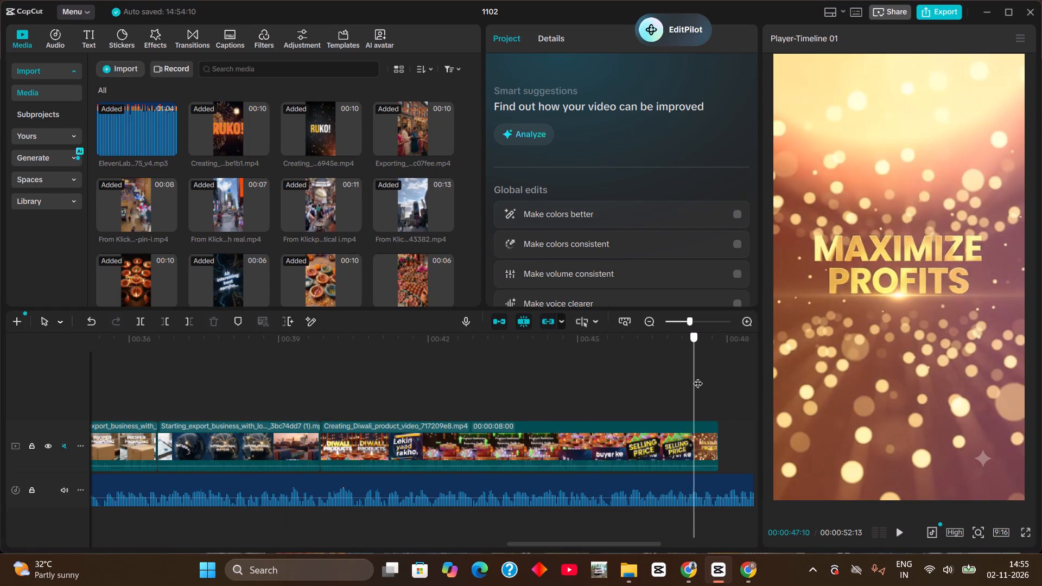
Re-examine the Diwali product clip and the preceding export business clips against the voiceover, finishing with the playhead at the Diwali clip's start, 00:00:39:25.
{"action": "left_click_drag", "start_coordinate": [698, 377], "coordinate": [319, 393]}
{"action": "double_click", "coordinate": [319, 393]}
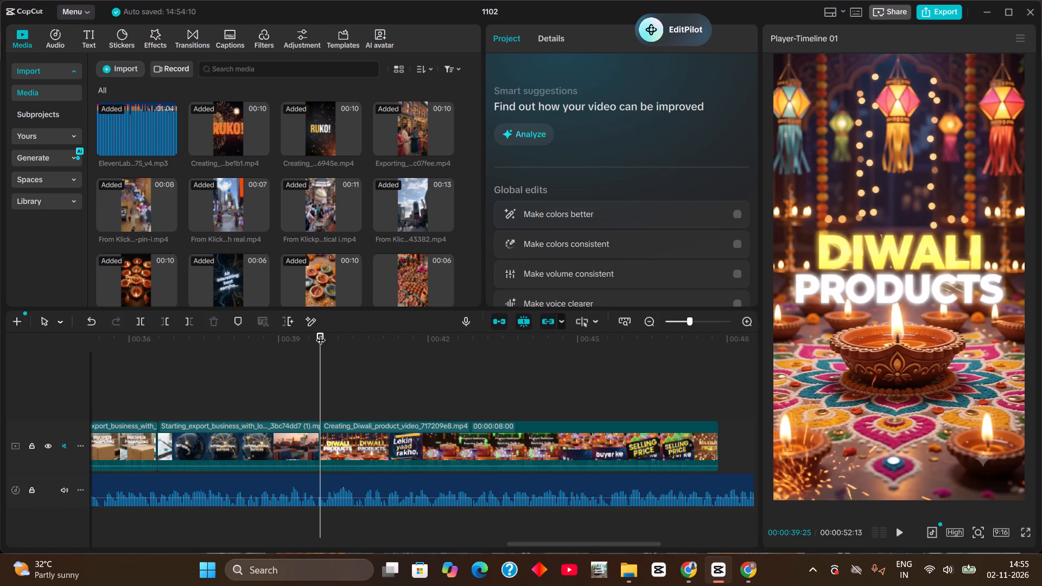
{"action": "left_click_drag", "start_coordinate": [321, 333], "coordinate": [497, 372]}
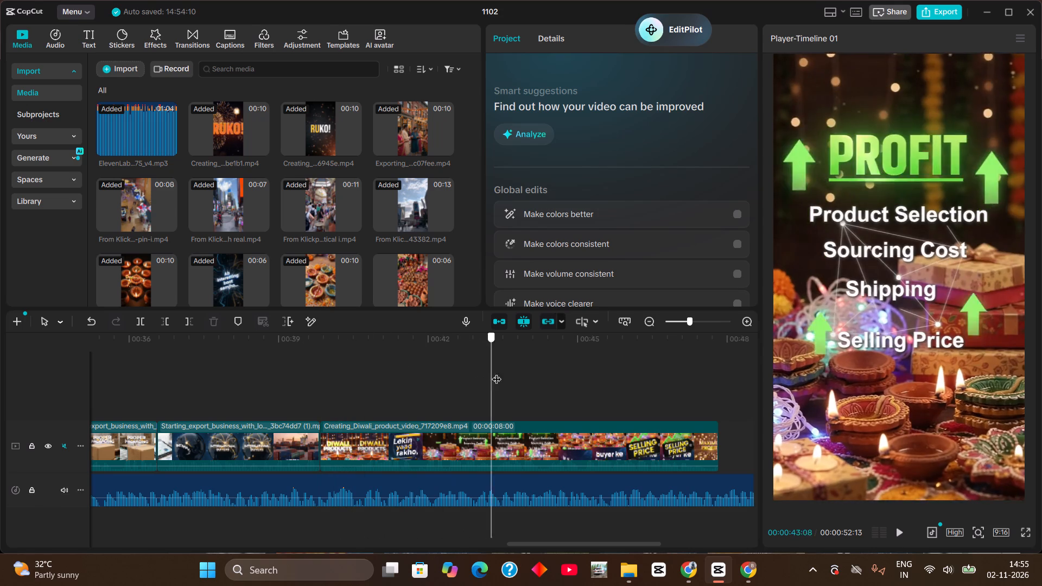
{"action": "left_click_drag", "start_coordinate": [497, 372], "coordinate": [632, 407]}
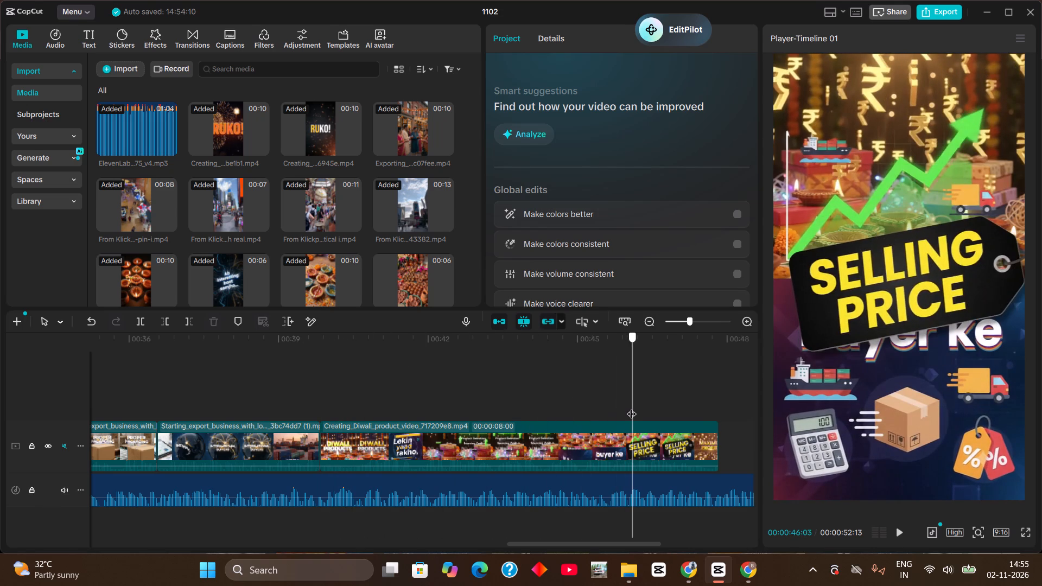
{"action": "left_click_drag", "start_coordinate": [632, 407], "coordinate": [724, 428]}
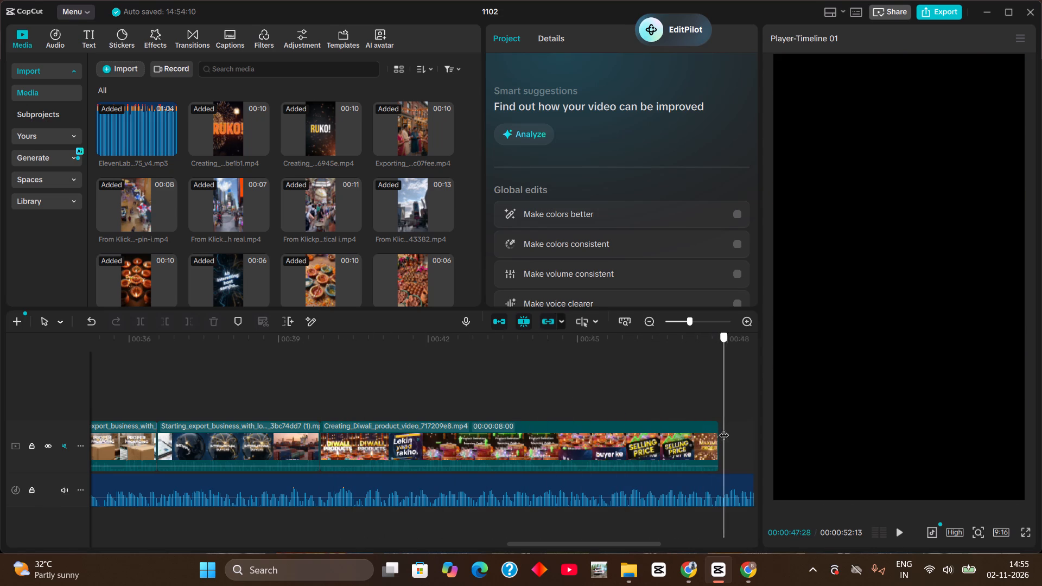
{"action": "left_click_drag", "start_coordinate": [724, 428], "coordinate": [161, 448]}
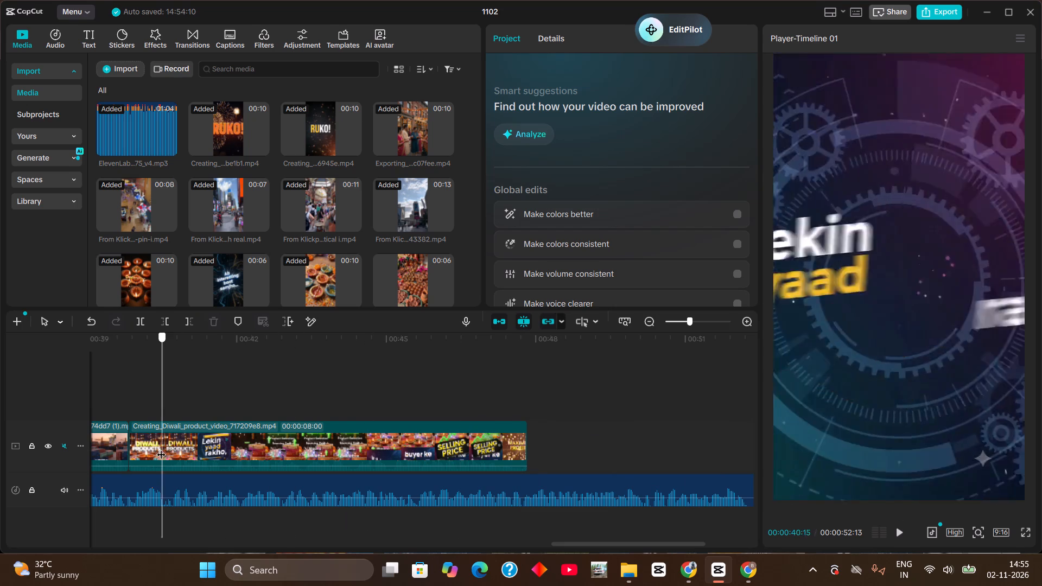
{"action": "left_click_drag", "start_coordinate": [161, 448], "coordinate": [319, 444]}
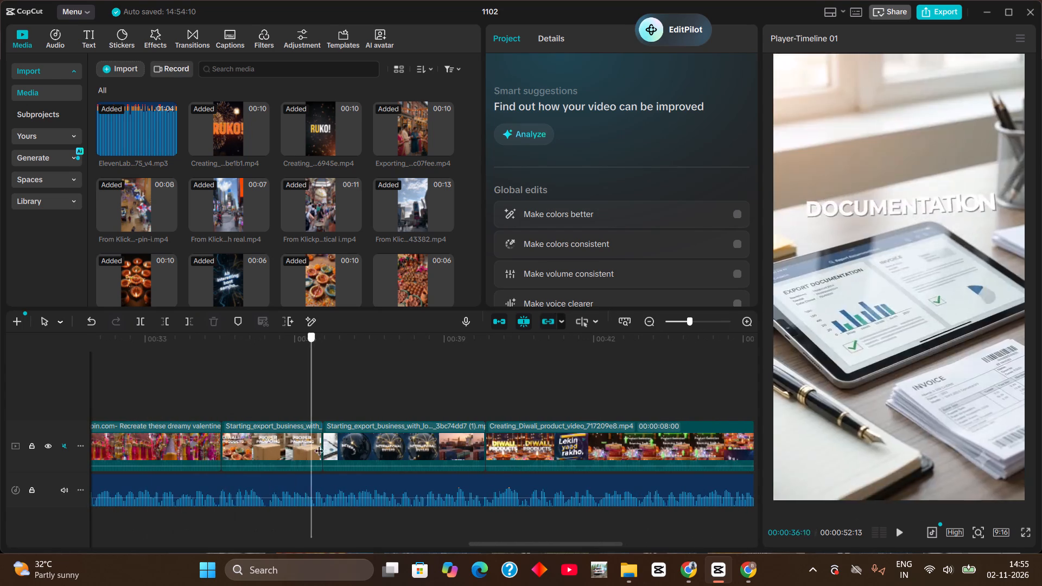
{"action": "left_click_drag", "start_coordinate": [319, 444], "coordinate": [537, 435]}
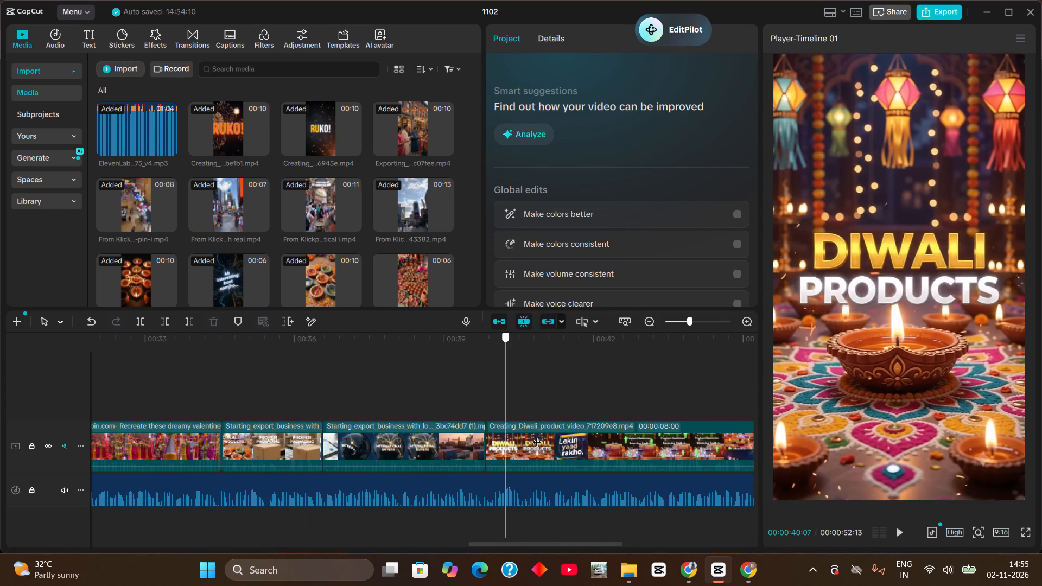
{"action": "left_click_drag", "start_coordinate": [537, 435], "coordinate": [545, 413]}
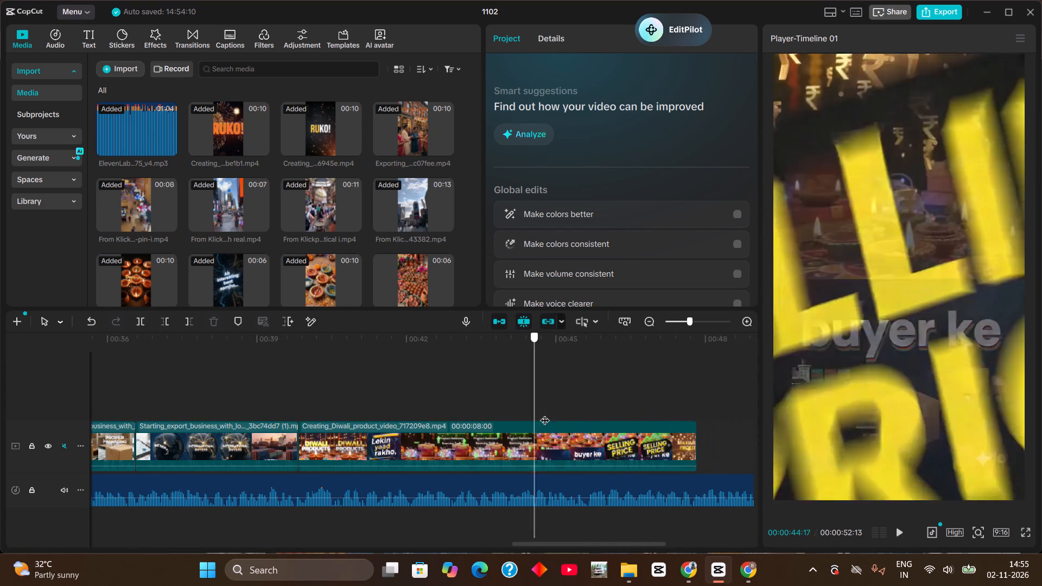
{"action": "left_click_drag", "start_coordinate": [545, 413], "coordinate": [300, 413]}
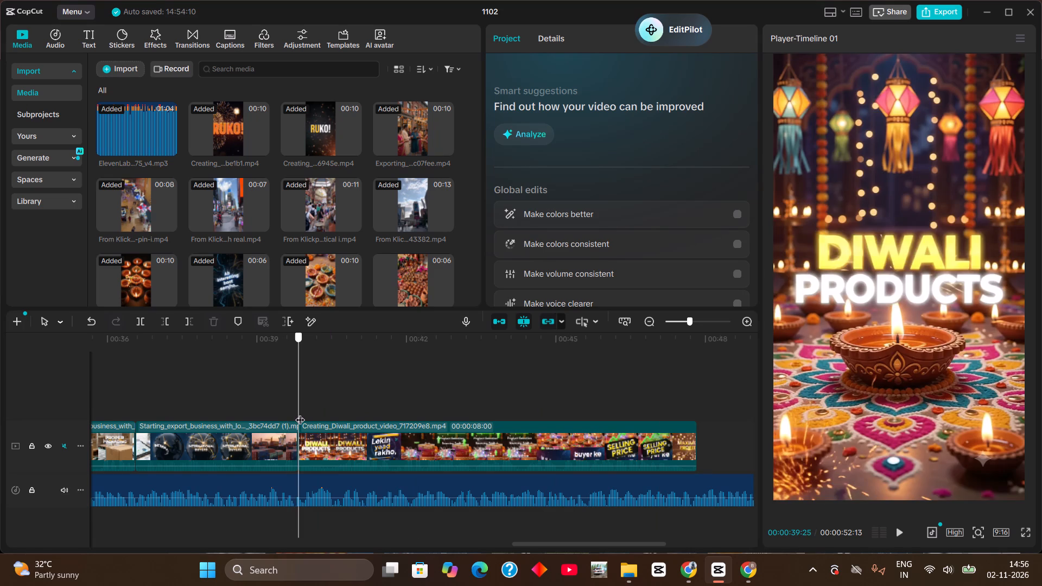
{"action": "left_click_drag", "start_coordinate": [300, 413], "coordinate": [298, 413]}
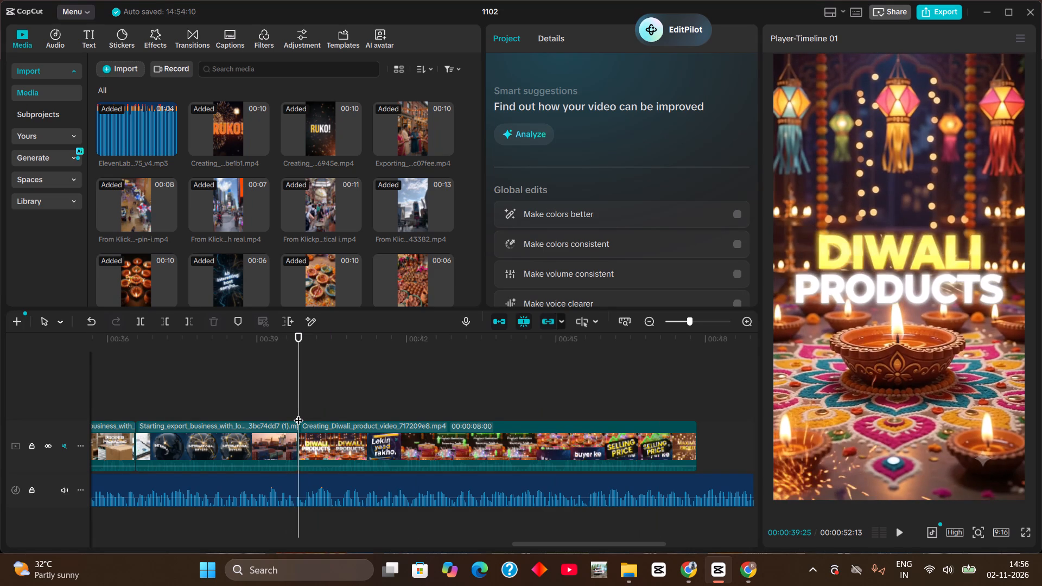
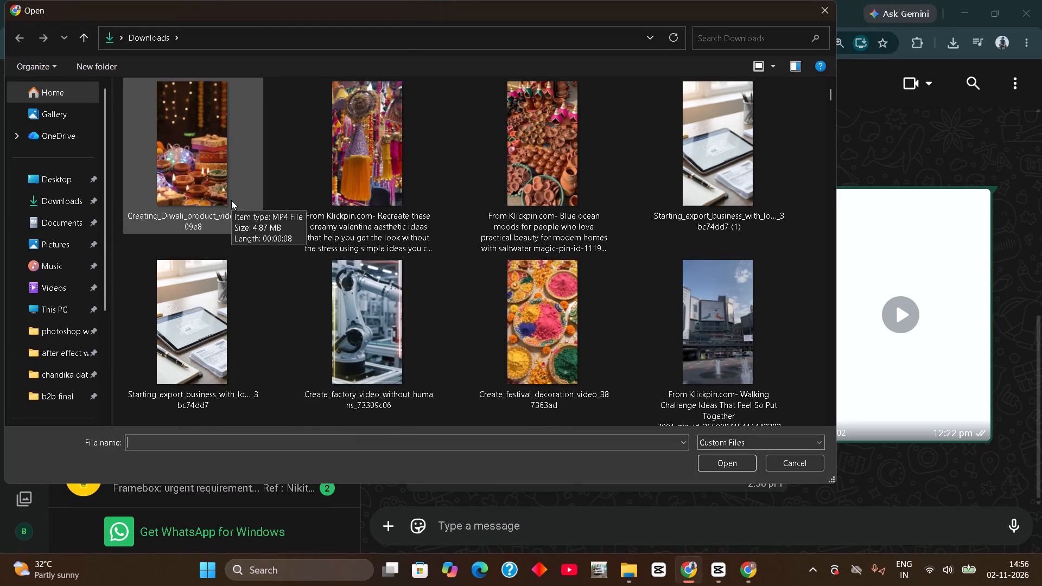
Open the CTA folder inside Downloads in the file picker for the WhatsApp chat attachment.
{"action": "scroll", "coordinate": [231, 200], "scroll_direction": "up", "scroll_amount": 1}
{"action": "double_click", "coordinate": [58, 199]}
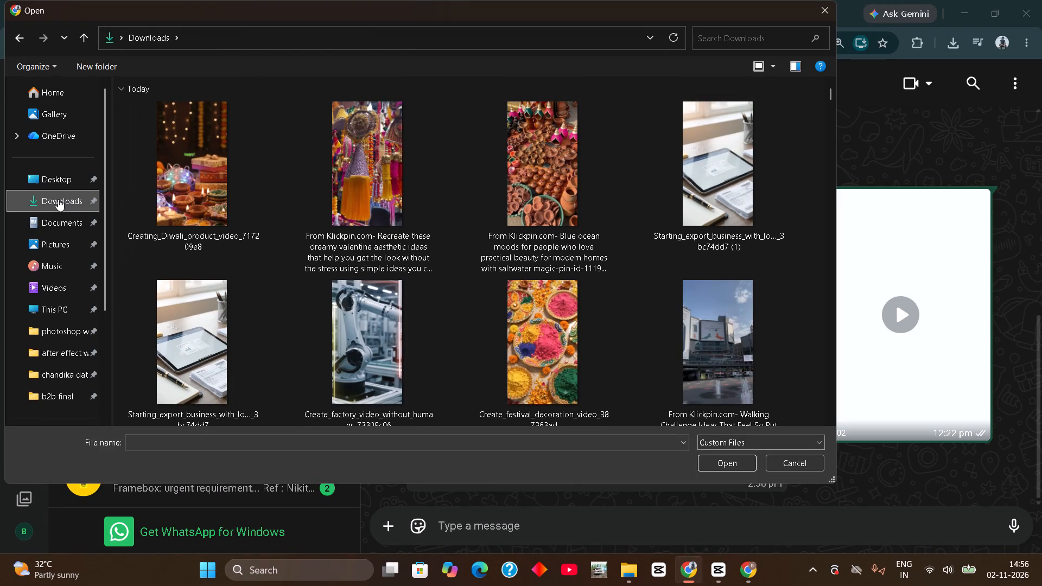
{"action": "scroll", "coordinate": [472, 238], "scroll_direction": "up", "scroll_amount": 2}
{"action": "scroll", "coordinate": [472, 238], "scroll_direction": "down", "scroll_amount": 2}
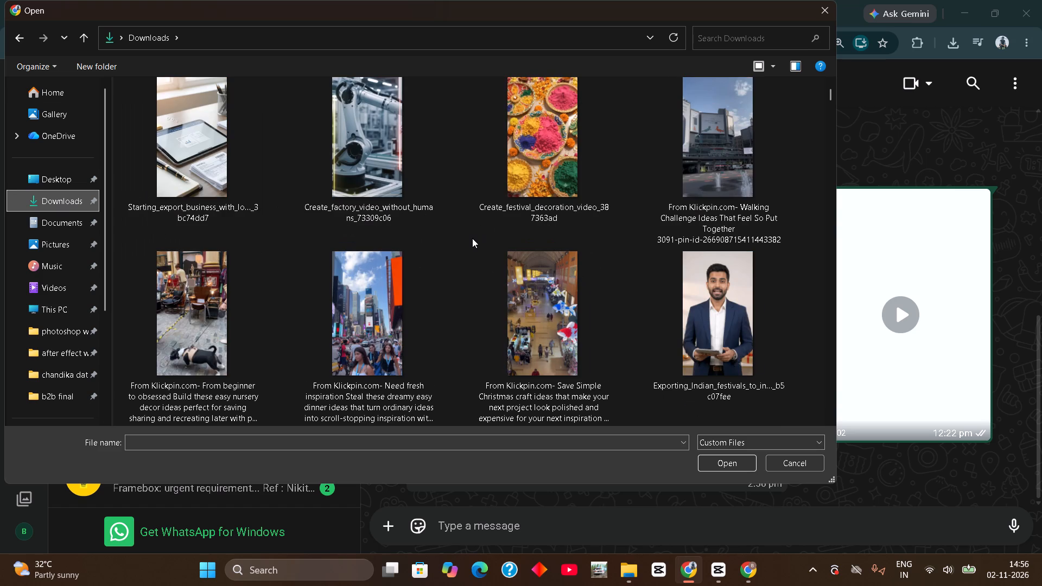
{"action": "scroll", "coordinate": [472, 238], "scroll_direction": "down", "scroll_amount": 2}
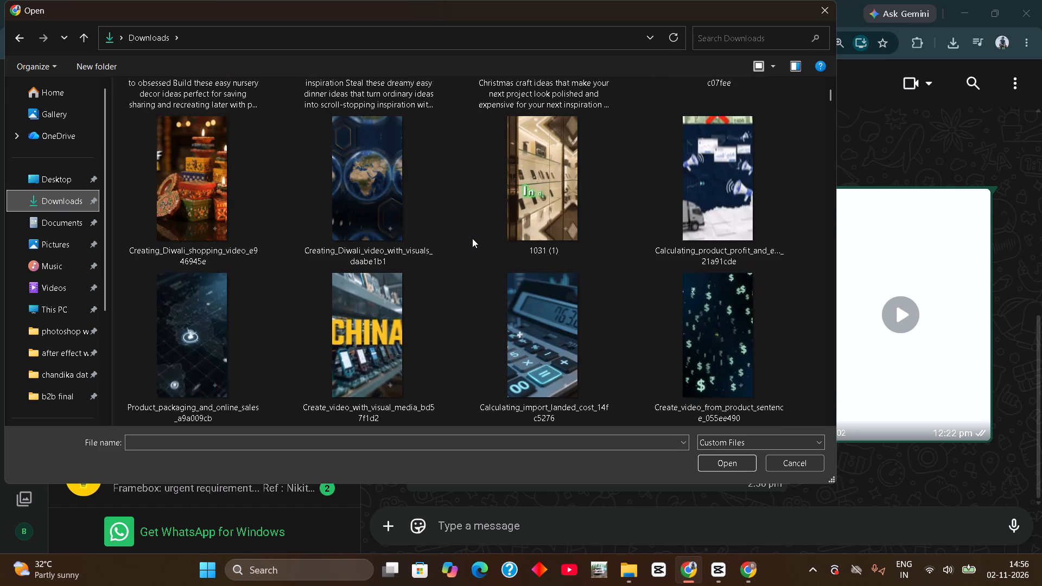
{"action": "scroll", "coordinate": [472, 238], "scroll_direction": "down", "scroll_amount": 3}
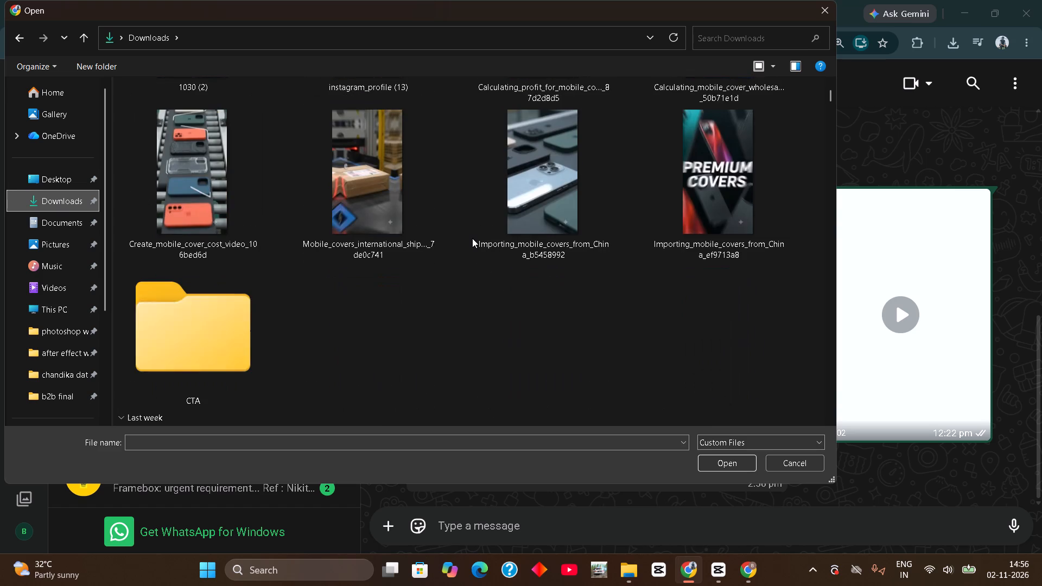
{"action": "double_click", "coordinate": [212, 332]}
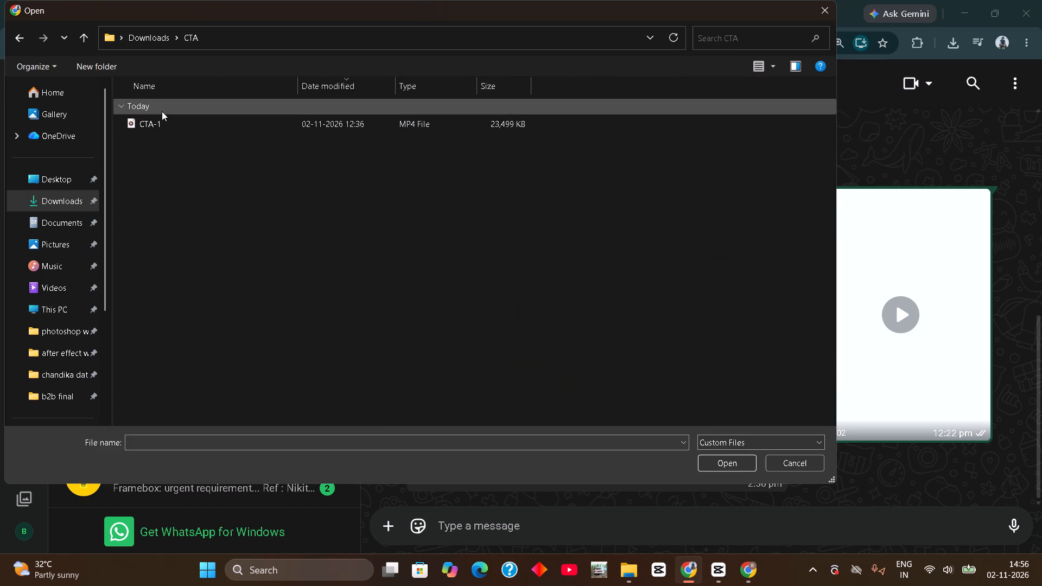
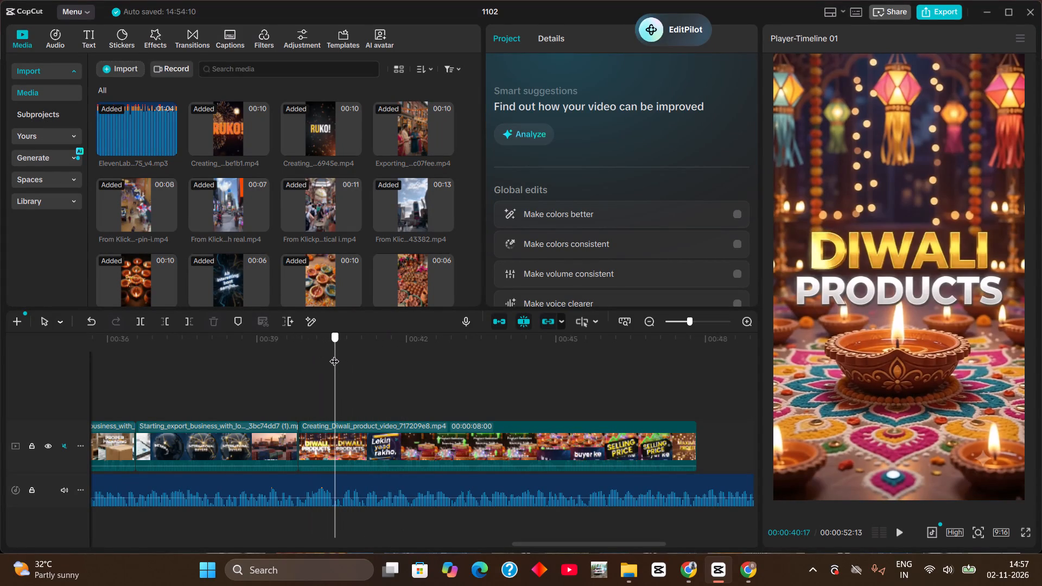
Split the Diwali product clip at 00:00:40:19, where its "Diwali Products" shot gives way to the "Lekin yaad rakho" section.
{"action": "left_click_drag", "start_coordinate": [334, 354], "coordinate": [338, 355]}
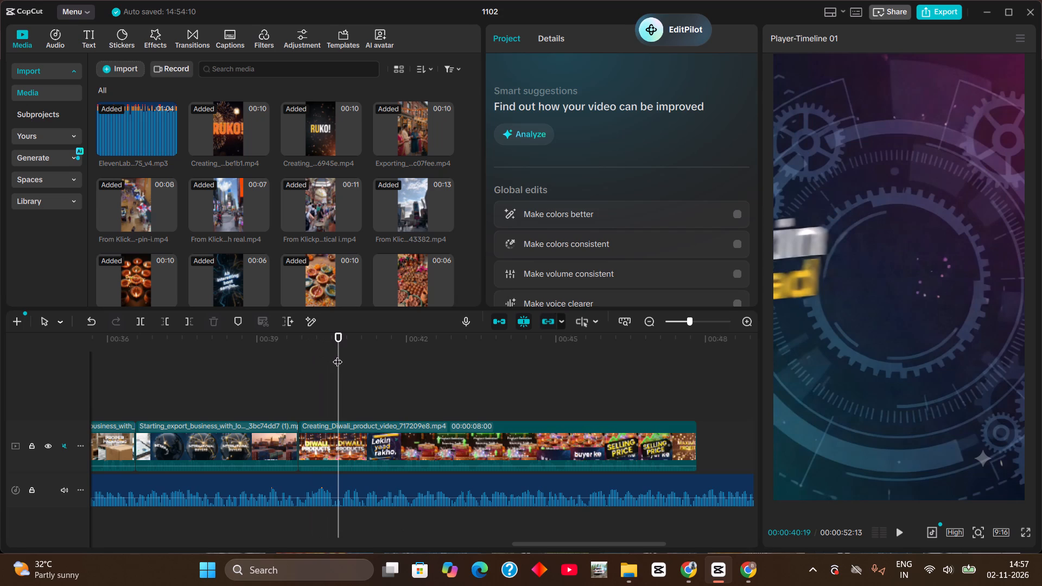
{"action": "key", "text": "ctrl+b"}
Position the playhead at 00:00:41:09, within the "Lekin yaad rakho" section of the Diwali product clip.
{"action": "left_click_drag", "start_coordinate": [338, 355], "coordinate": [374, 367]}
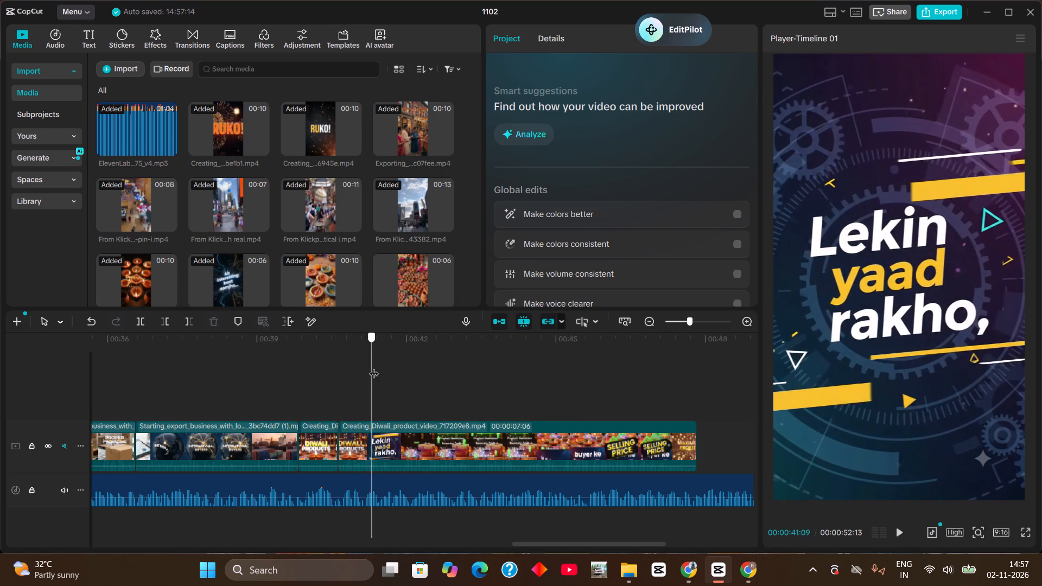
Split the Diwali product clip at 00:00:41:24, at the end of its "Lekin yaad rakho" section.
{"action": "left_click_drag", "start_coordinate": [374, 367], "coordinate": [402, 373]}
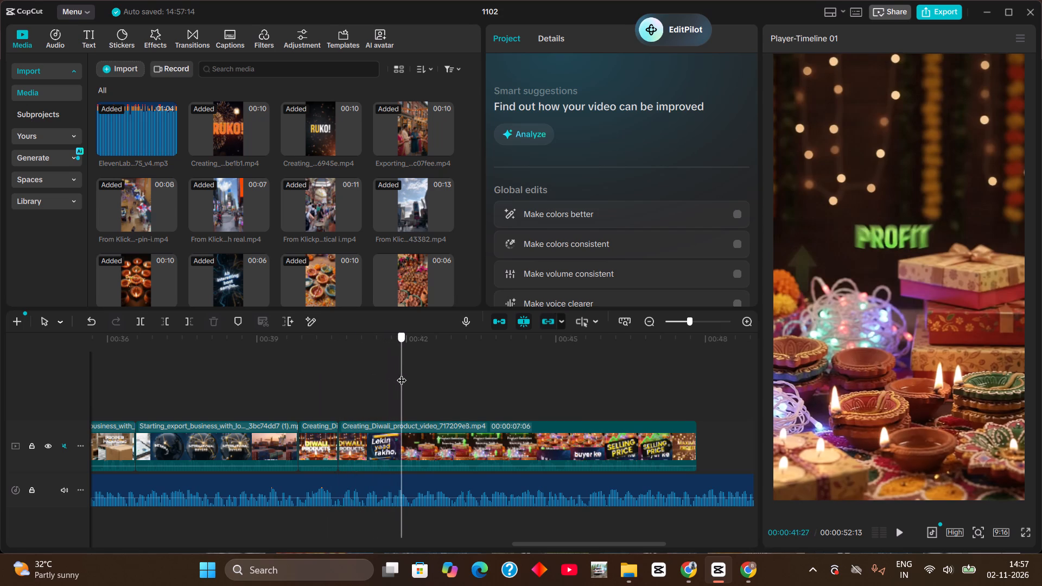
{"action": "left_click_drag", "start_coordinate": [402, 373], "coordinate": [398, 378]}
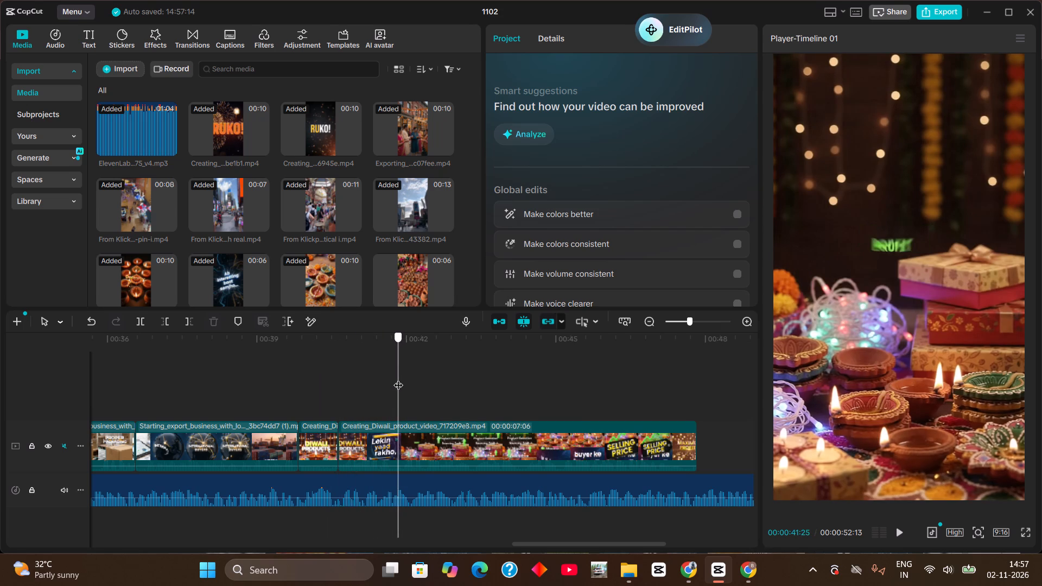
{"action": "left_click_drag", "start_coordinate": [398, 378], "coordinate": [397, 383]}
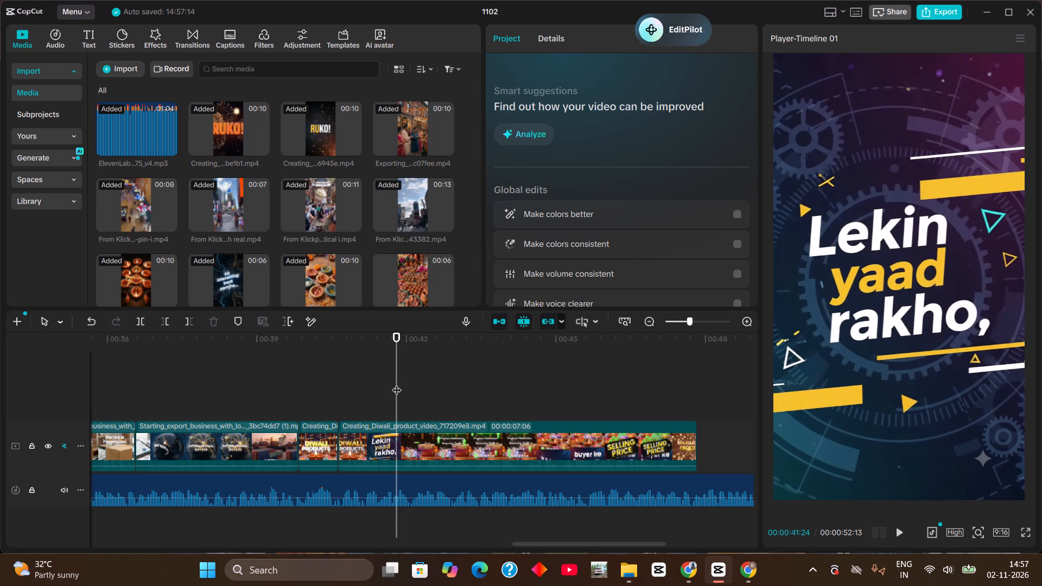
{"action": "key", "text": "ctrl+b"}
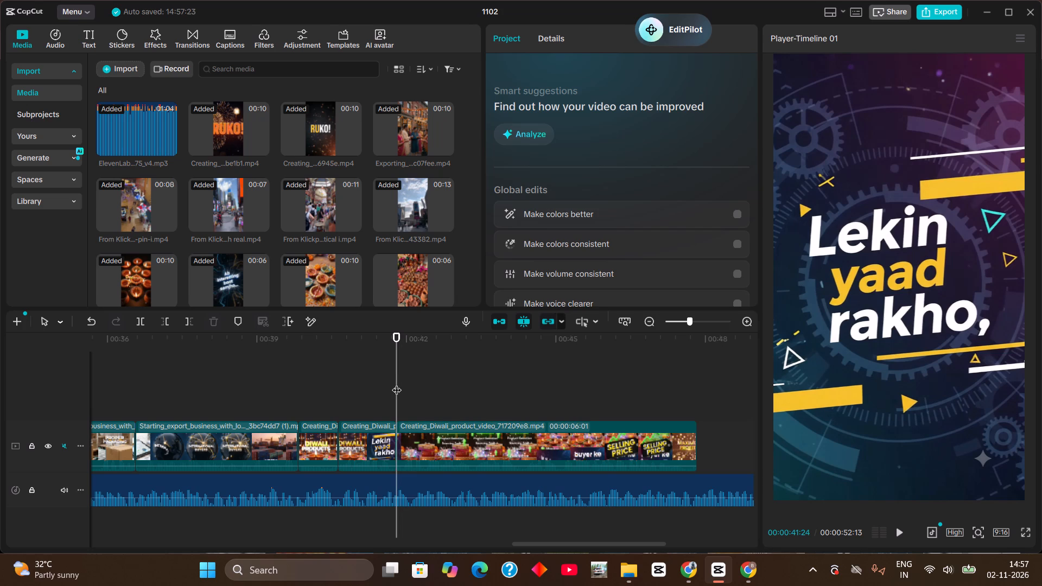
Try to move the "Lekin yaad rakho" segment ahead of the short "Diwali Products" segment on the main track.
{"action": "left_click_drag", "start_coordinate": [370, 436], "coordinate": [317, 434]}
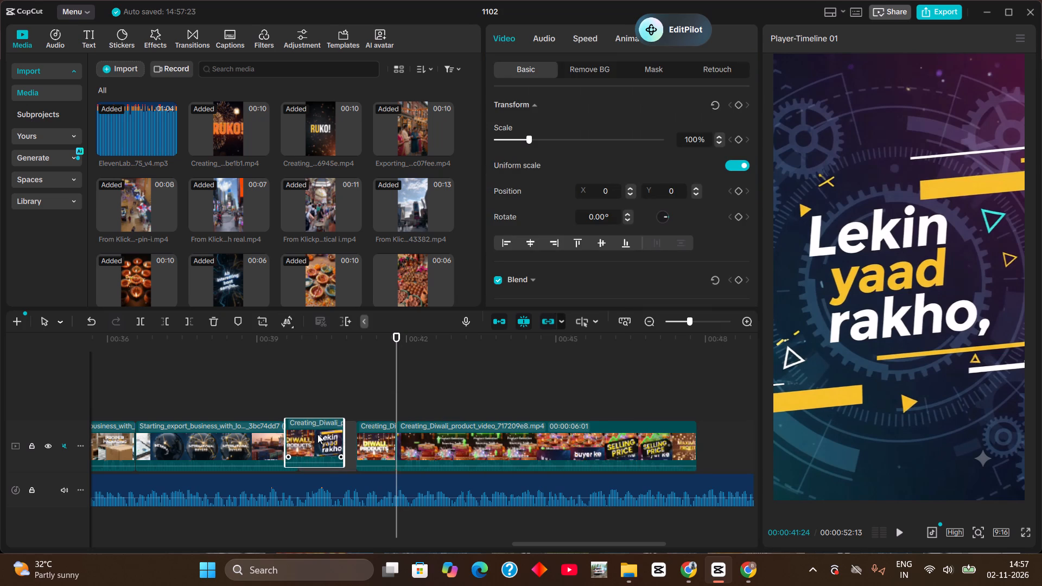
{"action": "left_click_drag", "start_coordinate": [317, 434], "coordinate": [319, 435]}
Review the "START EXPORT BUSINESS" ending, the "Diwali Products" segment and the "Lekin yaad rakho" segment against the voiceover.
{"action": "left_click", "coordinate": [325, 348]}
{"action": "left_click", "coordinate": [311, 396]}
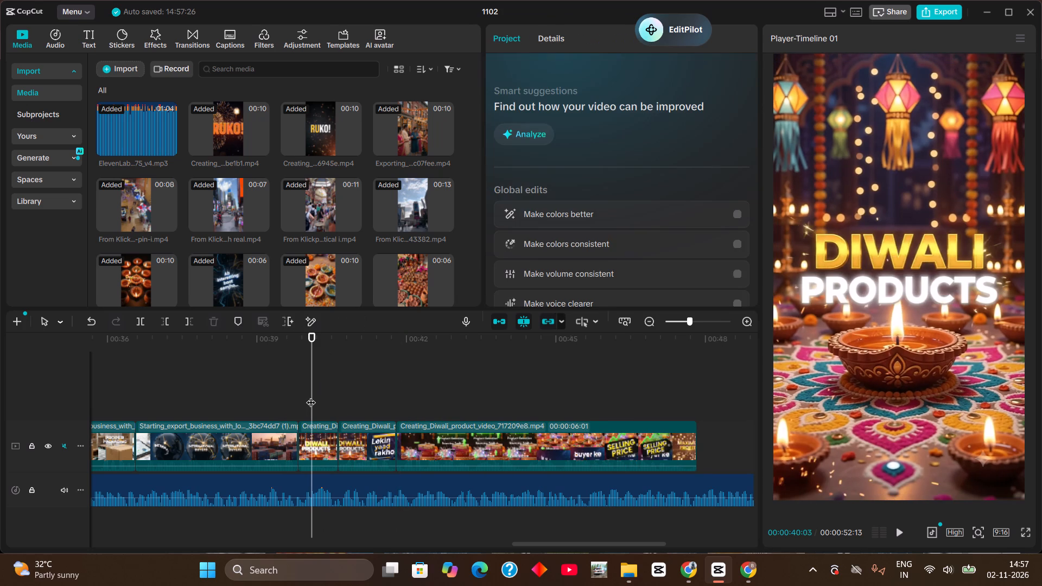
{"action": "key", "text": "space"}
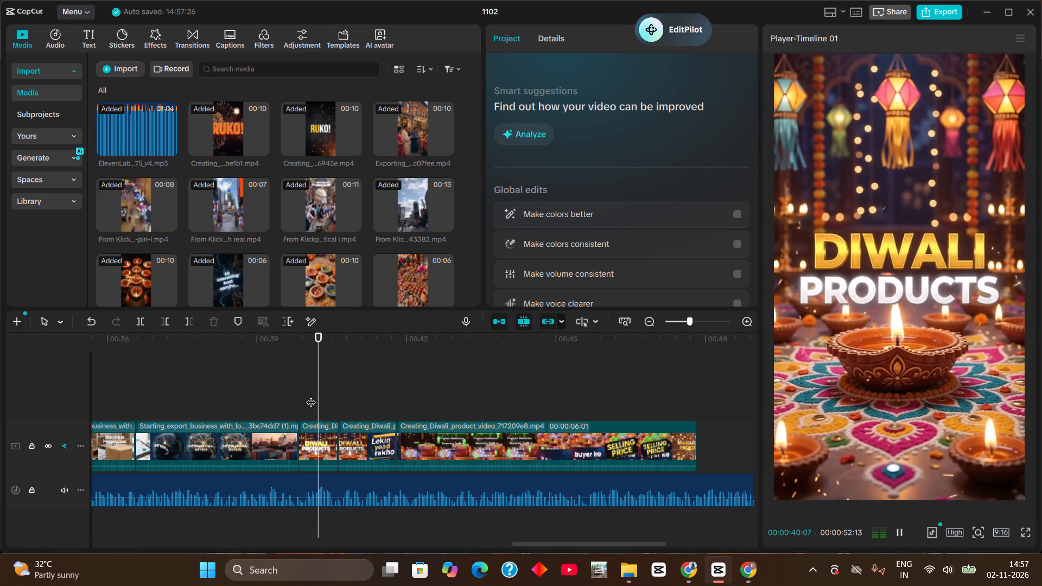
{"action": "key", "text": "space"}
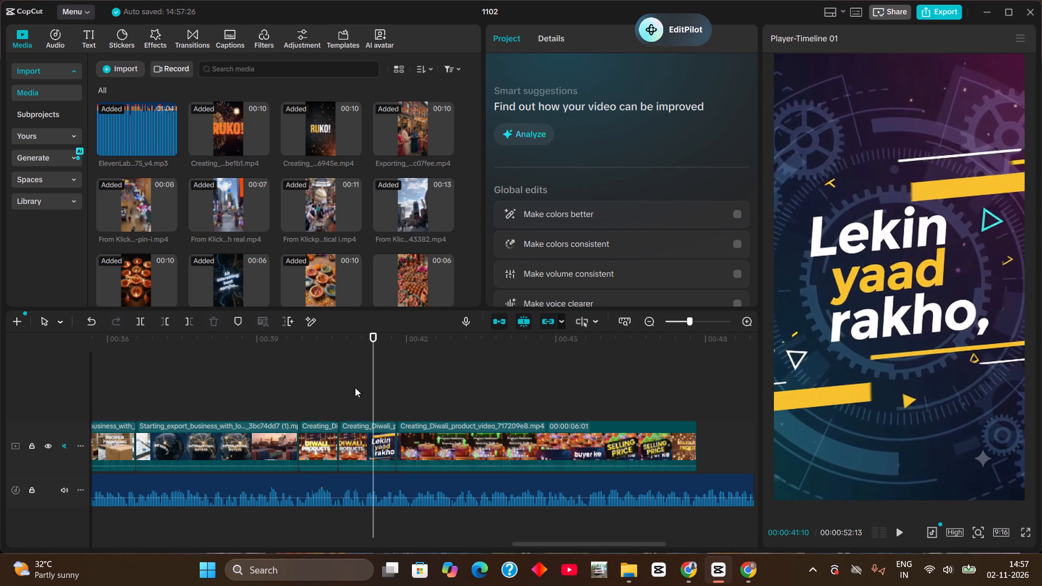
{"action": "left_click", "coordinate": [295, 341]}
{"action": "left_click_drag", "start_coordinate": [295, 341], "coordinate": [352, 346]}
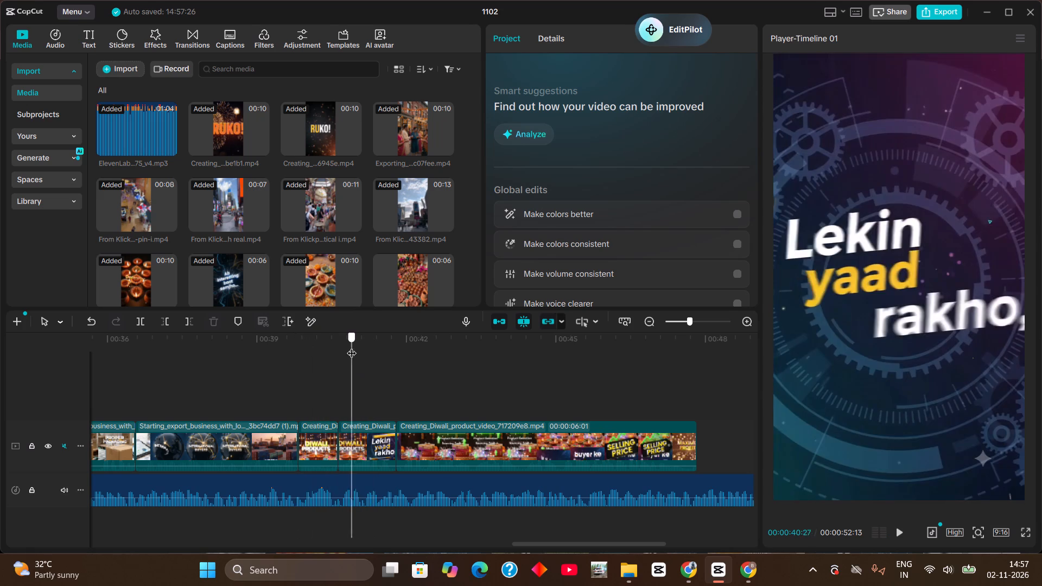
{"action": "left_click_drag", "start_coordinate": [352, 346], "coordinate": [256, 353]}
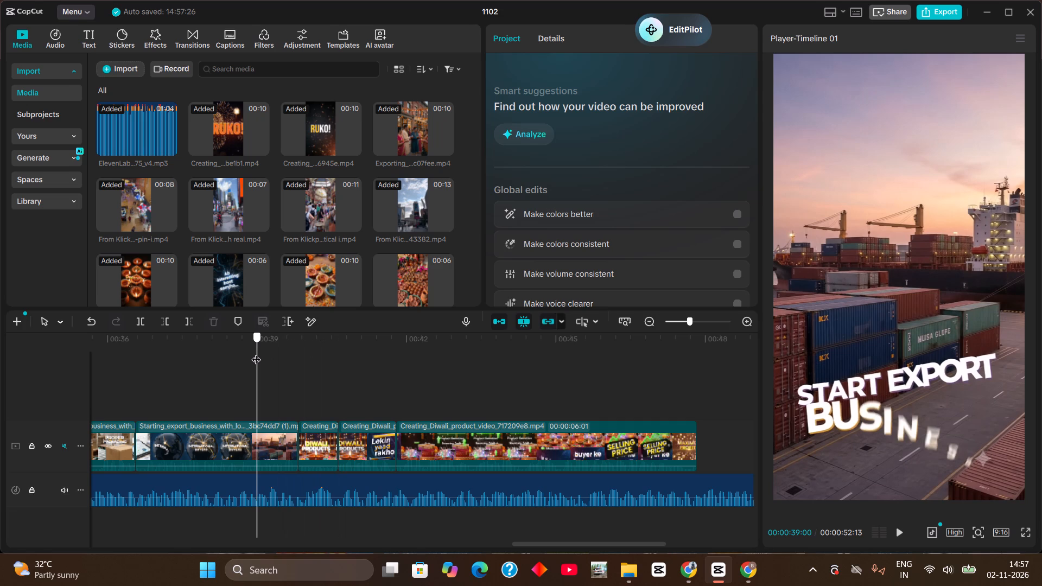
{"action": "left_click_drag", "start_coordinate": [256, 353], "coordinate": [301, 353]}
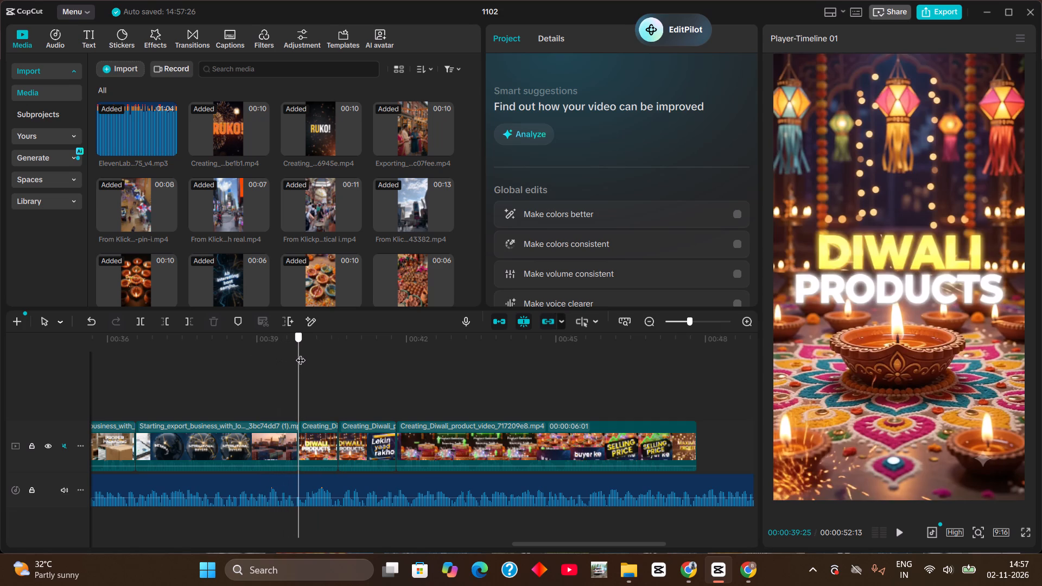
{"action": "left_click_drag", "start_coordinate": [301, 353], "coordinate": [307, 369]}
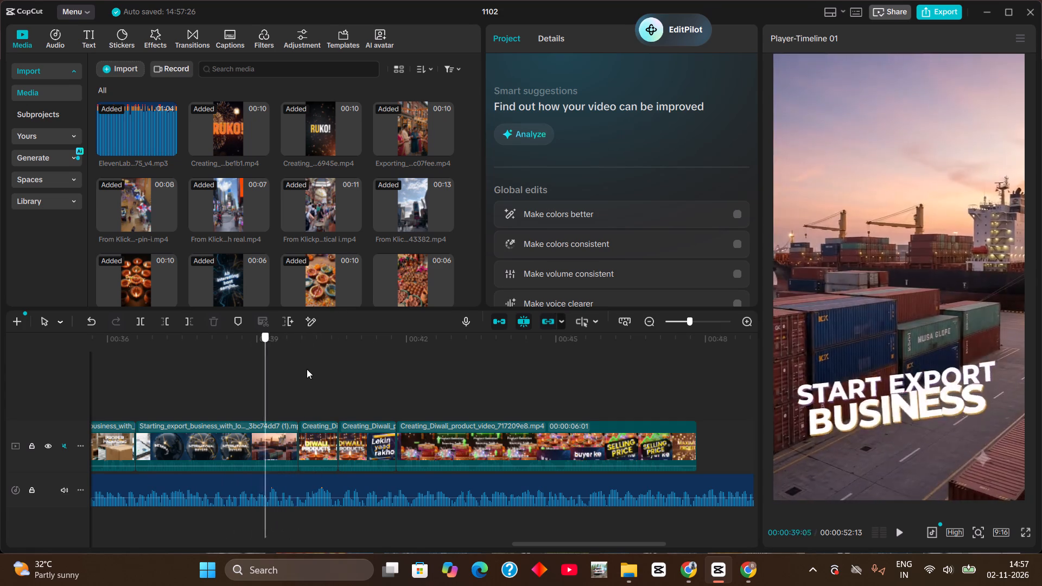
{"action": "left_click_drag", "start_coordinate": [307, 369], "coordinate": [281, 365]}
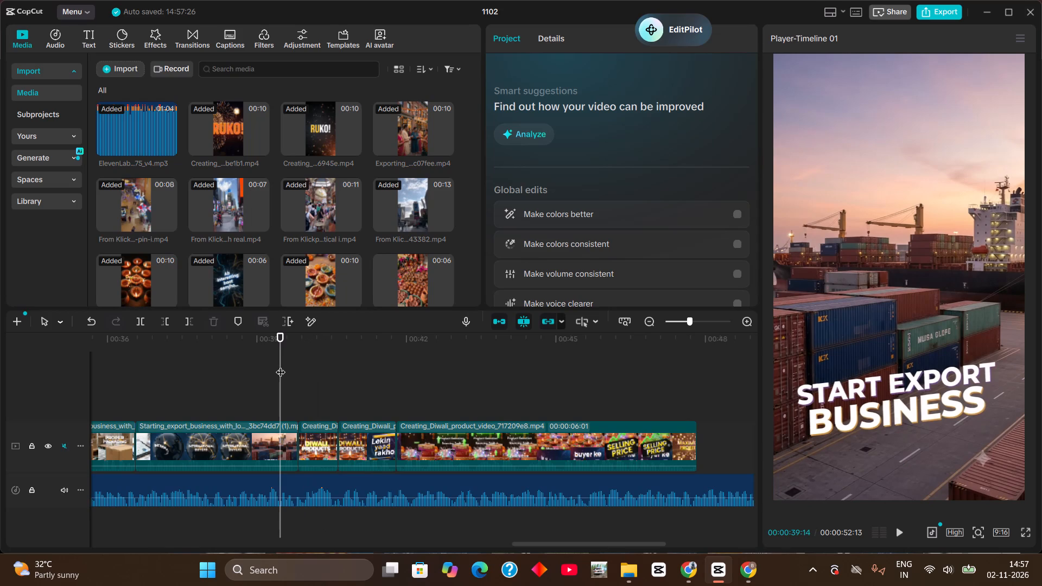
{"action": "key", "text": "space"}
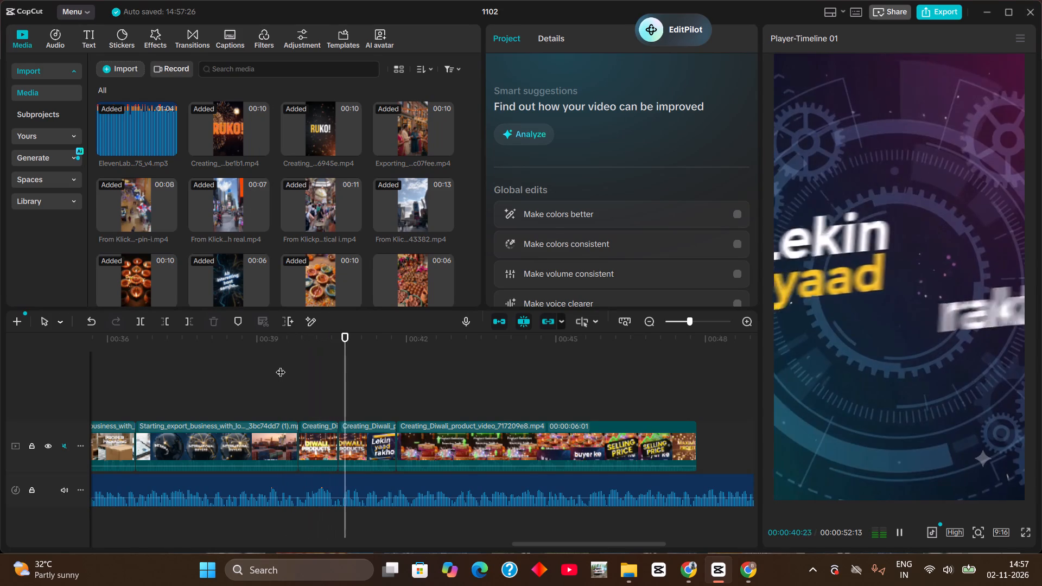
{"action": "key", "text": "space"}
{"action": "left_click", "coordinate": [281, 365]}
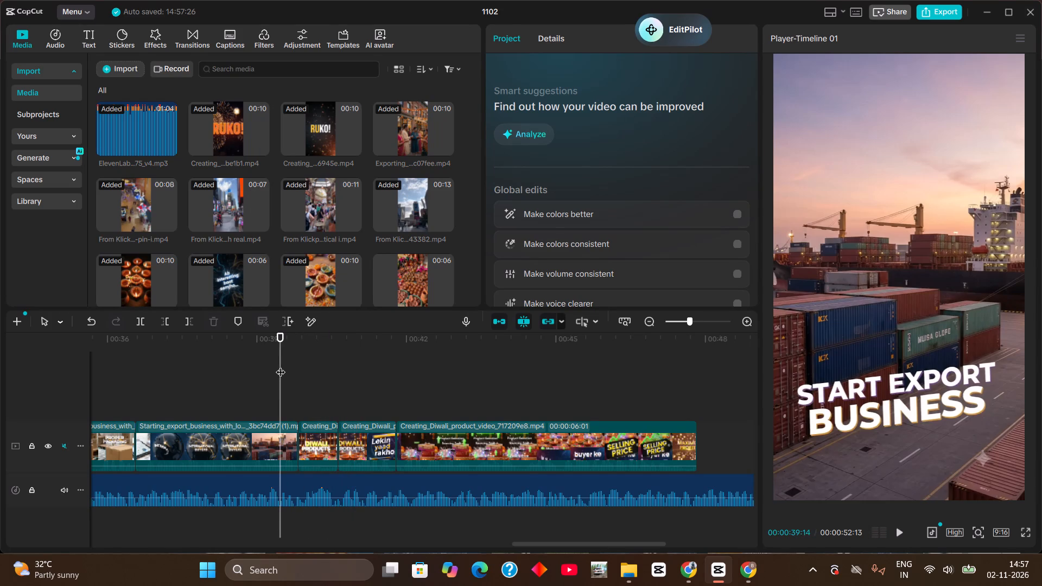
Cut the short "Diwali Products" segment out of the main track so "Lekin yaad rakho" directly follows the export business clip.
{"action": "left_click", "coordinate": [322, 436]}
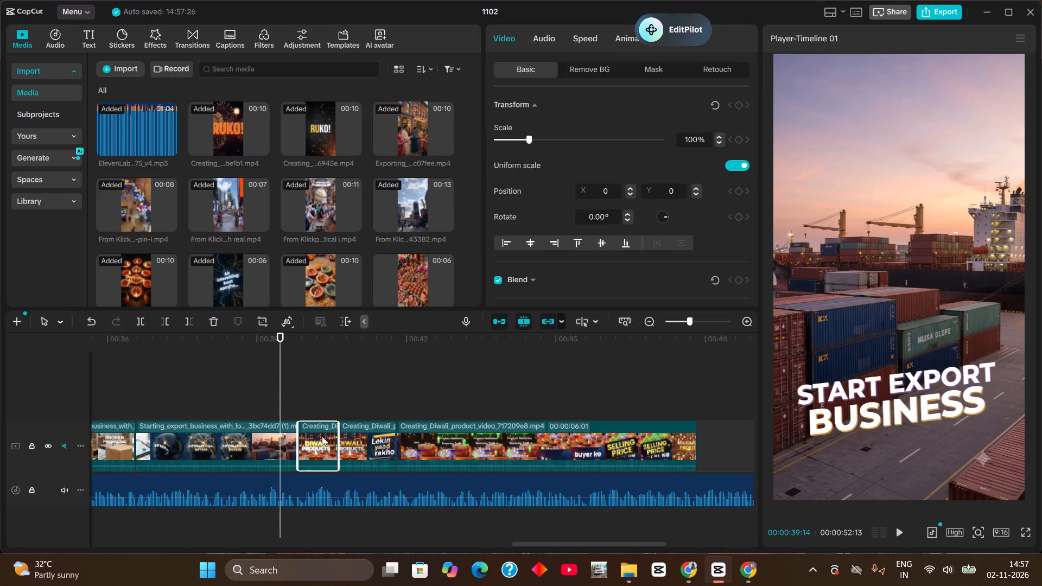
{"action": "key", "text": "ctrl+x"}
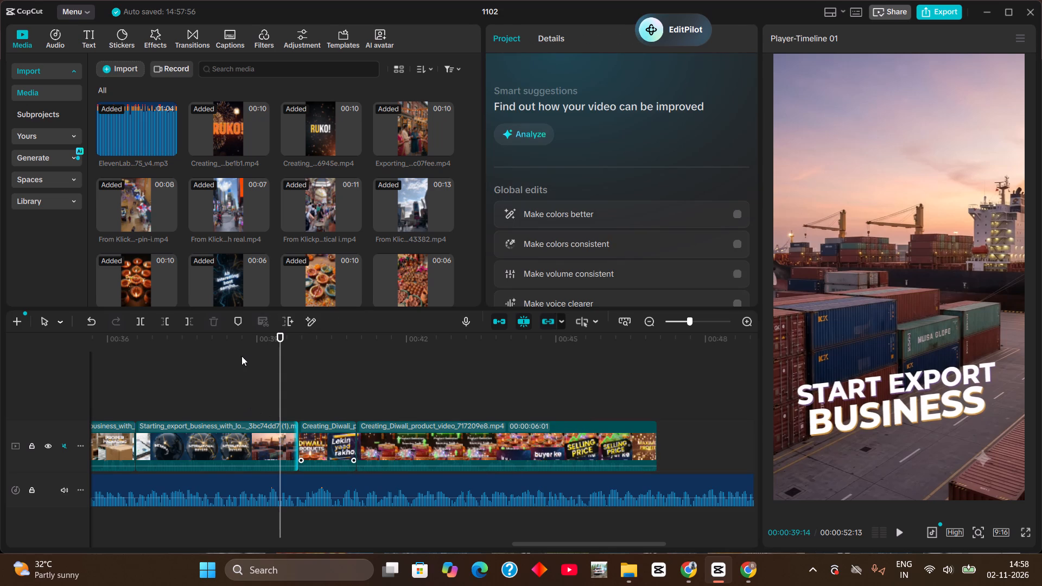
Check the cut at 00:00:39:25 from the export business clip into "Lekin yaad rakho", continuing into the "Profit" section.
{"action": "left_click_drag", "start_coordinate": [256, 343], "coordinate": [293, 359]}
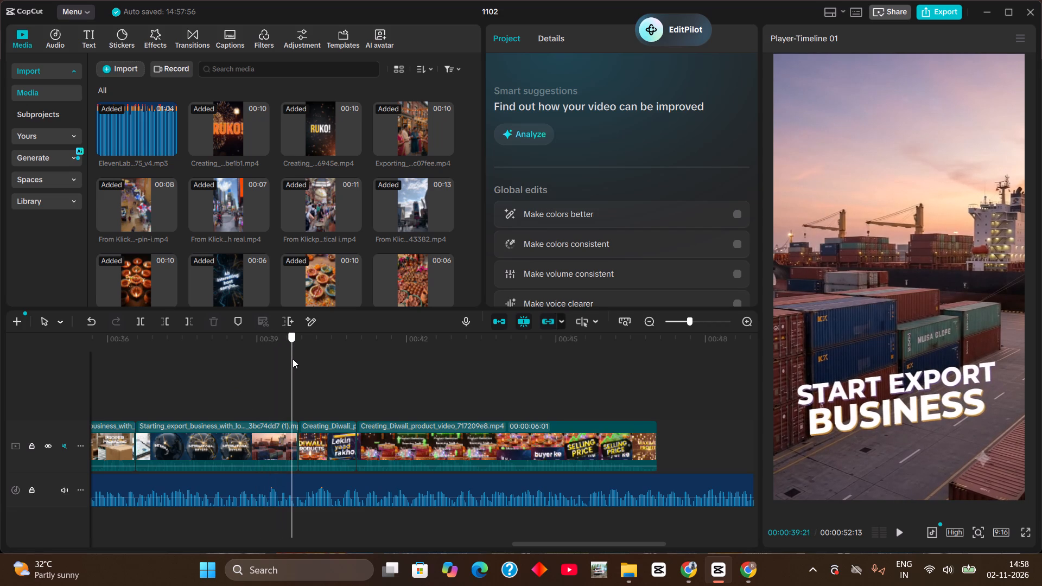
{"action": "left_click_drag", "start_coordinate": [293, 359], "coordinate": [298, 360]}
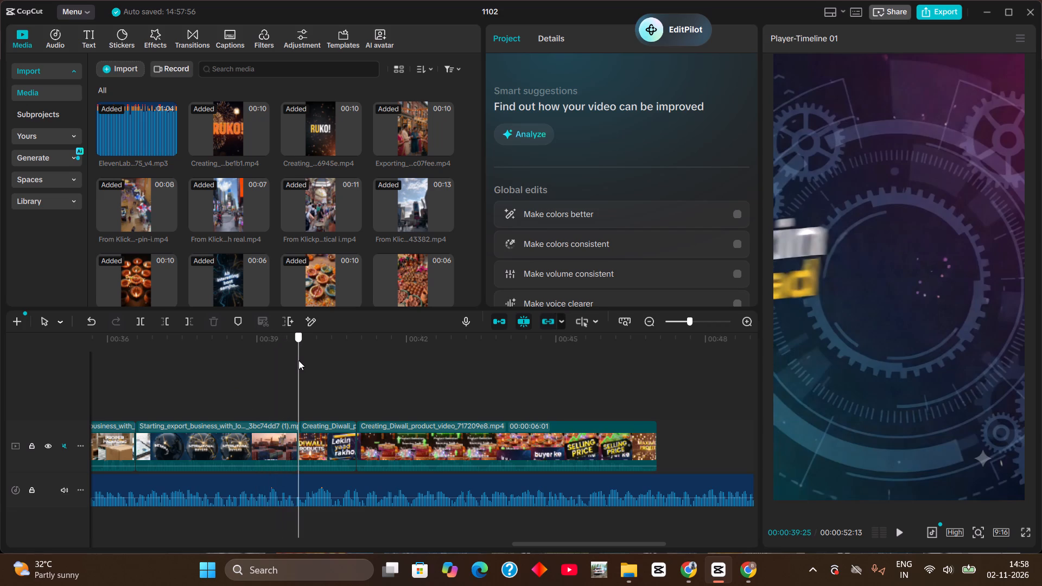
{"action": "left_click_drag", "start_coordinate": [298, 360], "coordinate": [298, 360]}
{"action": "left_click_drag", "start_coordinate": [298, 360], "coordinate": [268, 377]}
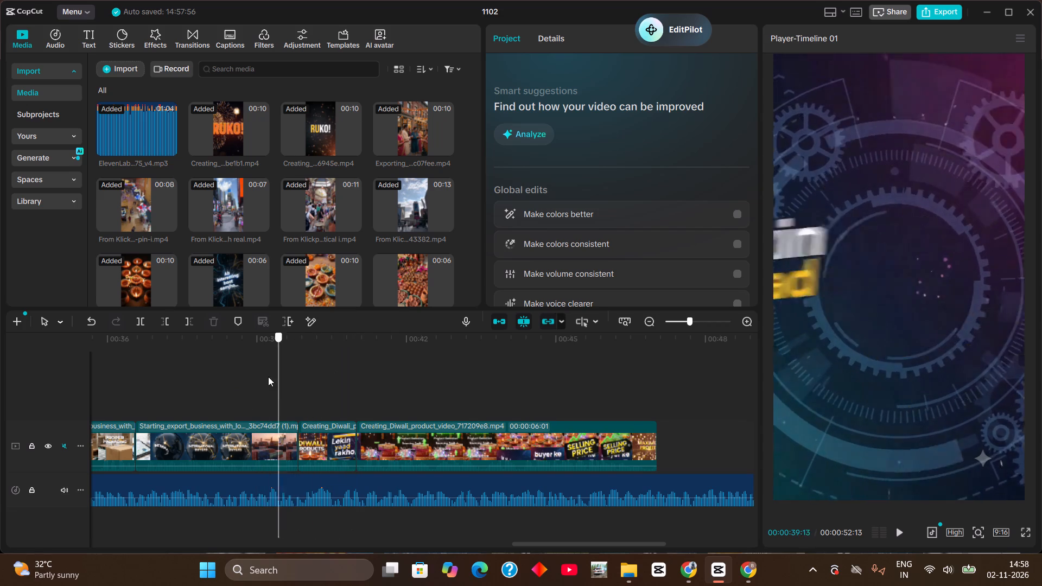
{"action": "left_click_drag", "start_coordinate": [268, 377], "coordinate": [275, 383]}
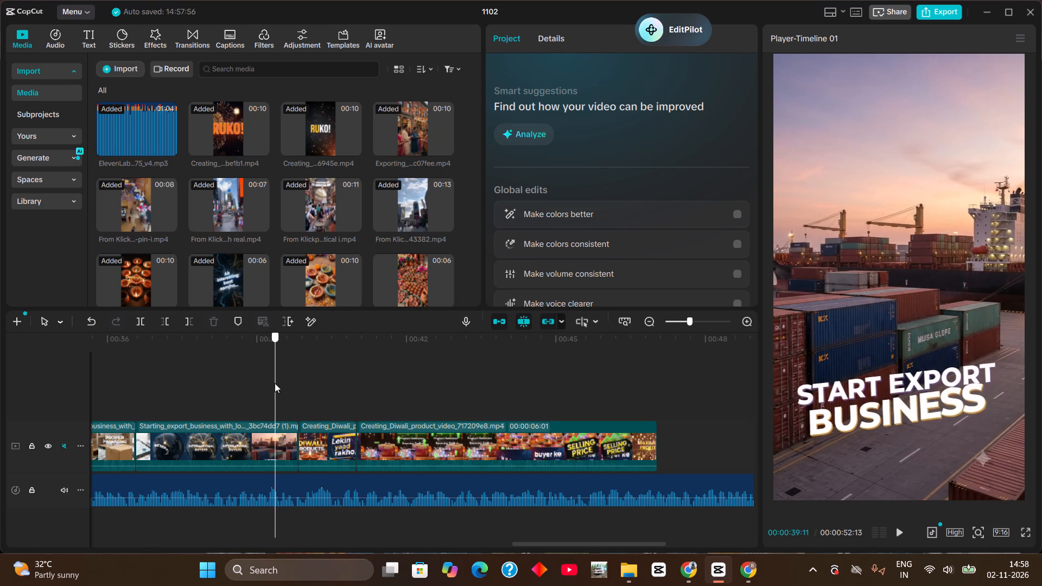
{"action": "left_click_drag", "start_coordinate": [275, 383], "coordinate": [361, 401]}
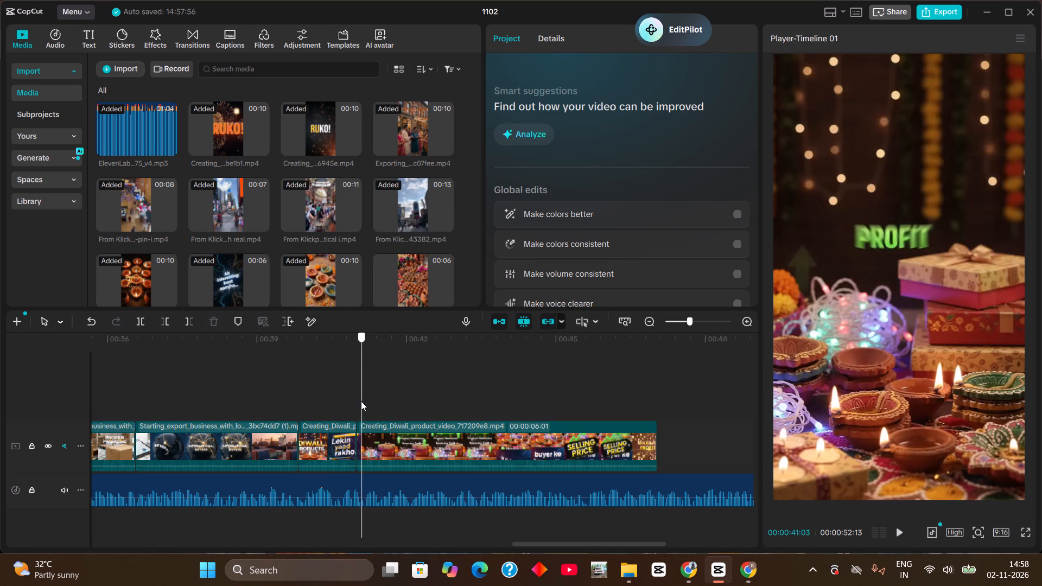
{"action": "left_click_drag", "start_coordinate": [361, 401], "coordinate": [468, 428]}
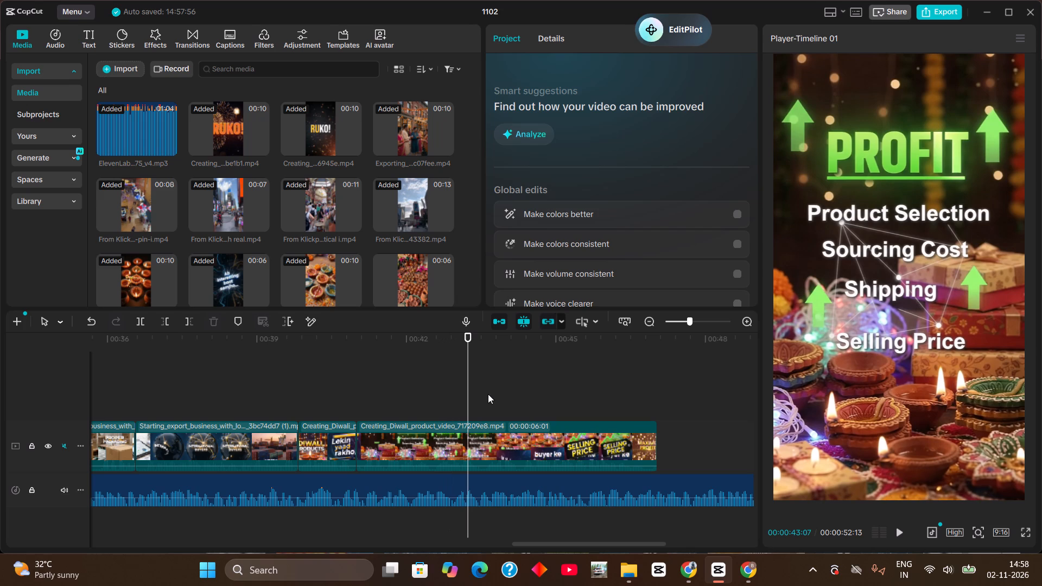
Re-examine the "Lekin yaad rakho", "Profit" and "buyer ke" sections and their boundaries, finishing with the playhead at 00:00:38:20.
{"action": "left_click_drag", "start_coordinate": [284, 352], "coordinate": [348, 356]}
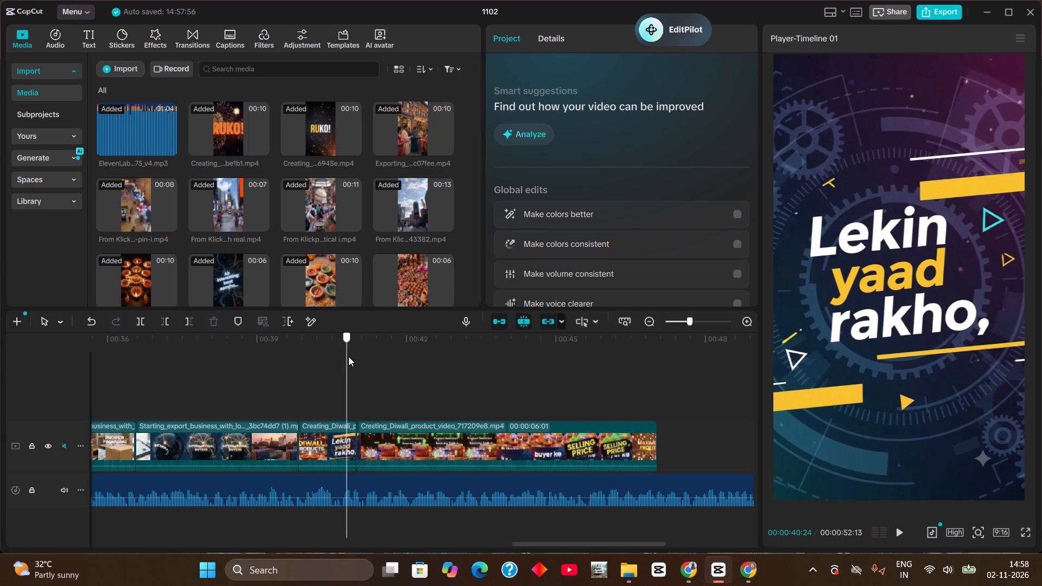
{"action": "left_click_drag", "start_coordinate": [348, 356], "coordinate": [264, 374]}
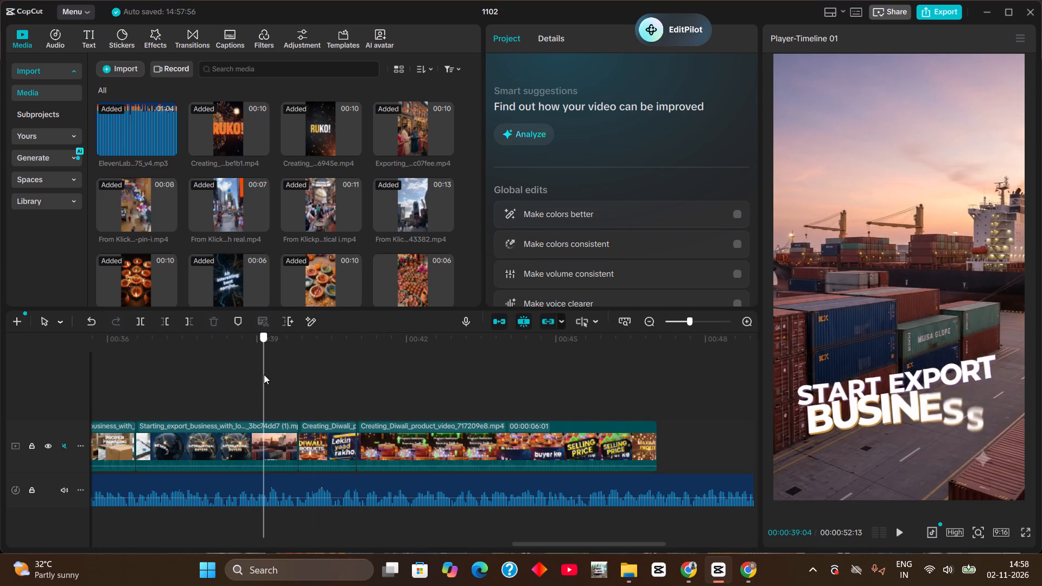
{"action": "left_click_drag", "start_coordinate": [264, 374], "coordinate": [298, 377]}
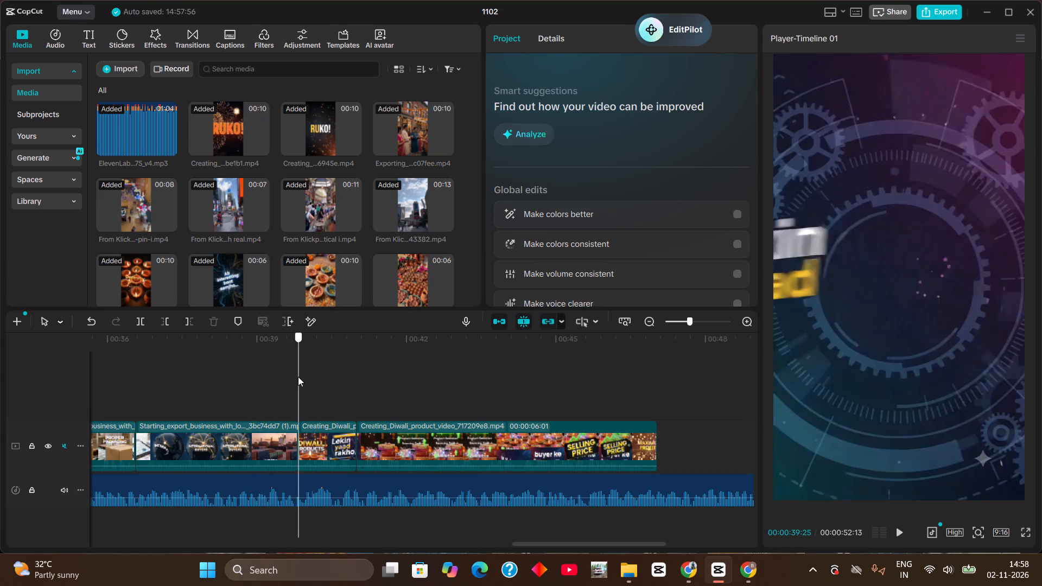
{"action": "left_click_drag", "start_coordinate": [298, 377], "coordinate": [399, 389]}
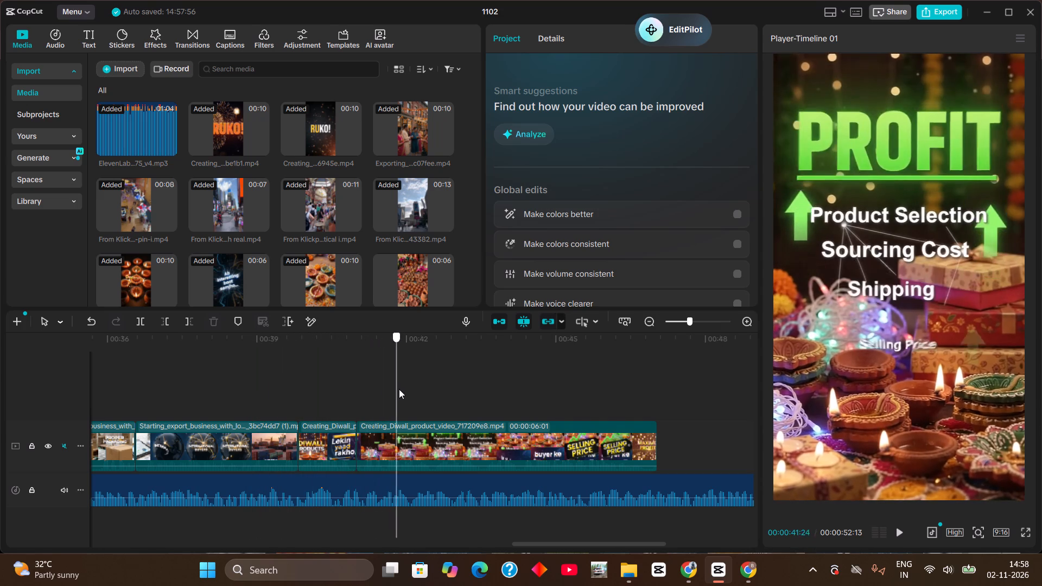
{"action": "left_click_drag", "start_coordinate": [399, 389], "coordinate": [526, 396]}
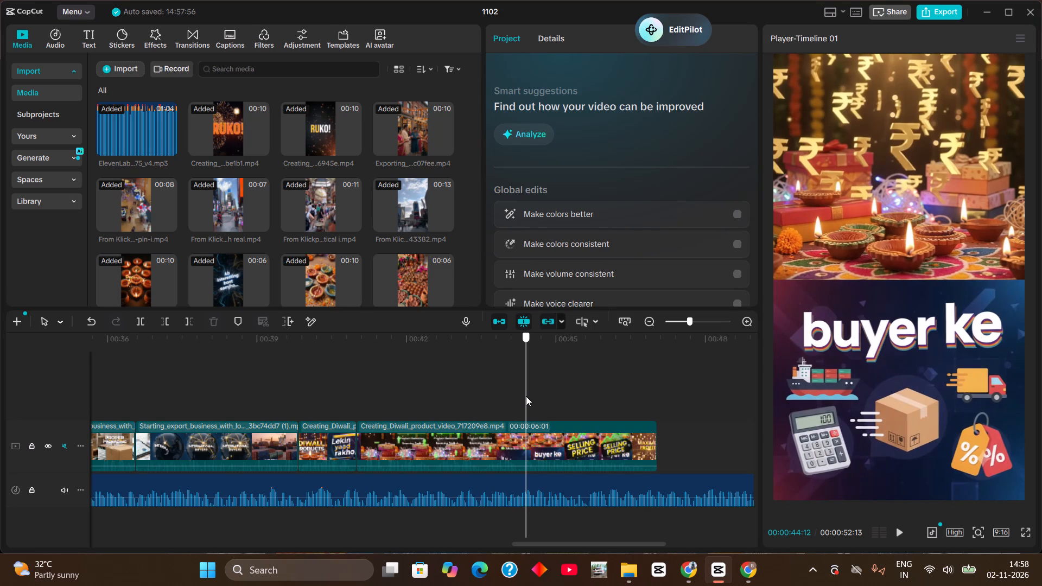
{"action": "left_click_drag", "start_coordinate": [526, 396], "coordinate": [478, 392]}
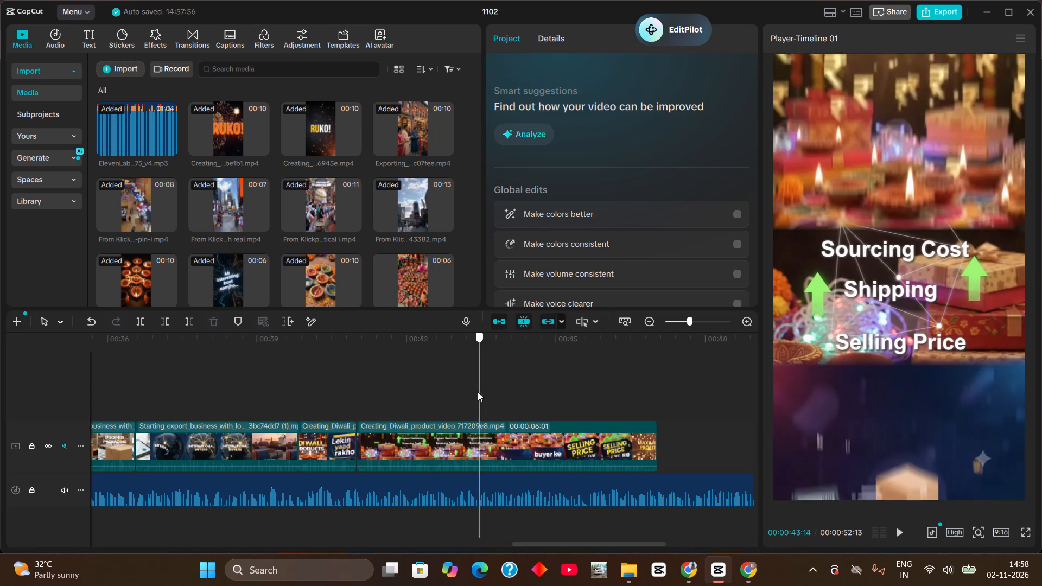
{"action": "left_click_drag", "start_coordinate": [478, 392], "coordinate": [473, 391]}
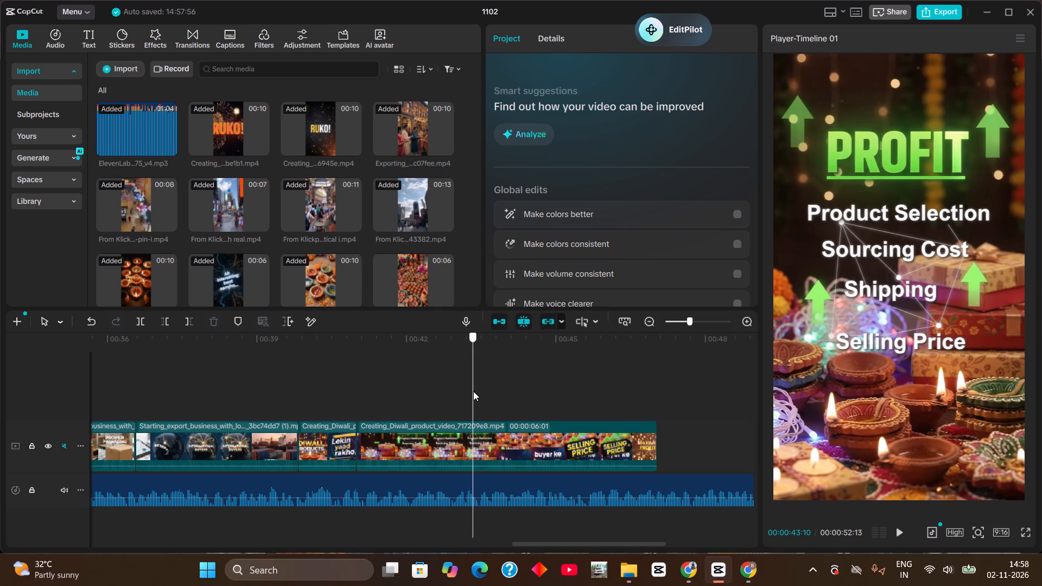
{"action": "left_click_drag", "start_coordinate": [473, 391], "coordinate": [359, 443]}
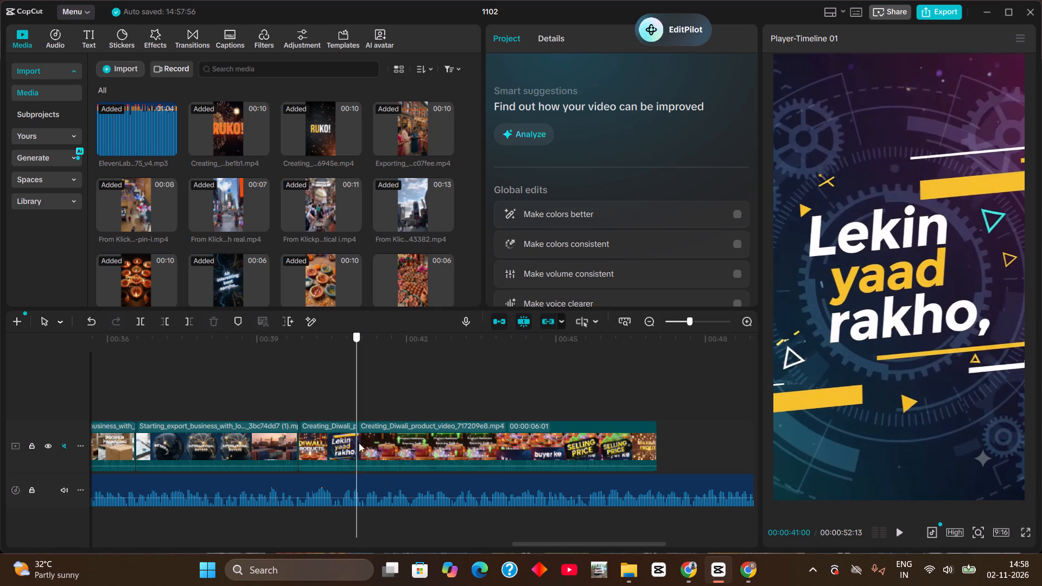
{"action": "left_click_drag", "start_coordinate": [359, 443], "coordinate": [359, 443]}
{"action": "left_click_drag", "start_coordinate": [359, 443], "coordinate": [332, 445]}
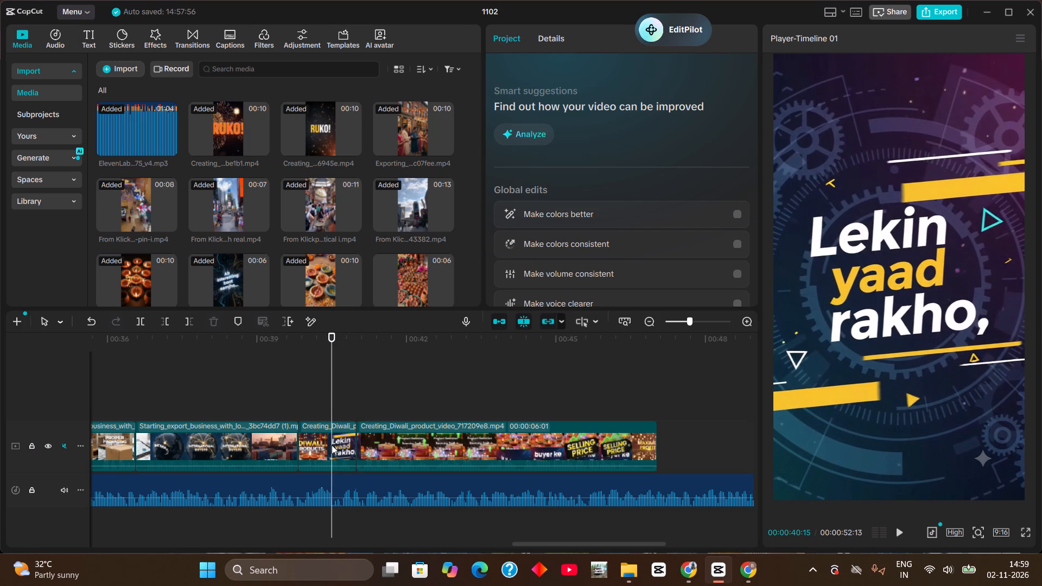
{"action": "double_click", "coordinate": [241, 339]}
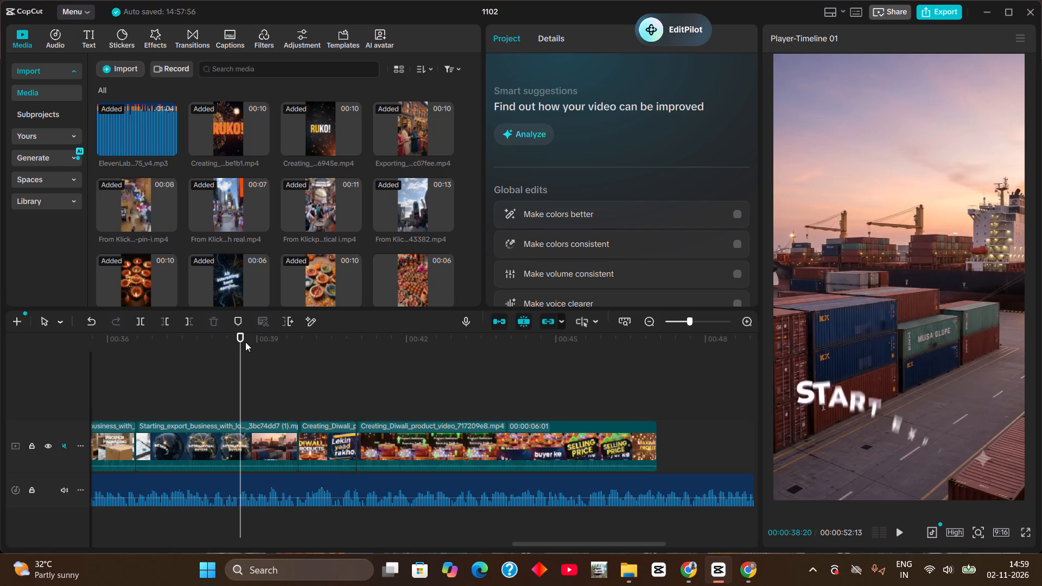
Trim the end of the "Lekin yaad rakho" clip by splitting it at 00:00:40:21 and deleting the leftover piece before the "Profit" clip.
{"action": "key", "text": "space"}
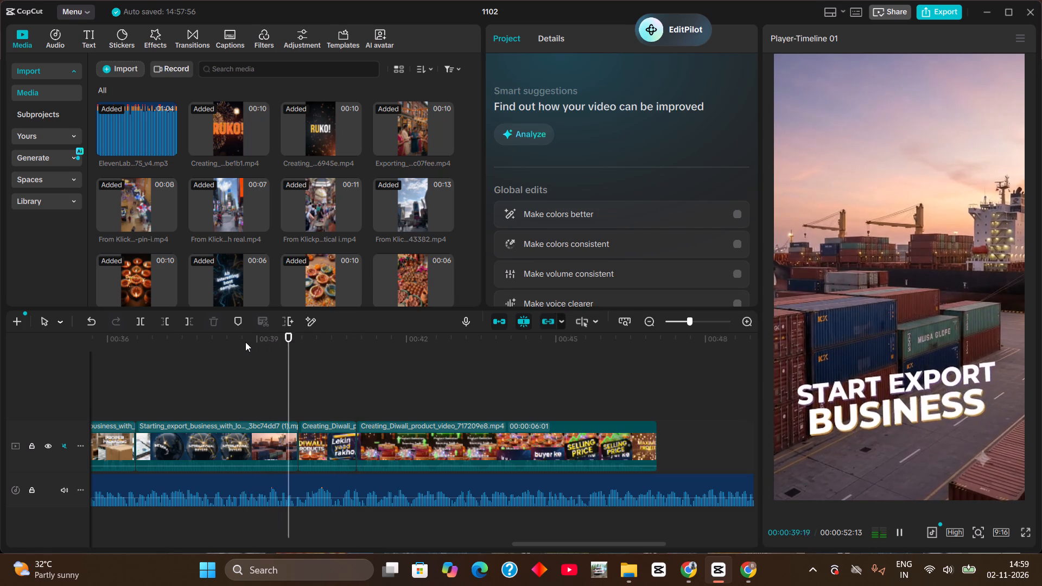
{"action": "key", "text": "space"}
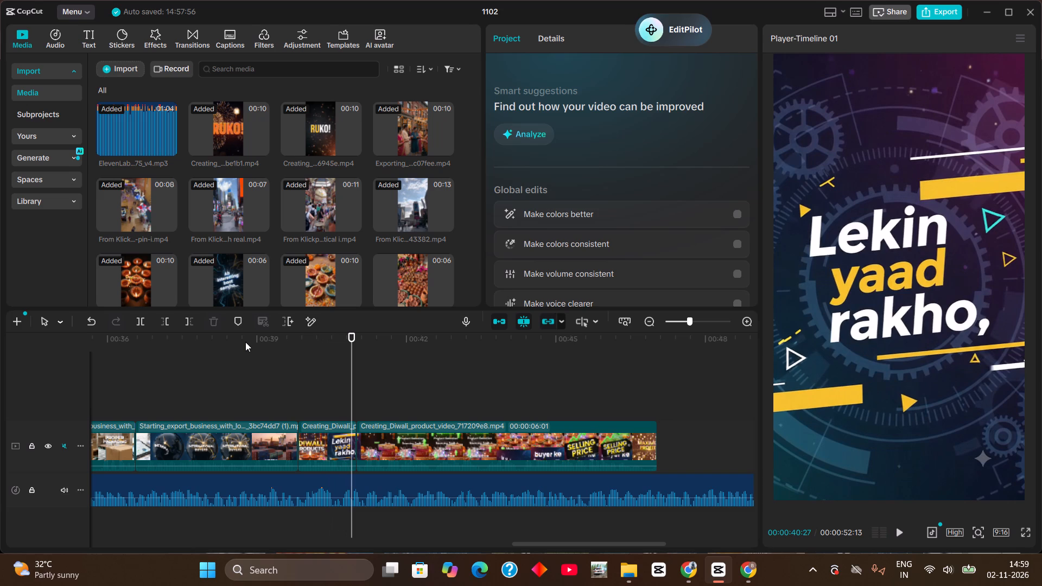
{"action": "left_click", "coordinate": [297, 343]}
{"action": "key", "text": "space"}
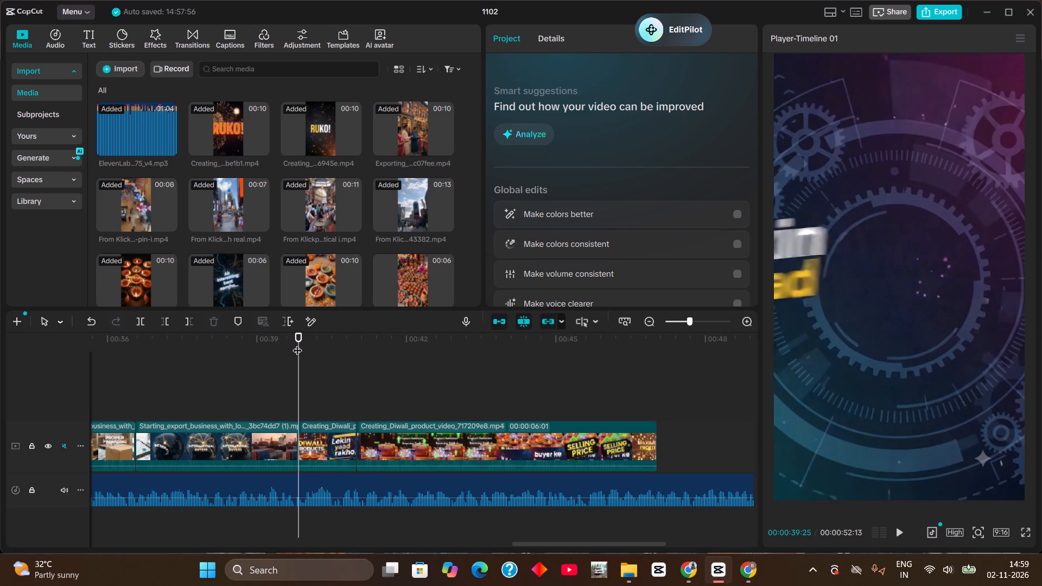
{"action": "key", "text": "space"}
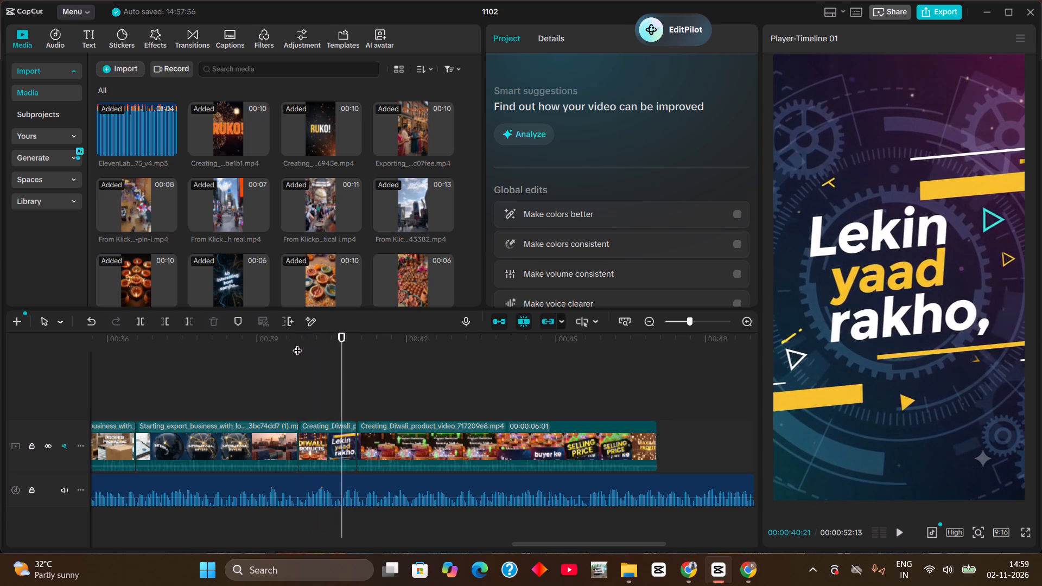
{"action": "key", "text": "ctrl+b"}
{"action": "left_click", "coordinate": [351, 442]}
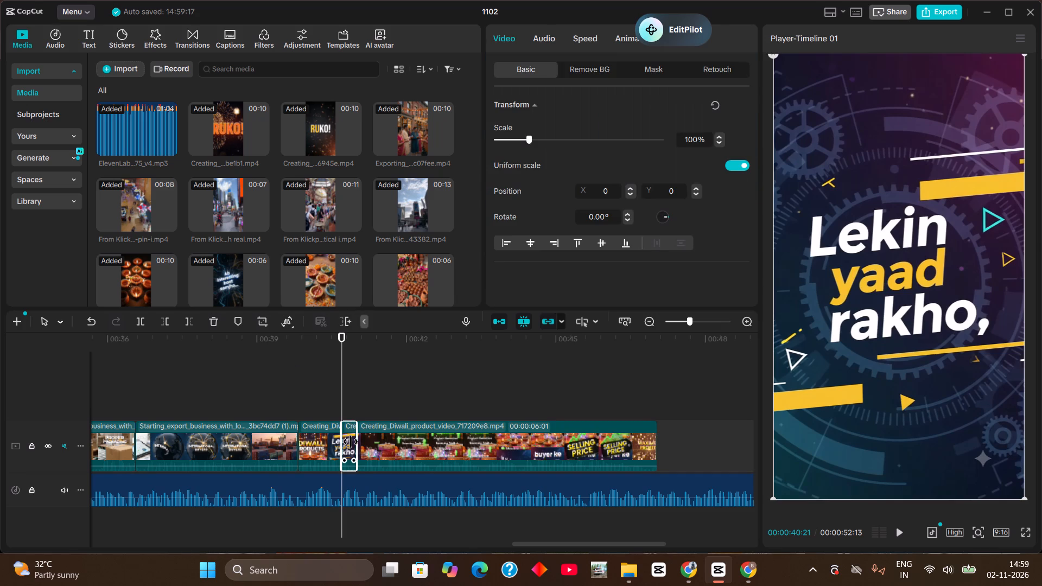
{"action": "key", "text": "BackSpace"}
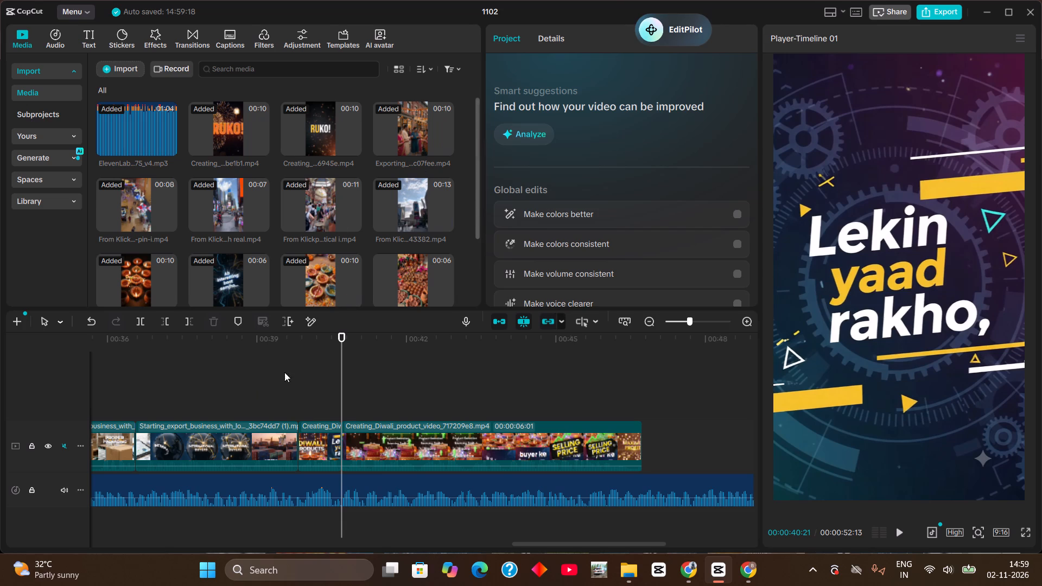
Review the shortened "Lekin yaad rakho" clip and its cut into the "Profit" section against the voiceover, playing from 00:00:40:21.
{"action": "left_click_drag", "start_coordinate": [309, 347], "coordinate": [339, 346]}
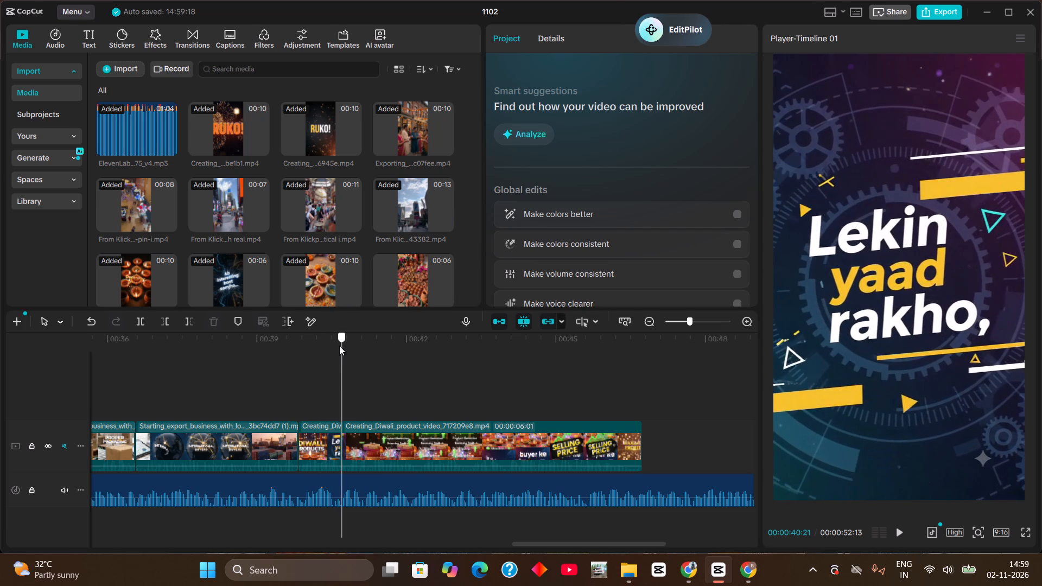
{"action": "left_click_drag", "start_coordinate": [339, 346], "coordinate": [392, 349]}
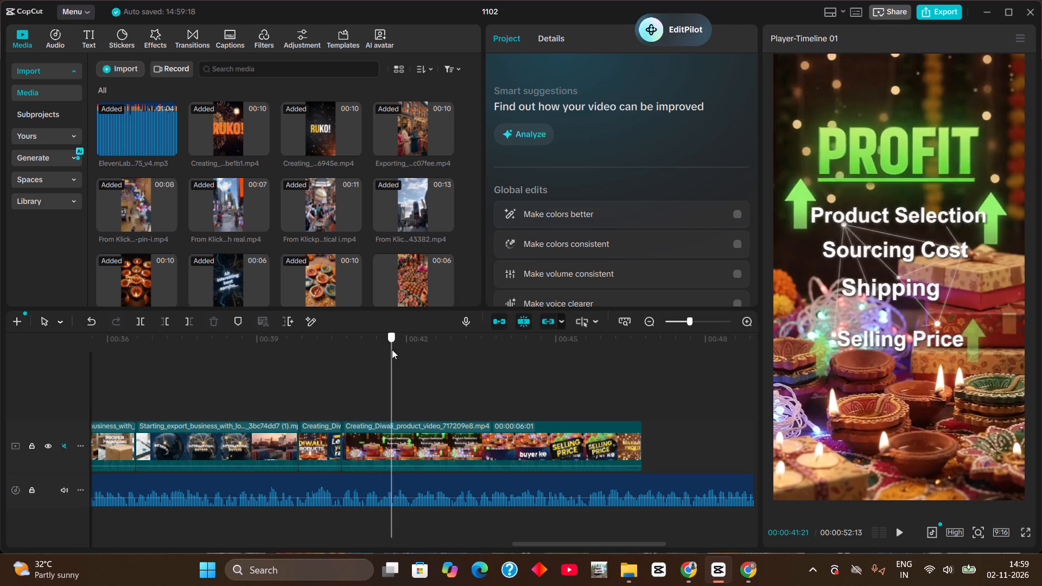
{"action": "left_click_drag", "start_coordinate": [392, 349], "coordinate": [301, 354]}
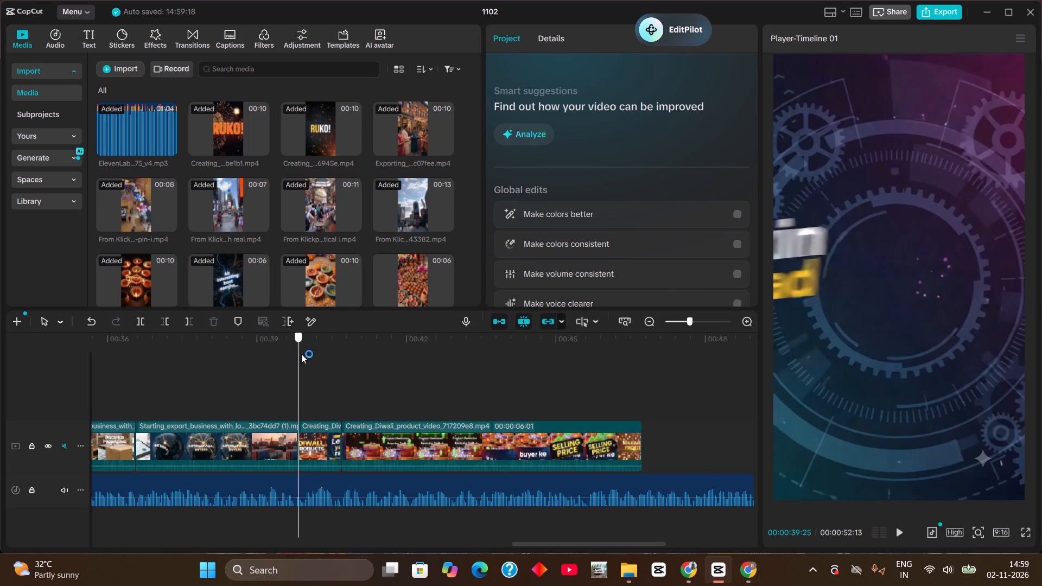
{"action": "left_click_drag", "start_coordinate": [301, 354], "coordinate": [339, 360]}
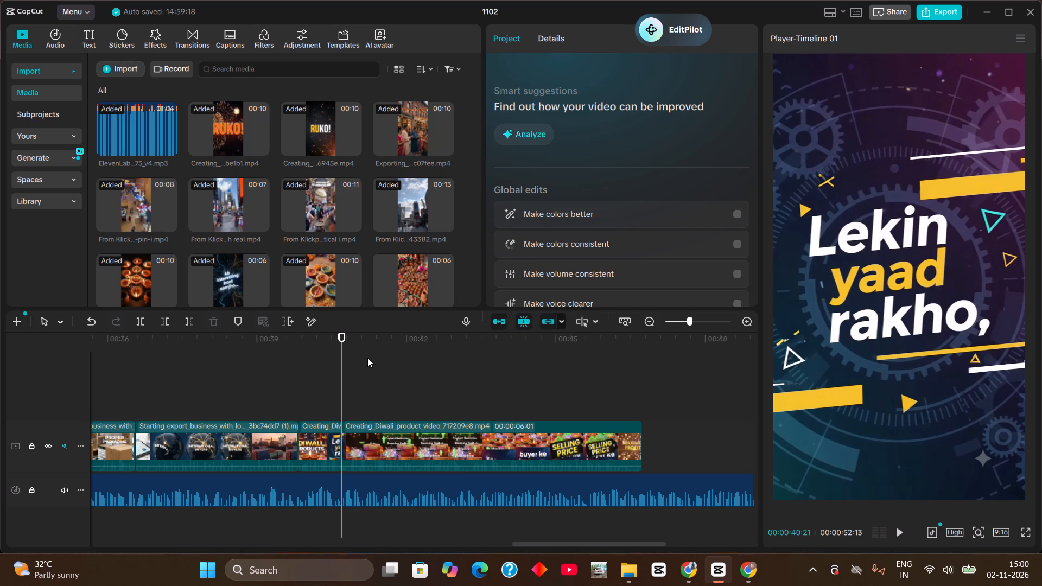
{"action": "type", "text": "vv"}
{"action": "key", "text": "space"}
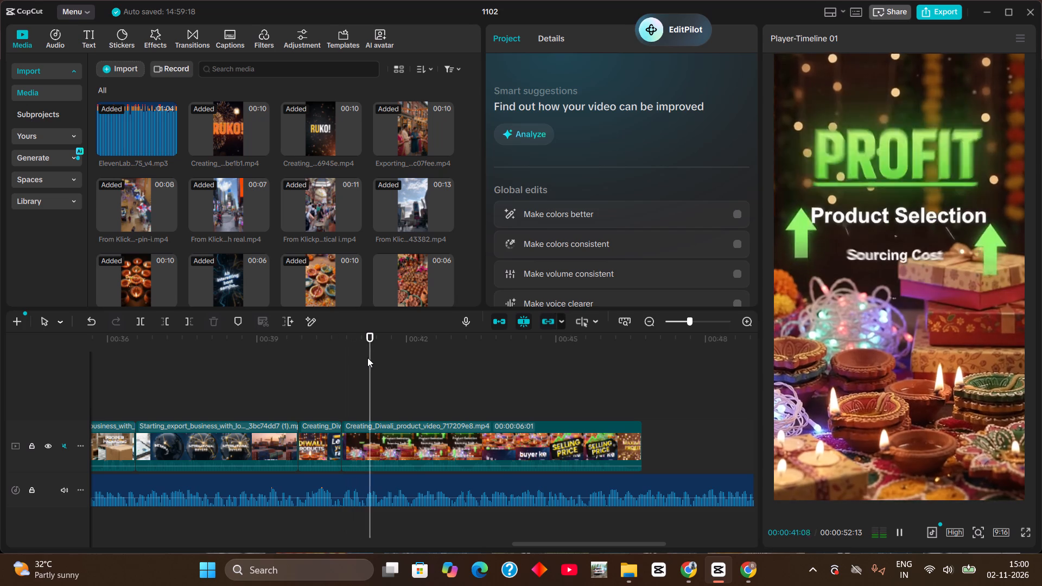
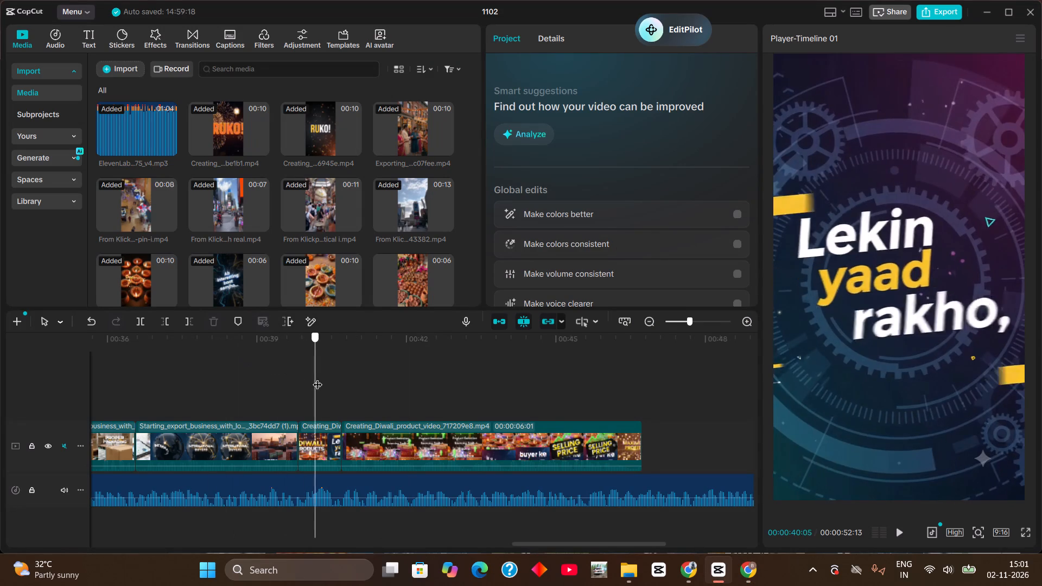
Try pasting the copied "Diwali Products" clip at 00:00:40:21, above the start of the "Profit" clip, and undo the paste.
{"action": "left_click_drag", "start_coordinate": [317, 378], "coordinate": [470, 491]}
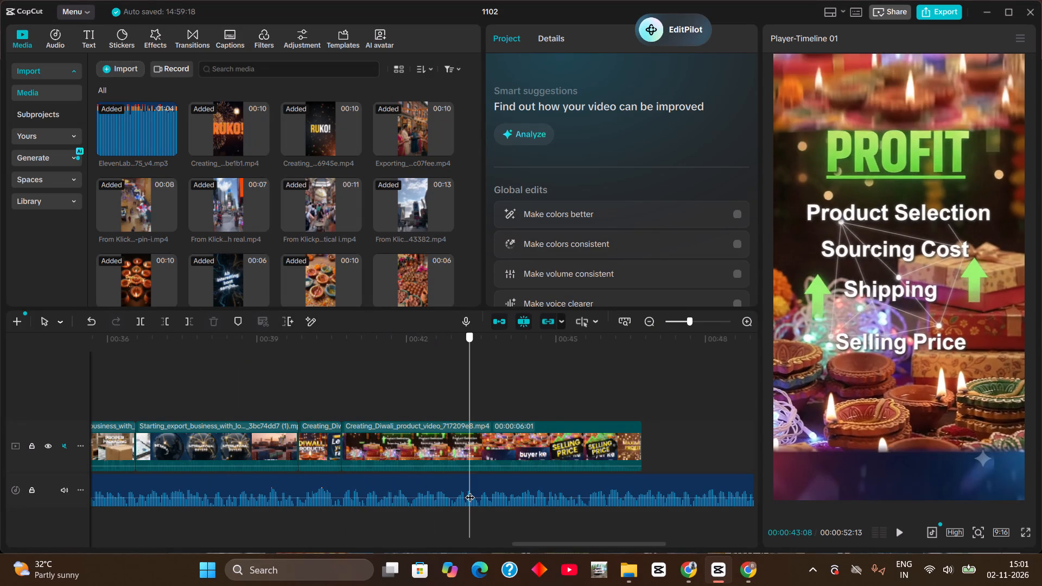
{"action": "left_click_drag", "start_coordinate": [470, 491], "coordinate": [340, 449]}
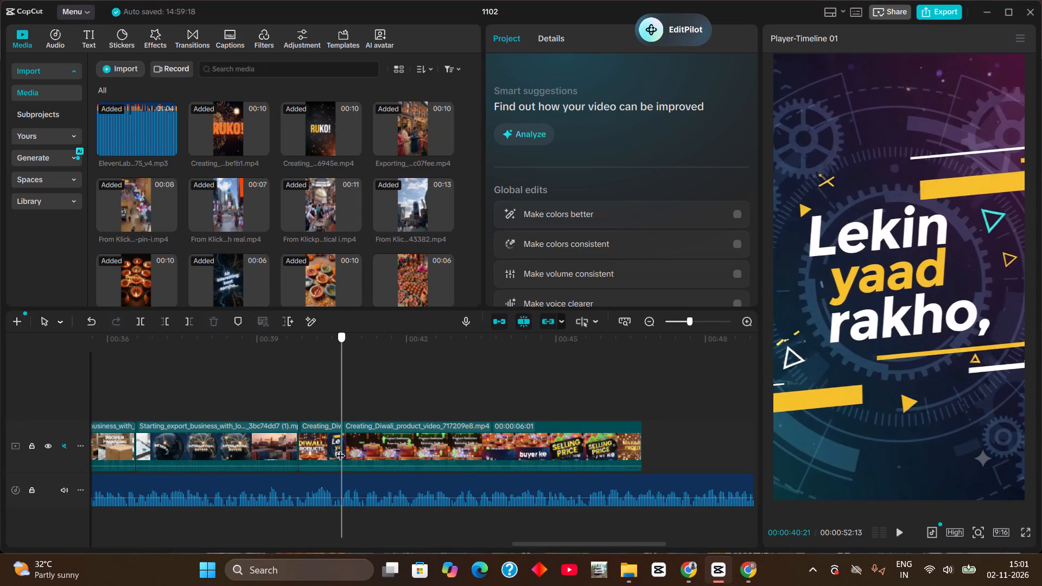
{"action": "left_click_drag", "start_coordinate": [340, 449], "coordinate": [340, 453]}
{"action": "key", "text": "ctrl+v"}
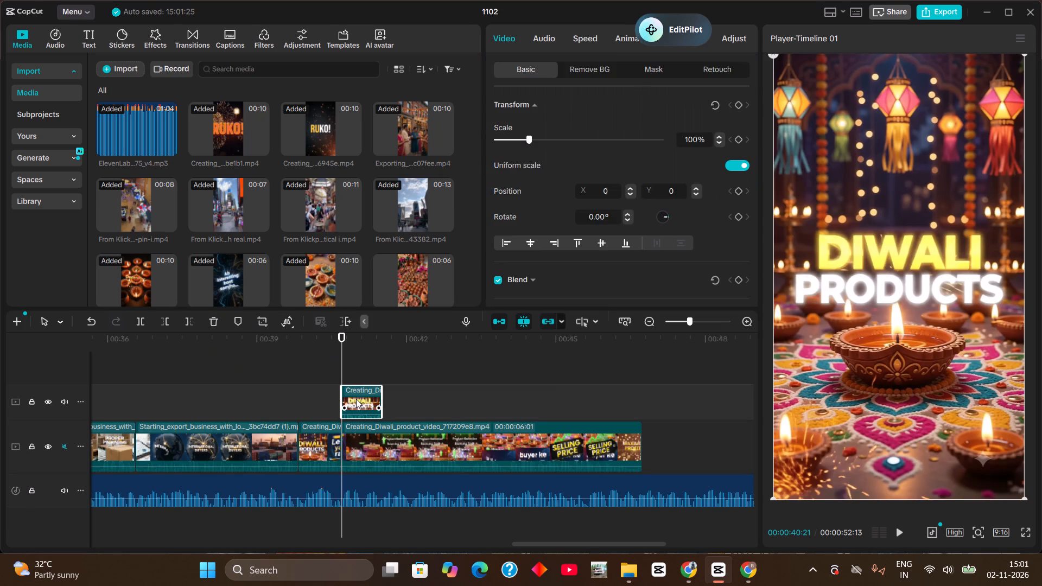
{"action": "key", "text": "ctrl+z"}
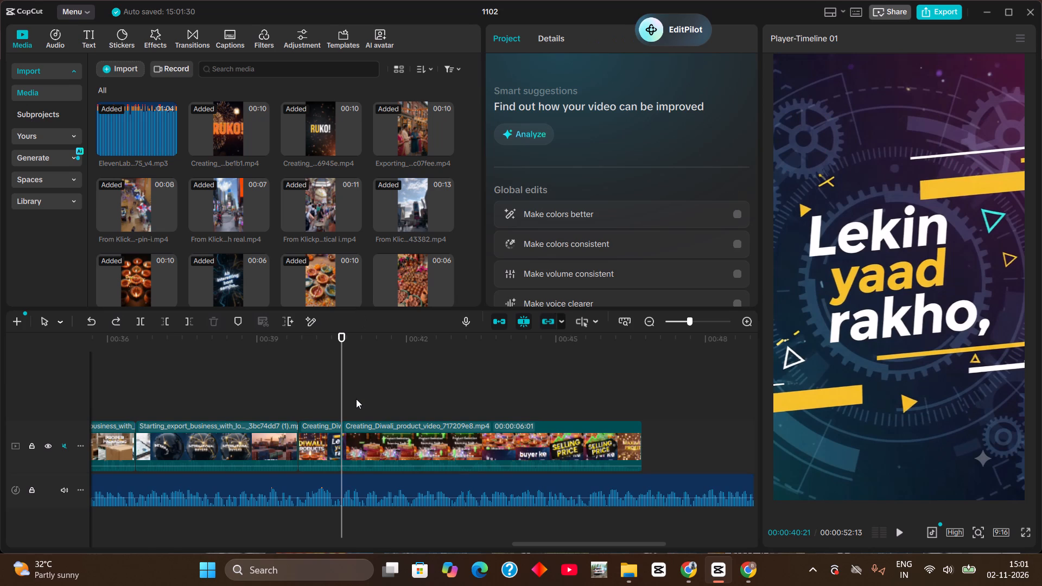
Review the stretch from "Lekin yaad rakho" through the "Profit", "Selling Price" and "Maximize Profits" visuals against the voiceover.
{"action": "left_click_drag", "start_coordinate": [298, 345], "coordinate": [300, 346]}
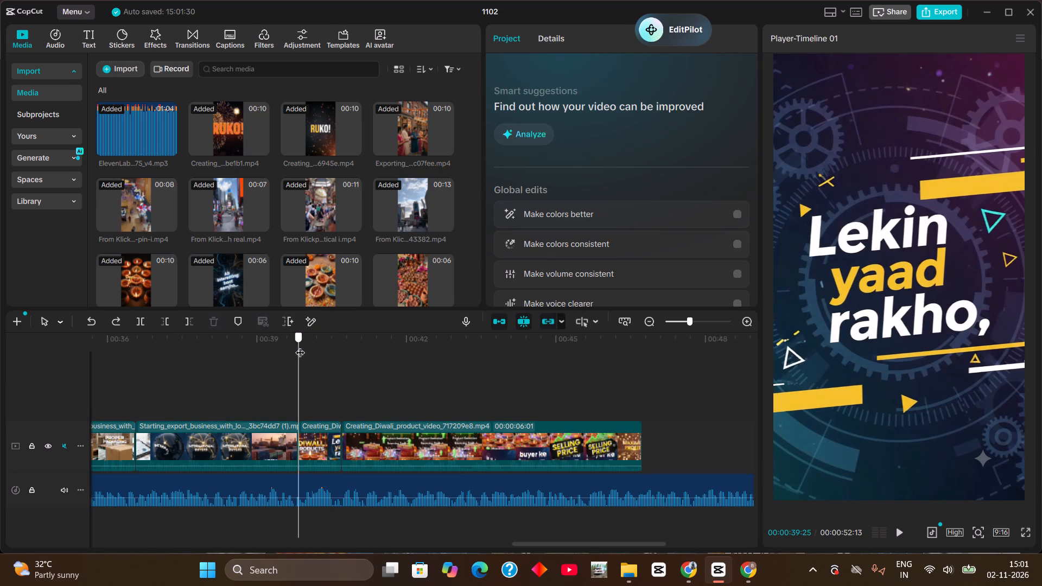
{"action": "left_click_drag", "start_coordinate": [300, 346], "coordinate": [372, 396]}
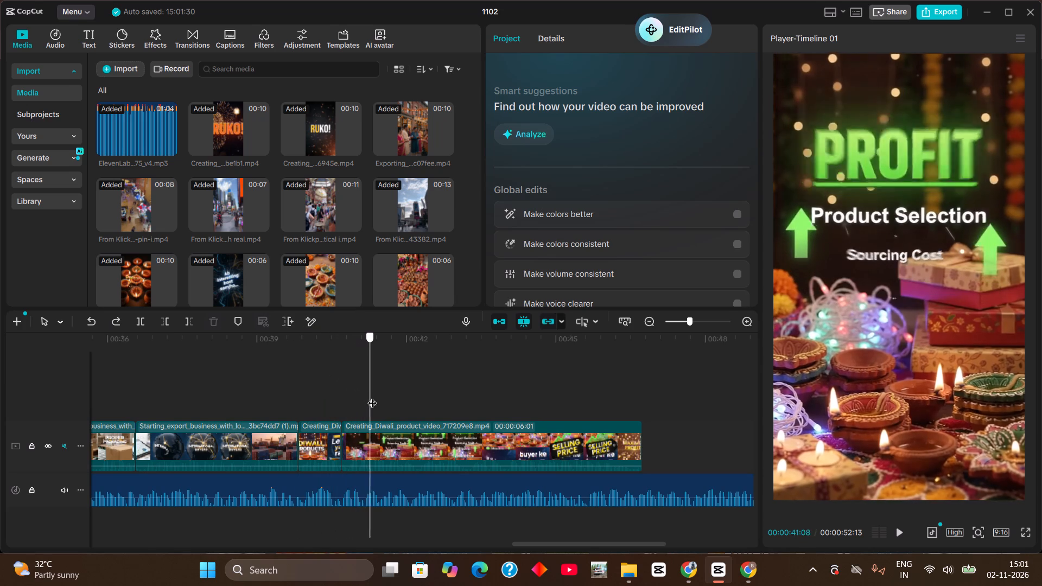
{"action": "left_click_drag", "start_coordinate": [372, 396], "coordinate": [612, 473]}
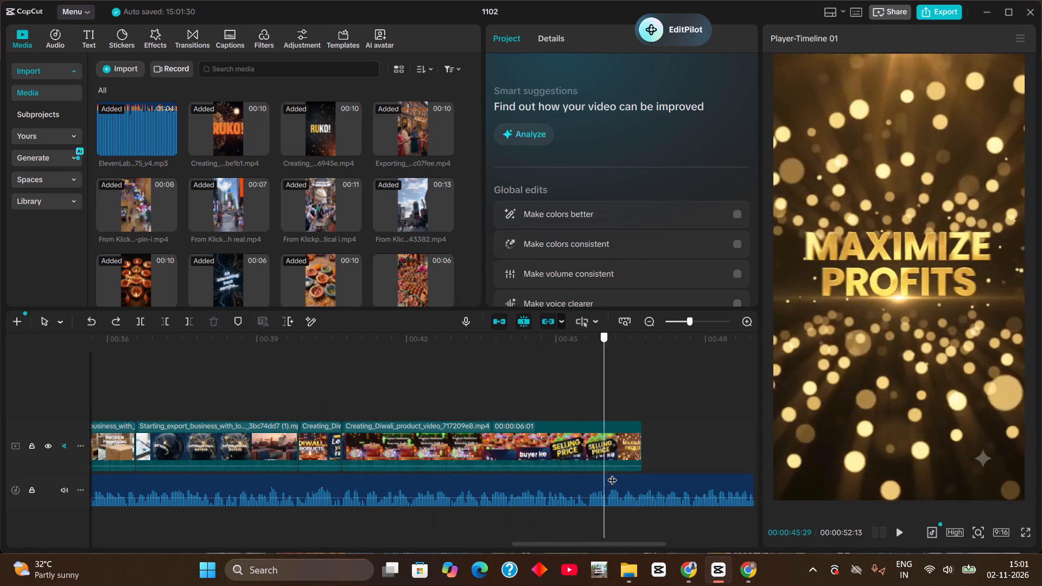
{"action": "left_click_drag", "start_coordinate": [612, 473], "coordinate": [300, 450]}
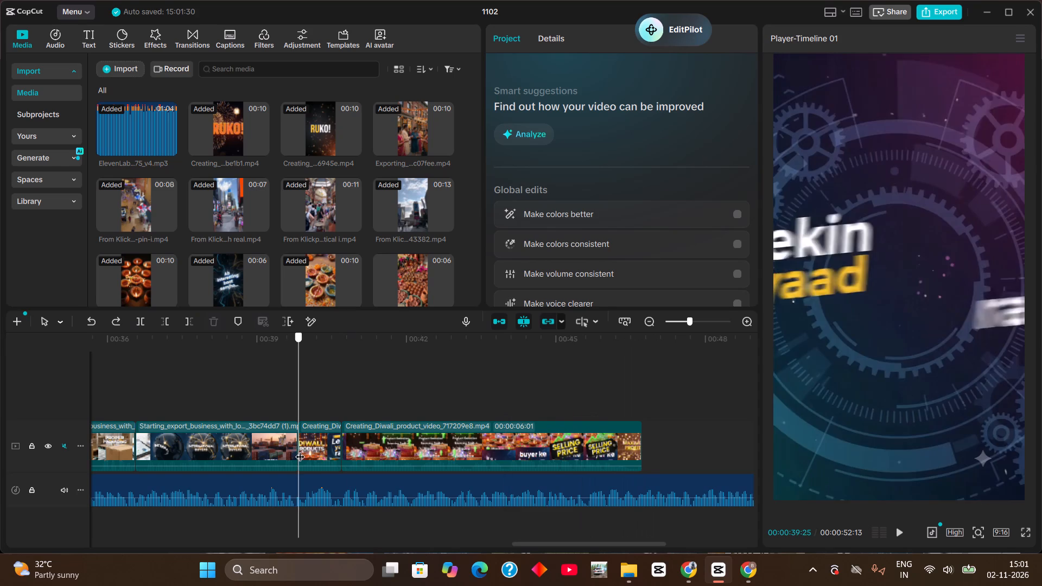
{"action": "left_click_drag", "start_coordinate": [300, 450], "coordinate": [427, 458]}
{"action": "left_click", "coordinate": [427, 458]}
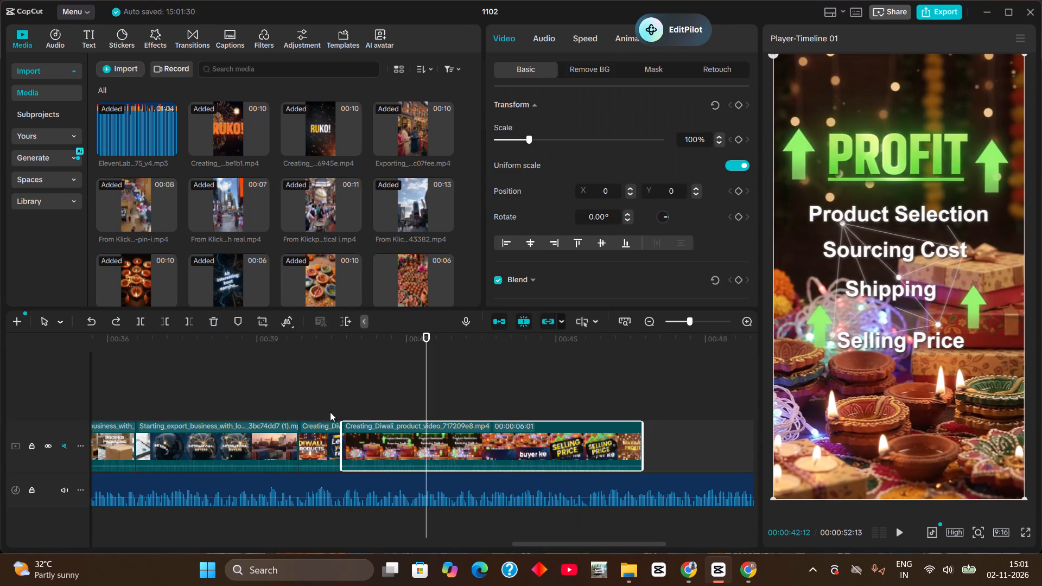
{"action": "left_click", "coordinate": [351, 349]}
{"action": "left_click", "coordinate": [336, 390]}
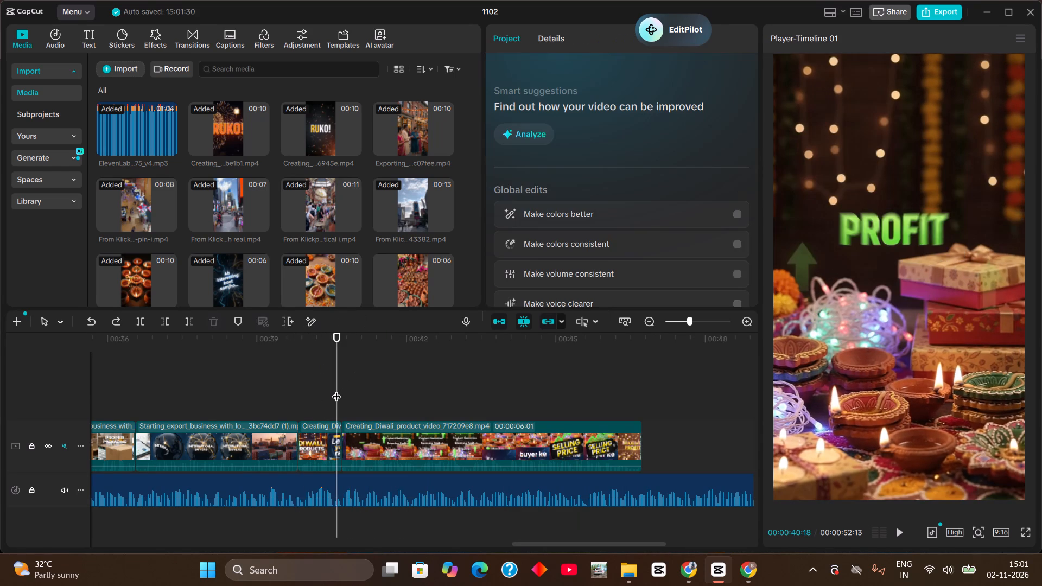
{"action": "left_click_drag", "start_coordinate": [336, 390], "coordinate": [430, 408]}
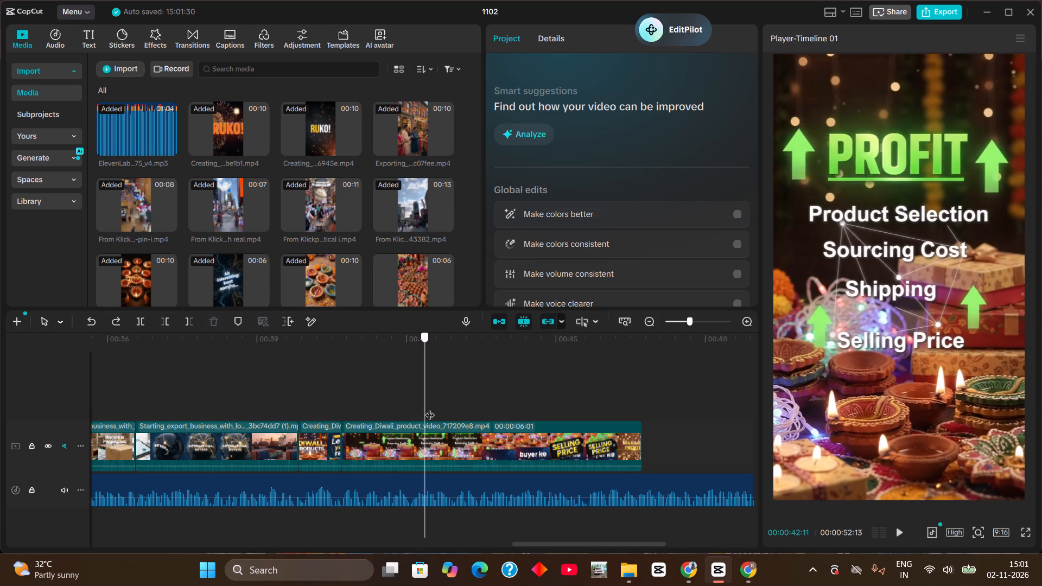
{"action": "left_click_drag", "start_coordinate": [430, 408], "coordinate": [627, 449]}
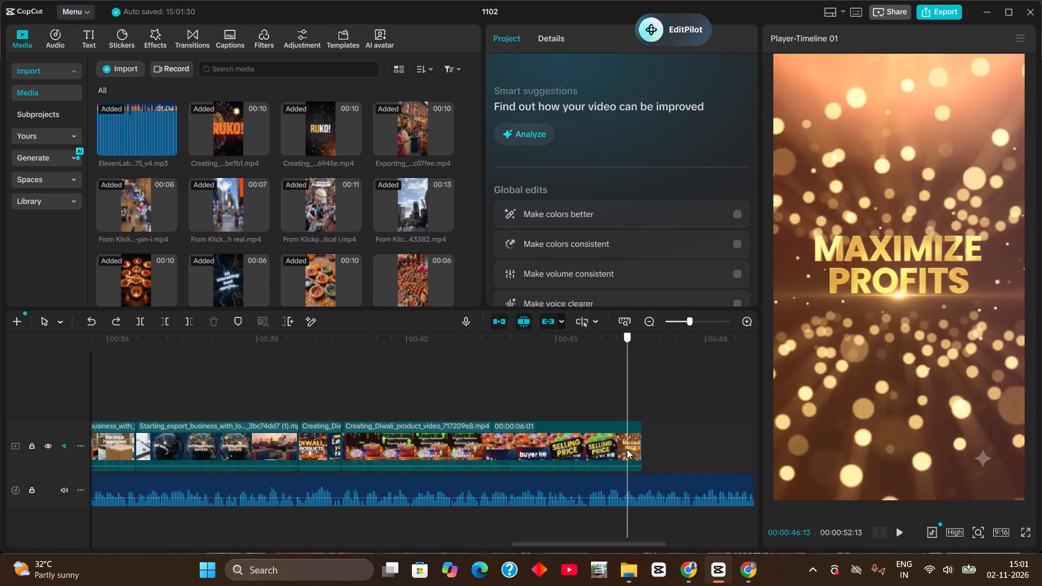
{"action": "left_click_drag", "start_coordinate": [627, 449], "coordinate": [575, 432]}
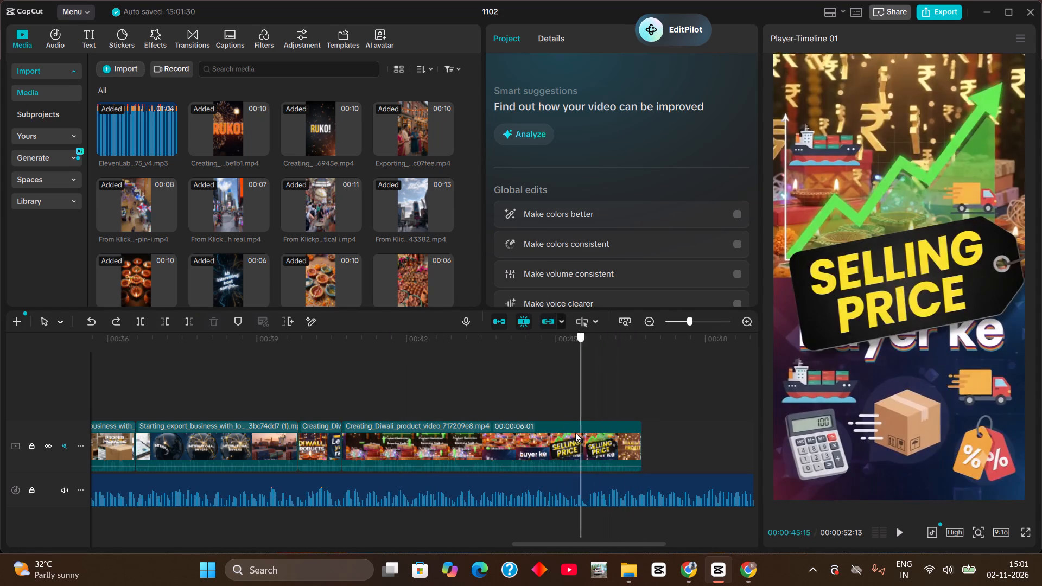
{"action": "left_click_drag", "start_coordinate": [575, 432], "coordinate": [348, 454]}
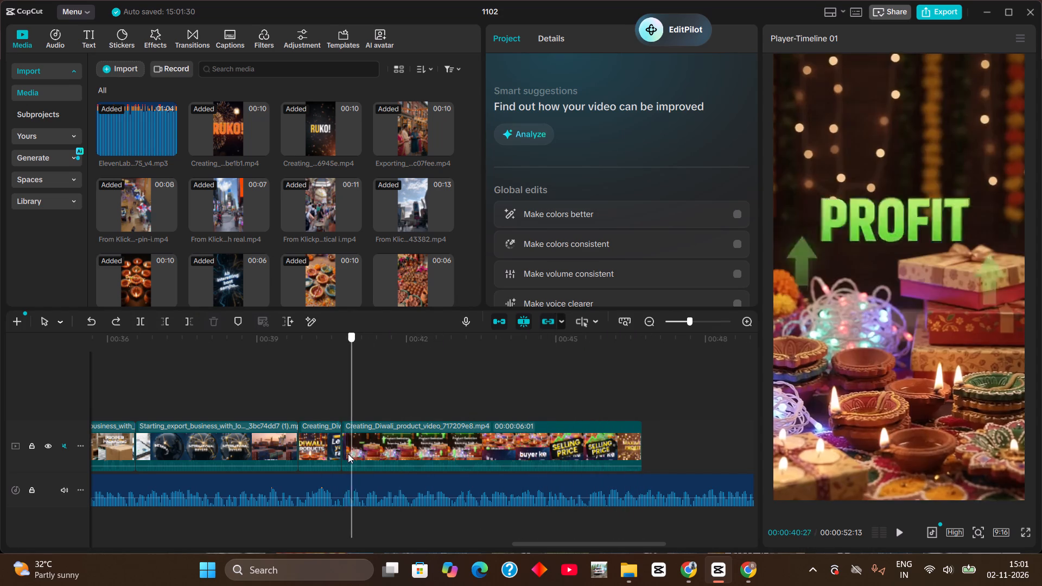
{"action": "left_click_drag", "start_coordinate": [348, 454], "coordinate": [363, 449]}
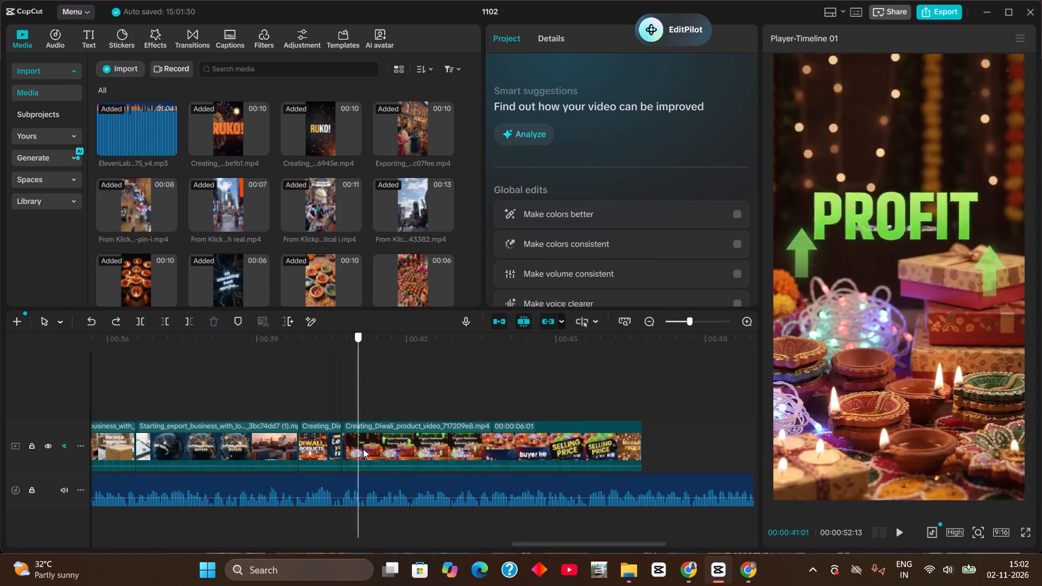
{"action": "left_click_drag", "start_coordinate": [363, 449], "coordinate": [568, 467]}
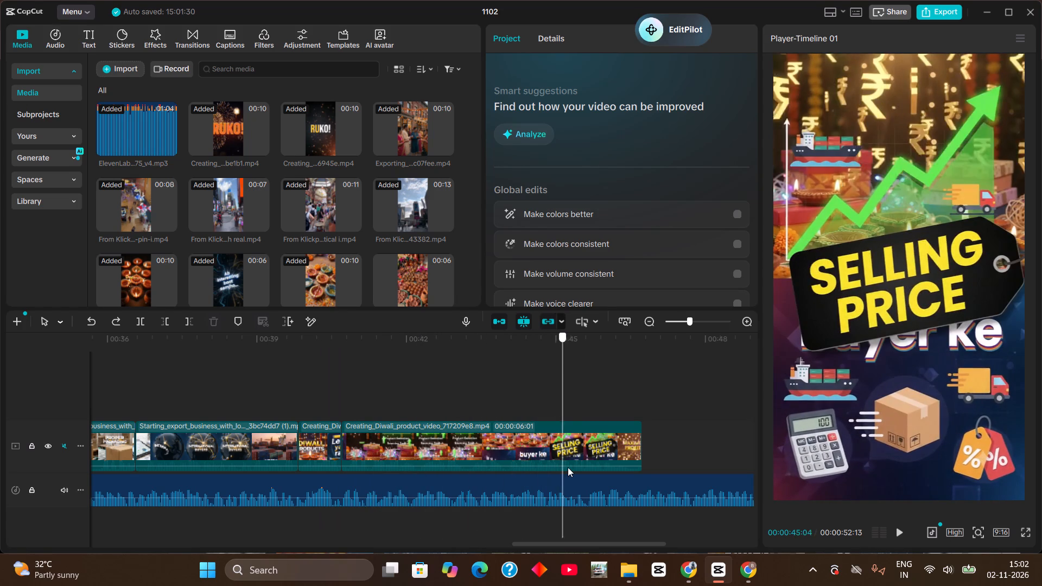
{"action": "left_click_drag", "start_coordinate": [568, 467], "coordinate": [288, 449]}
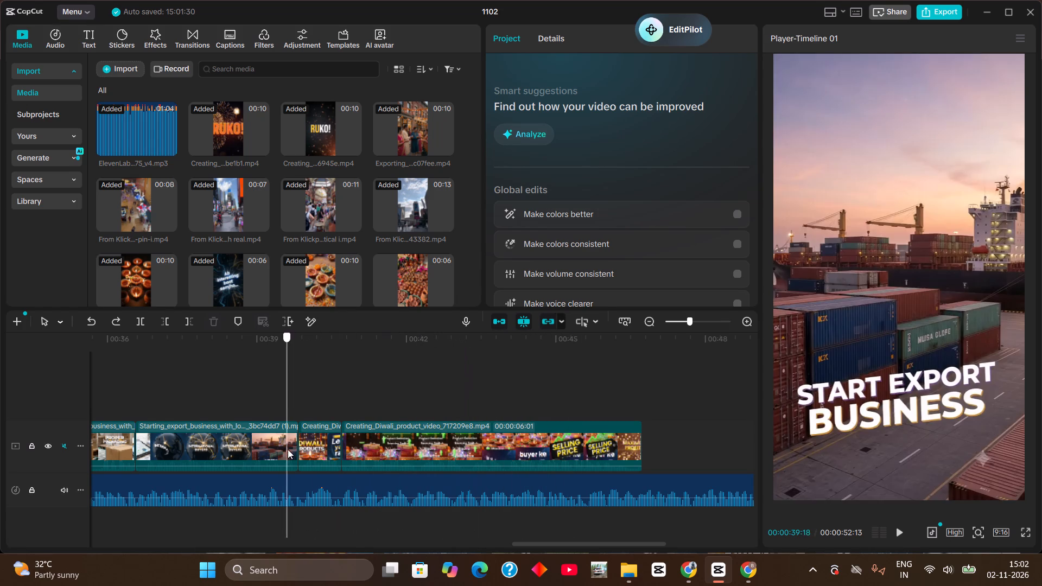
Examine the cut between the "Lekin yaad rakho" and "Profit" clips closely, ending with the playhead at 00:00:40:21.
{"action": "left_click_drag", "start_coordinate": [288, 449], "coordinate": [342, 448]}
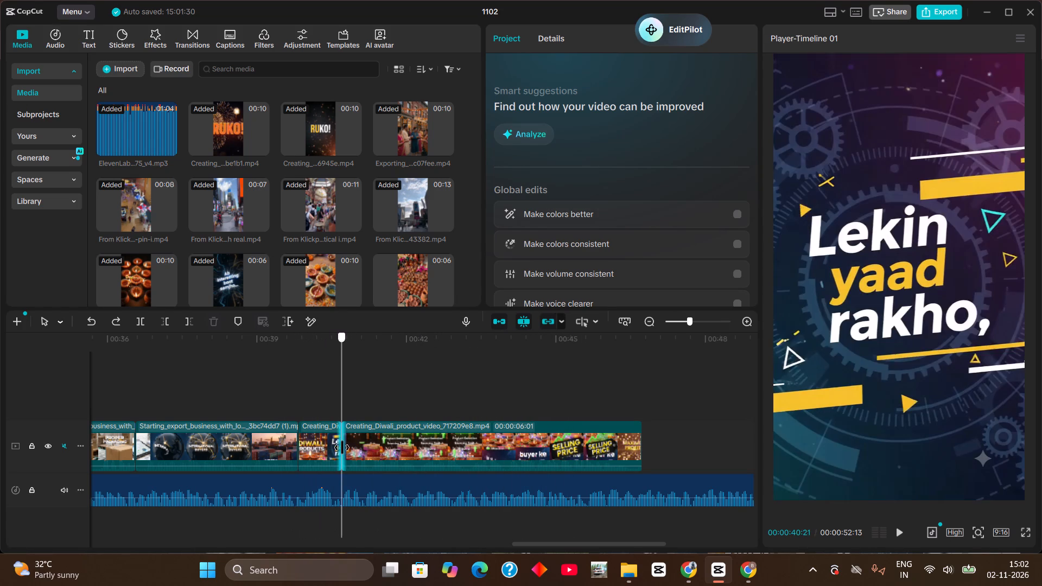
{"action": "left_click_drag", "start_coordinate": [342, 448], "coordinate": [348, 442]}
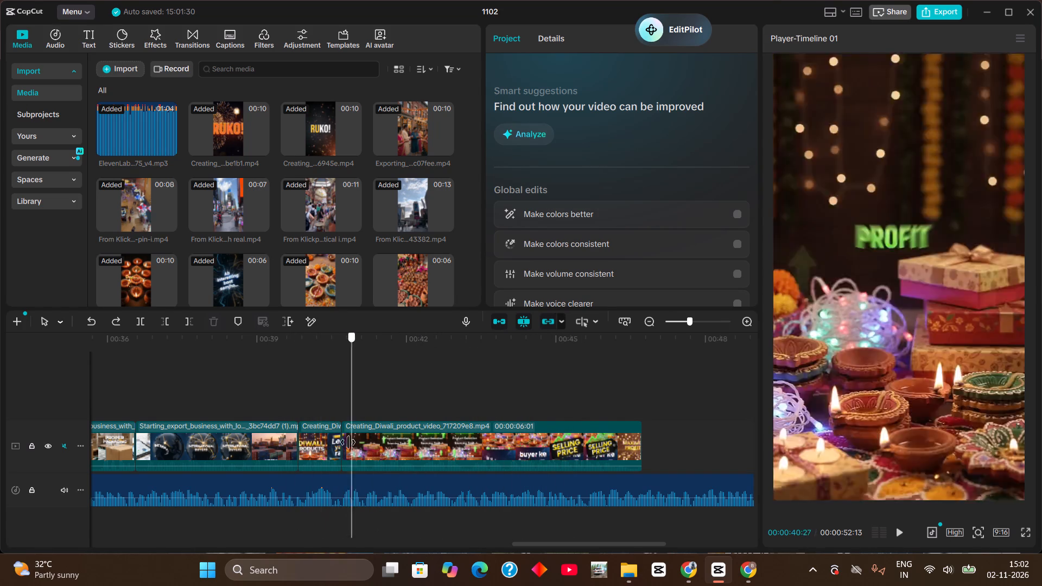
{"action": "left_click_drag", "start_coordinate": [348, 442], "coordinate": [338, 429]}
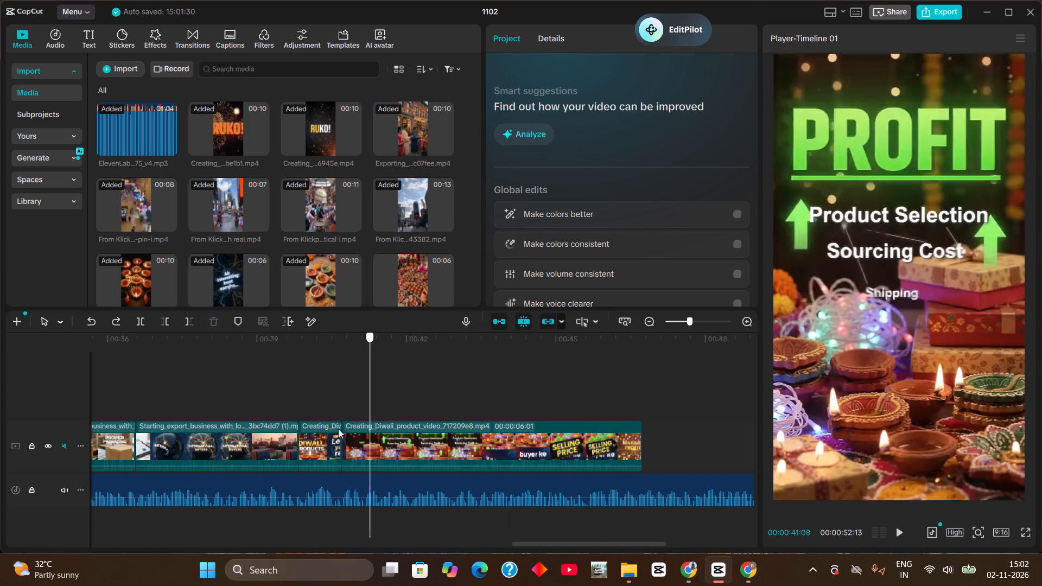
{"action": "left_click_drag", "start_coordinate": [338, 429], "coordinate": [341, 437]}
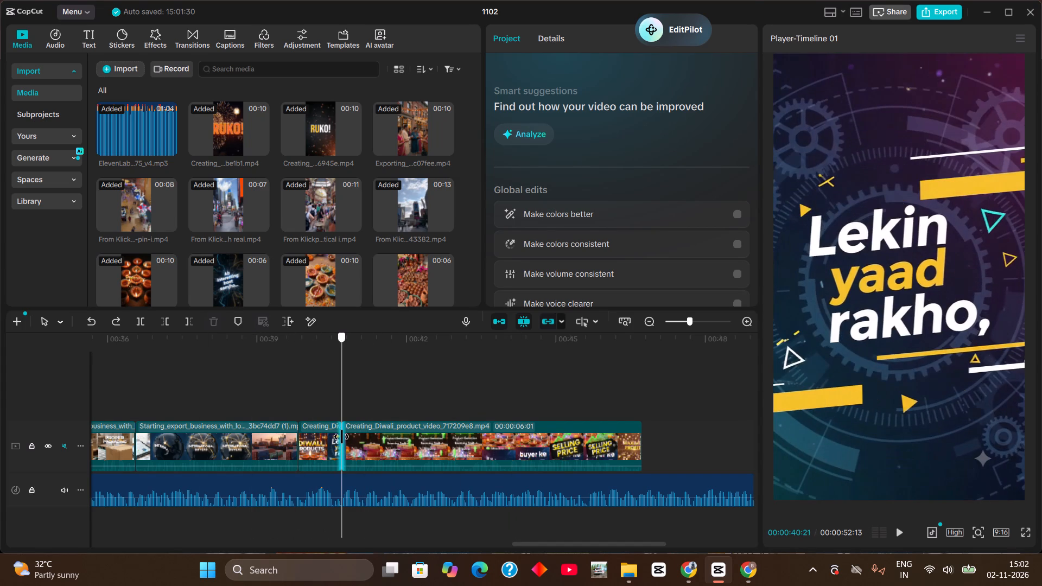
{"action": "left_click_drag", "start_coordinate": [341, 437], "coordinate": [341, 450]}
{"action": "left_click", "coordinate": [321, 401]}
{"action": "left_click_drag", "start_coordinate": [321, 401], "coordinate": [337, 405]}
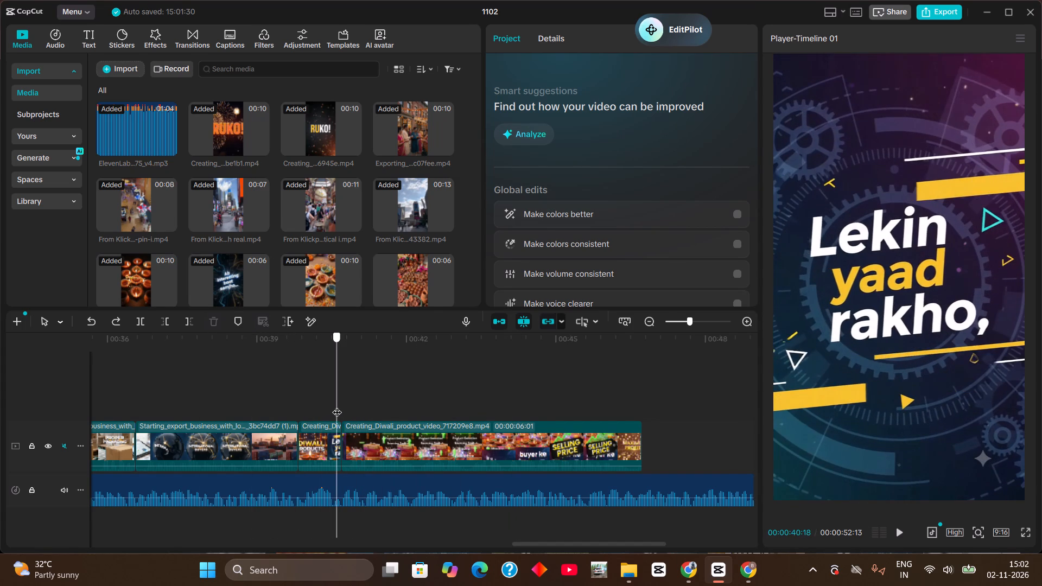
{"action": "left_click_drag", "start_coordinate": [337, 405], "coordinate": [344, 408]}
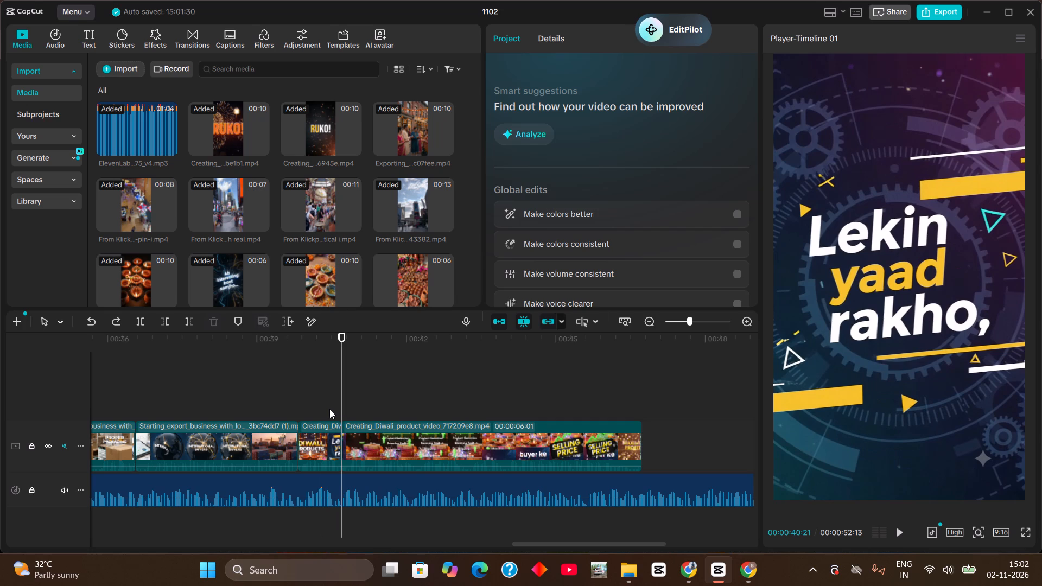
{"action": "double_click", "coordinate": [695, 320]}
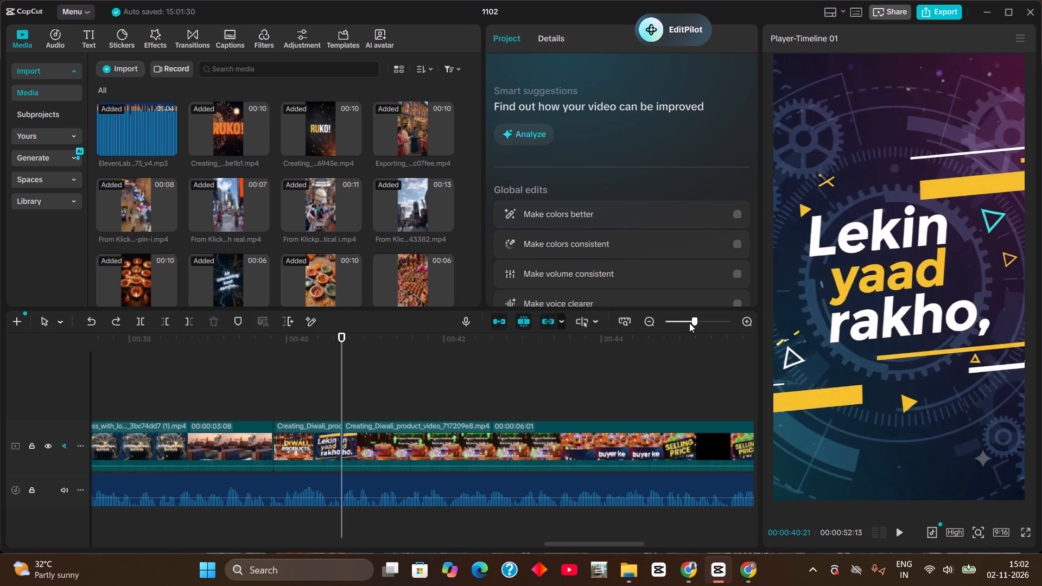
{"action": "left_click", "coordinate": [690, 323]}
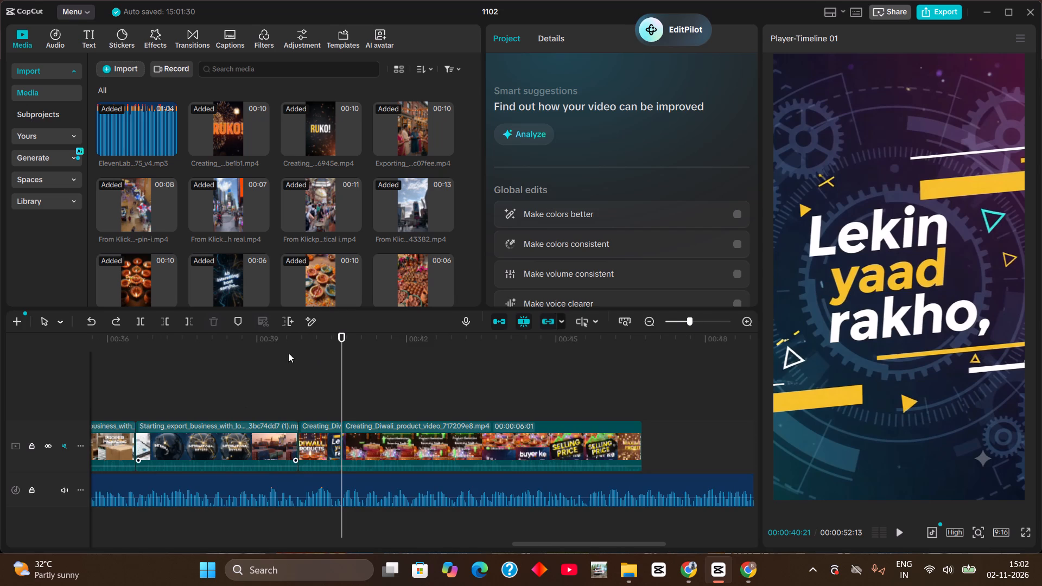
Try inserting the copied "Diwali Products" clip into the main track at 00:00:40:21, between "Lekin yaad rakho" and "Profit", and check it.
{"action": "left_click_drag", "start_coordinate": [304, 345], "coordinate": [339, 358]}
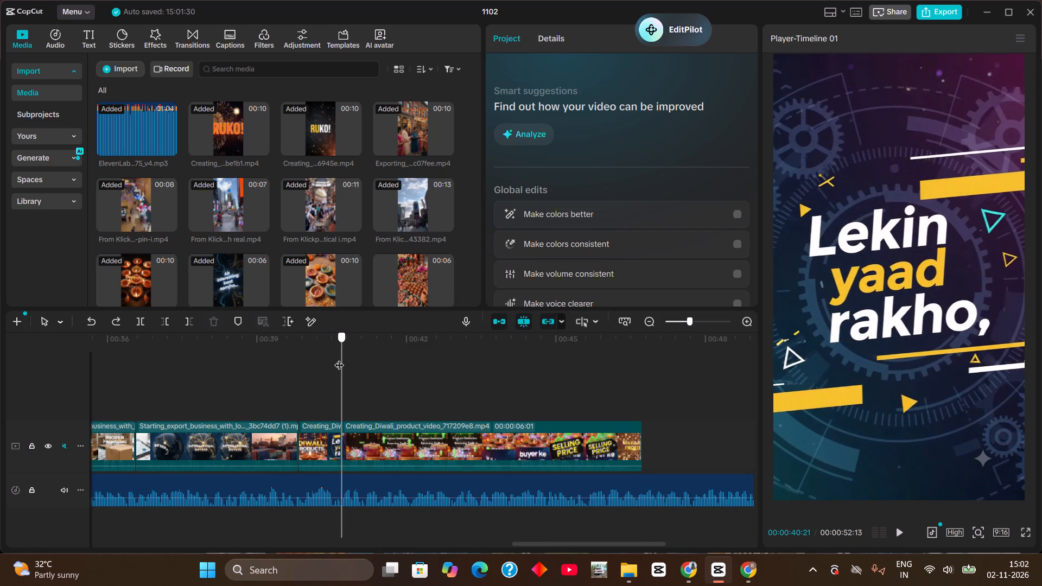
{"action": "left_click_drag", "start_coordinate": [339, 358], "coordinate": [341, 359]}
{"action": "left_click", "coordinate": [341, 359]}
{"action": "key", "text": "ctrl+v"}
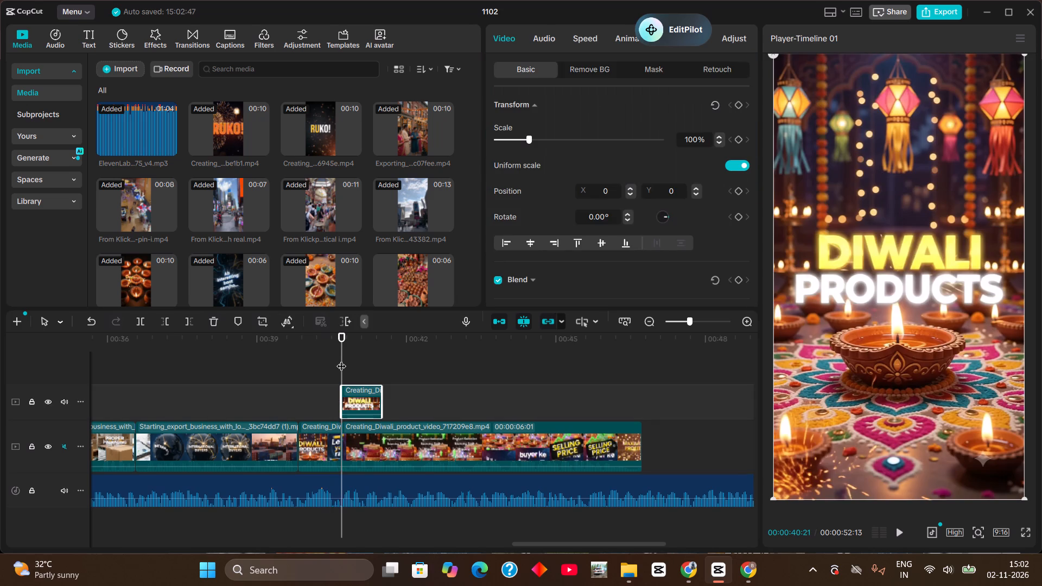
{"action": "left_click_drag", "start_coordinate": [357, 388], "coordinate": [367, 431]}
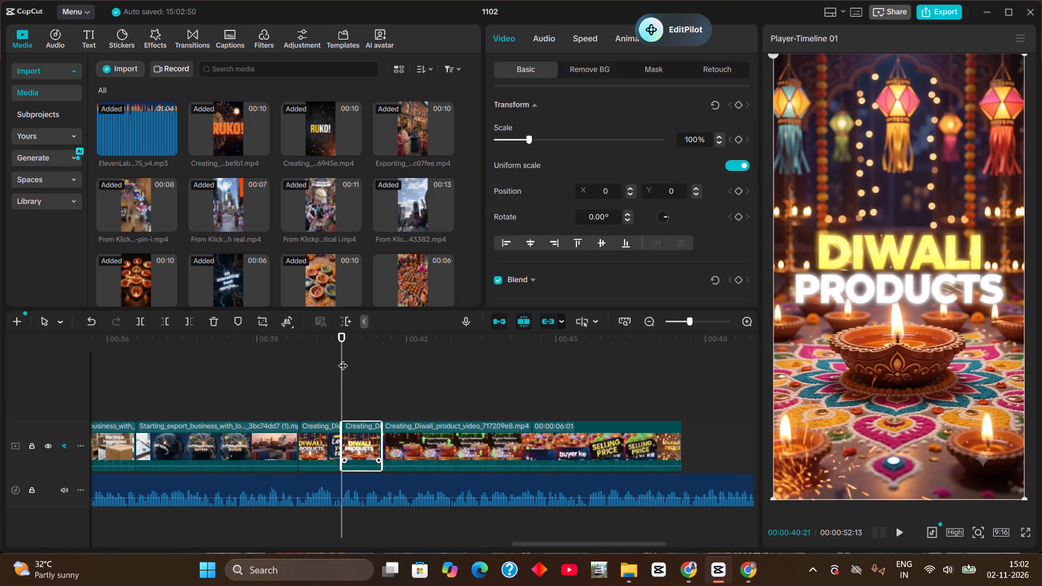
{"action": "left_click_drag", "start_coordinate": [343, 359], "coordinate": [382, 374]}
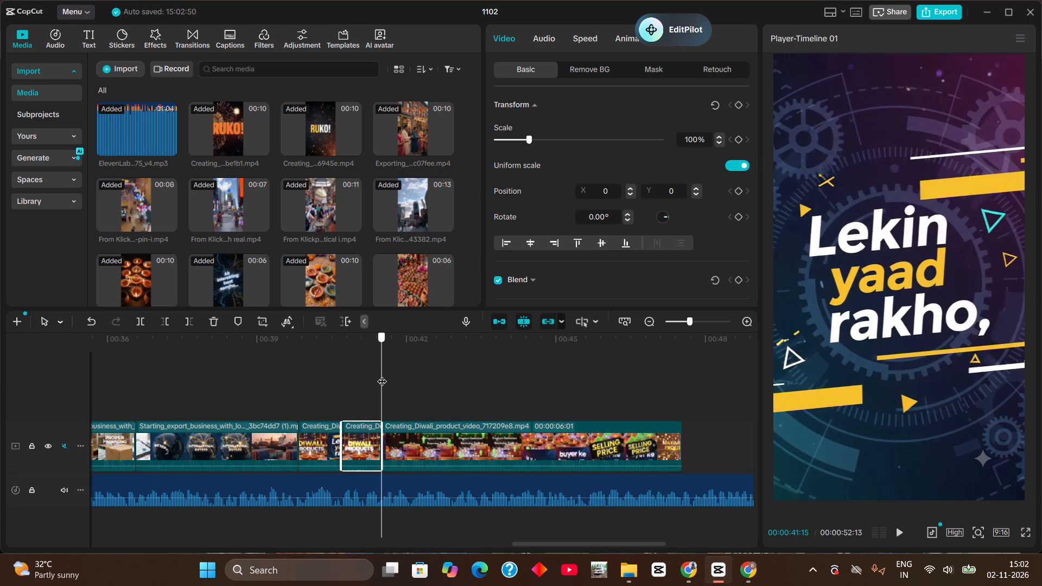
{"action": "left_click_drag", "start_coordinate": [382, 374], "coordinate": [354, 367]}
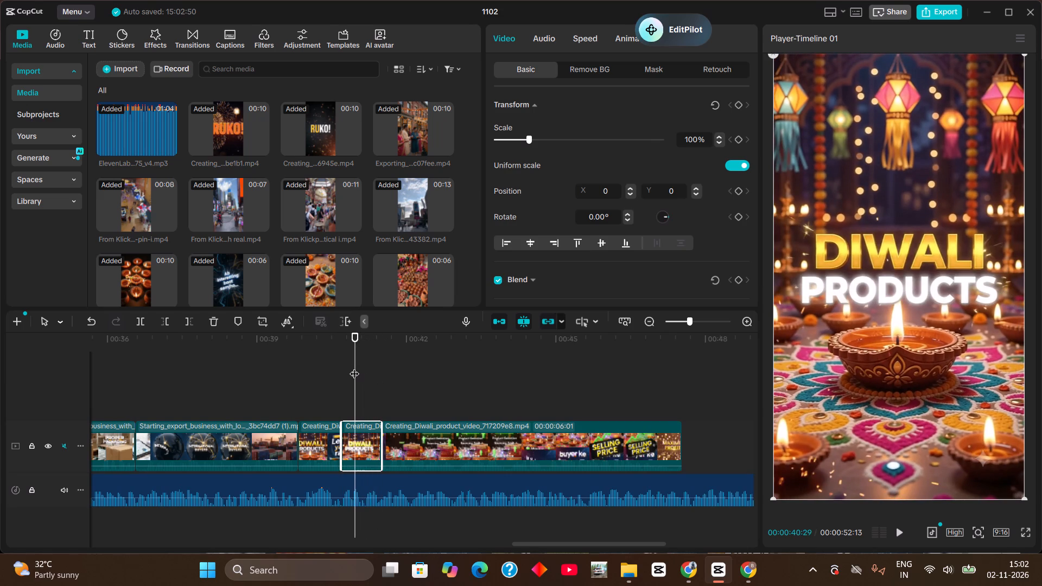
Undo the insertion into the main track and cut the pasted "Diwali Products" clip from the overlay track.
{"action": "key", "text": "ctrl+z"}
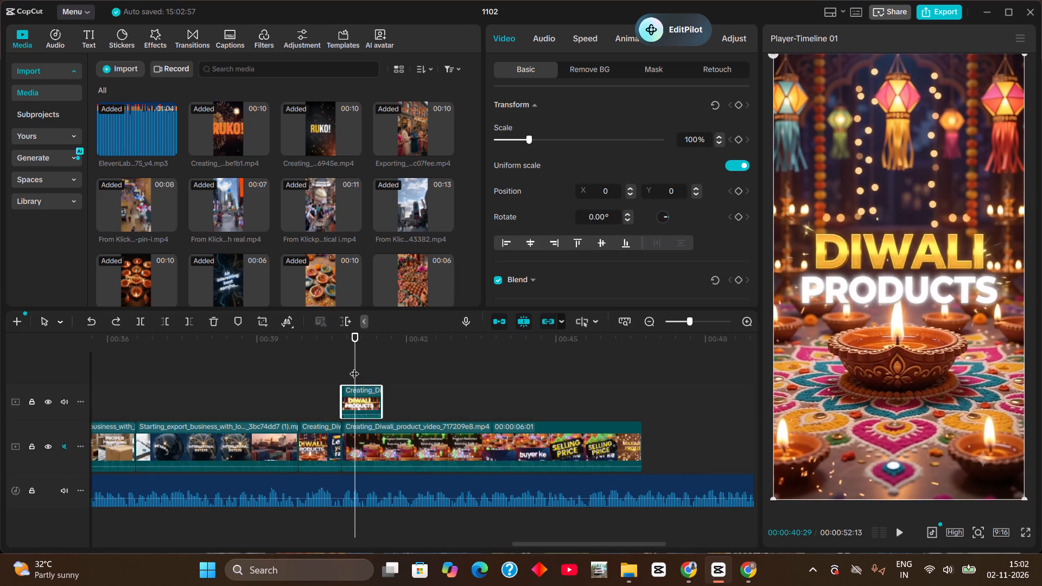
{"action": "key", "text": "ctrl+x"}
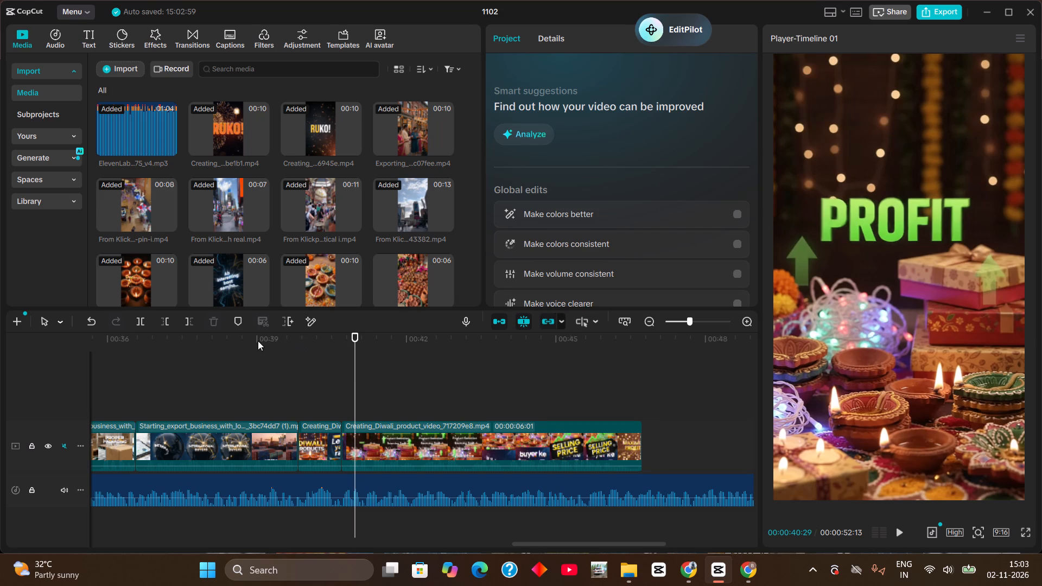
Review the stretch from "Lekin yaad rakho" through "Profit" to "Maximize Profits", returning to the start of the "Profit" clip.
{"action": "left_click_drag", "start_coordinate": [258, 341], "coordinate": [338, 360]}
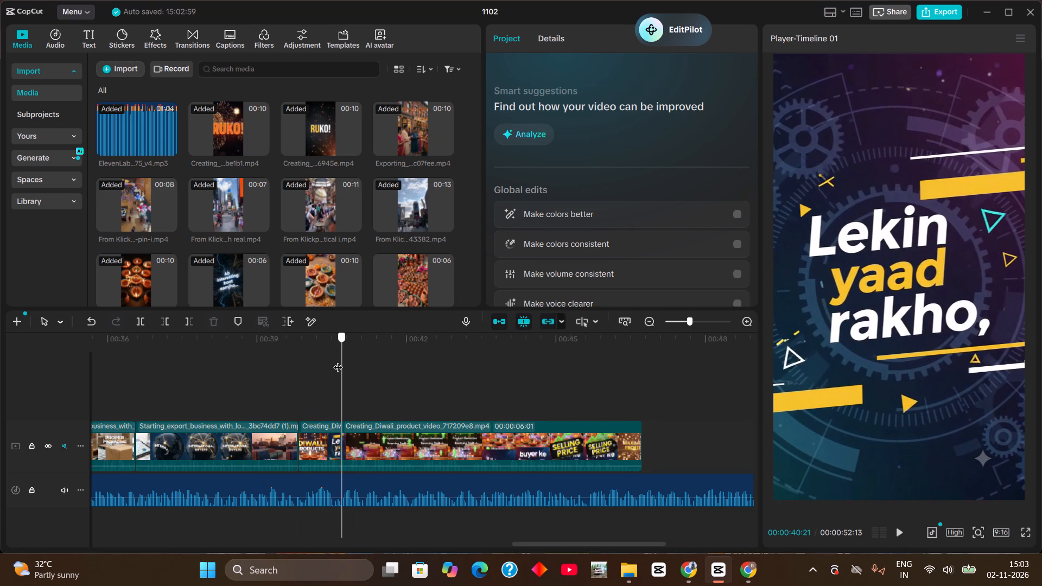
{"action": "left_click_drag", "start_coordinate": [338, 360], "coordinate": [400, 368]}
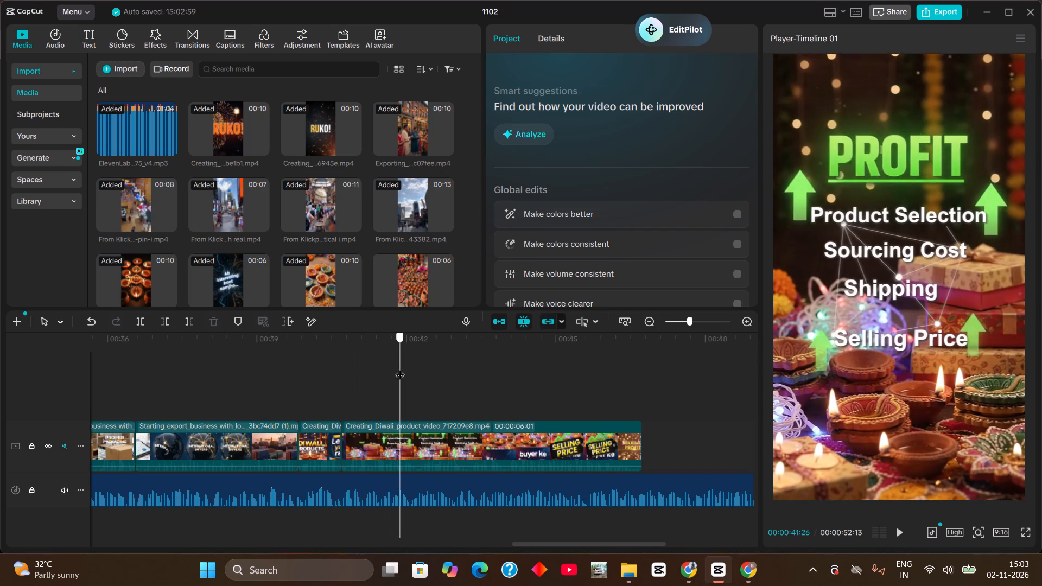
{"action": "left_click_drag", "start_coordinate": [400, 368], "coordinate": [621, 436]}
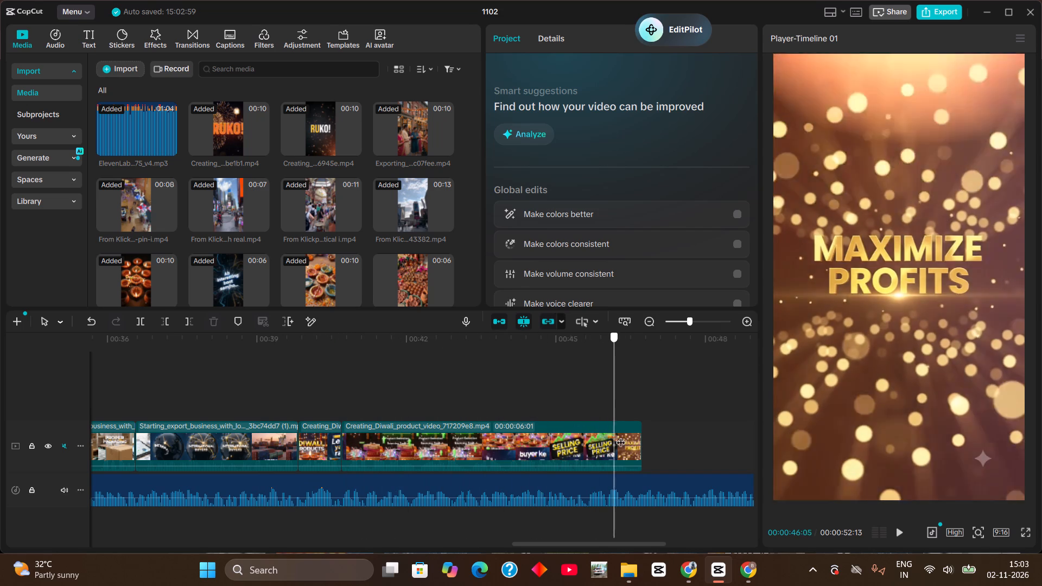
{"action": "left_click_drag", "start_coordinate": [621, 436], "coordinate": [612, 432]}
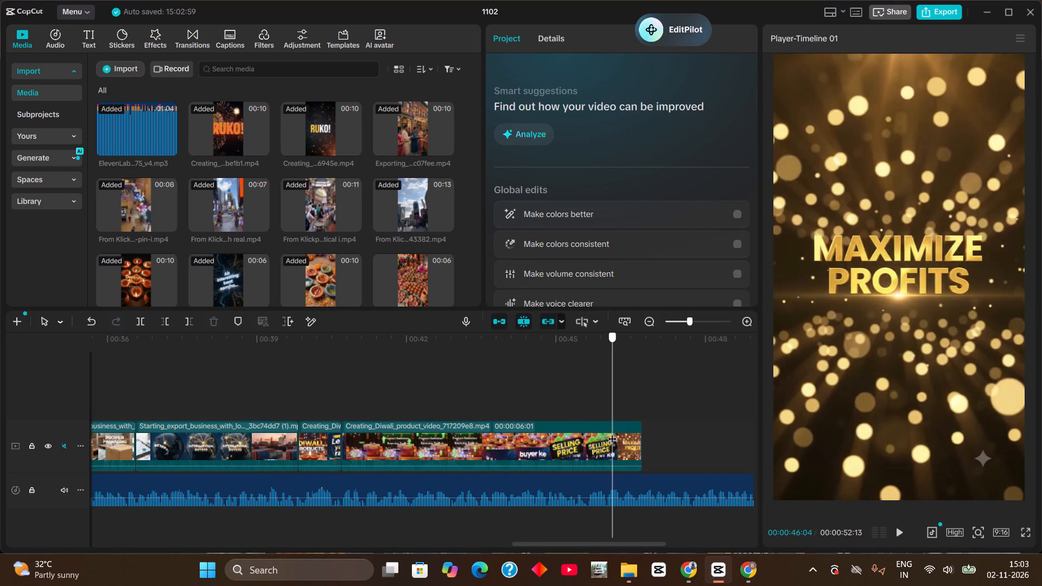
{"action": "left_click_drag", "start_coordinate": [612, 432], "coordinate": [352, 422]}
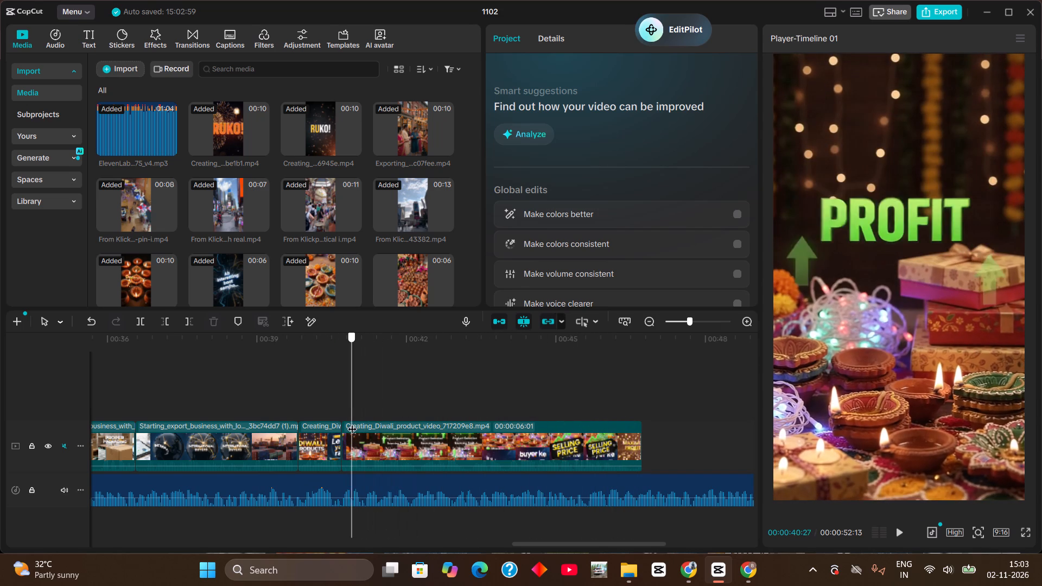
{"action": "left_click_drag", "start_coordinate": [352, 422], "coordinate": [346, 423]}
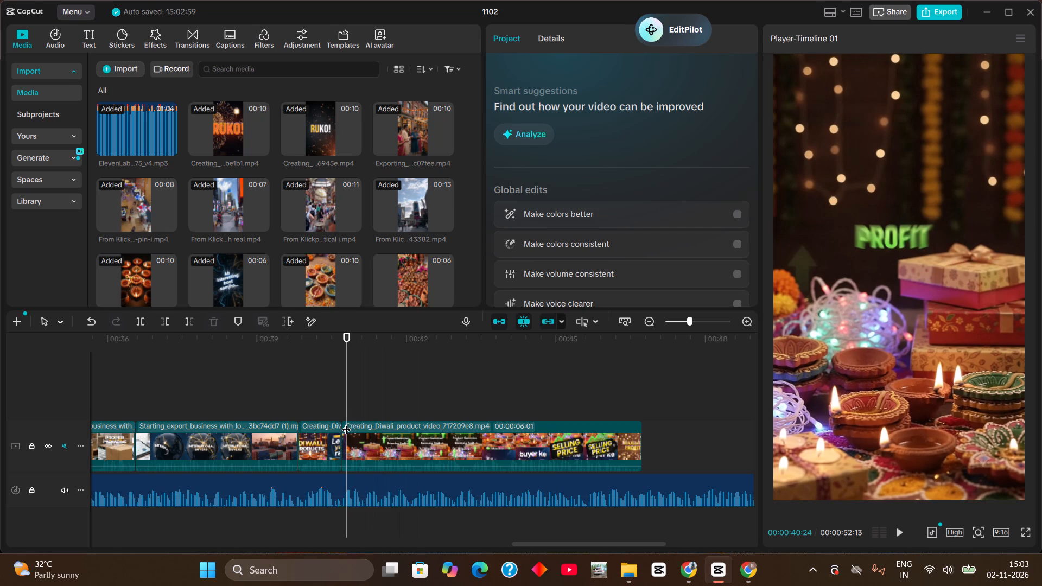
Examine how "Start Export Business" and "Lekin yaad rakho" lead into the "Profit" clip, ending with the playhead at 00:00:40:21.
{"action": "left_click_drag", "start_coordinate": [269, 354], "coordinate": [282, 361]}
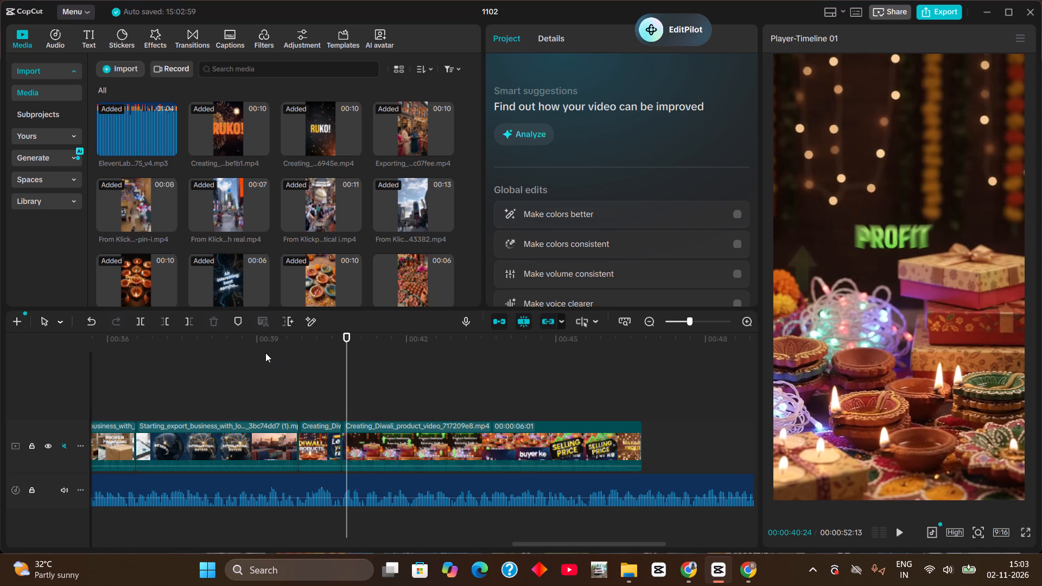
{"action": "left_click", "coordinate": [265, 353]}
{"action": "left_click_drag", "start_coordinate": [265, 353], "coordinate": [323, 398]}
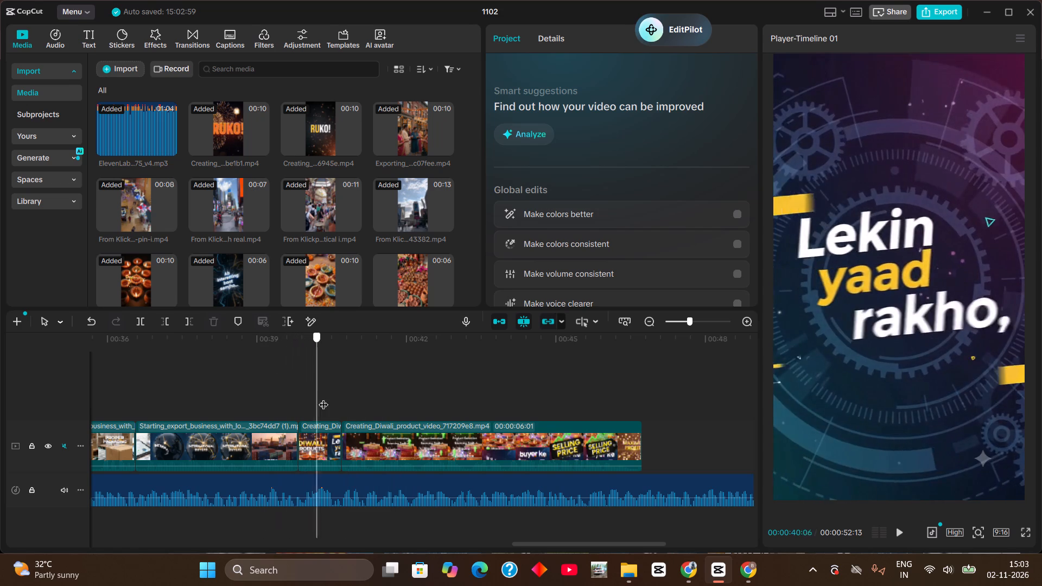
{"action": "left_click_drag", "start_coordinate": [323, 398], "coordinate": [481, 440]}
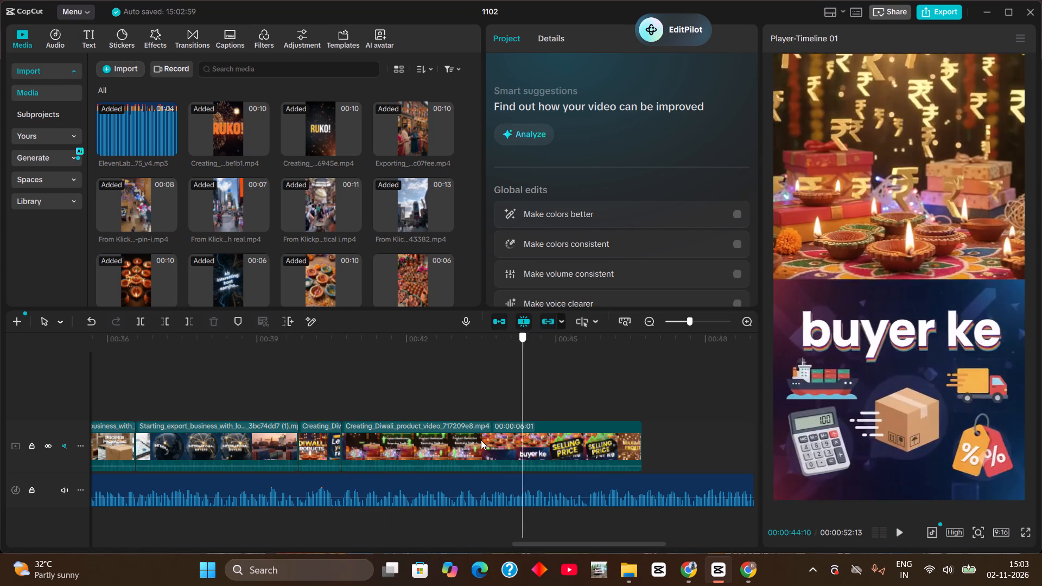
{"action": "left_click_drag", "start_coordinate": [481, 440], "coordinate": [316, 359]}
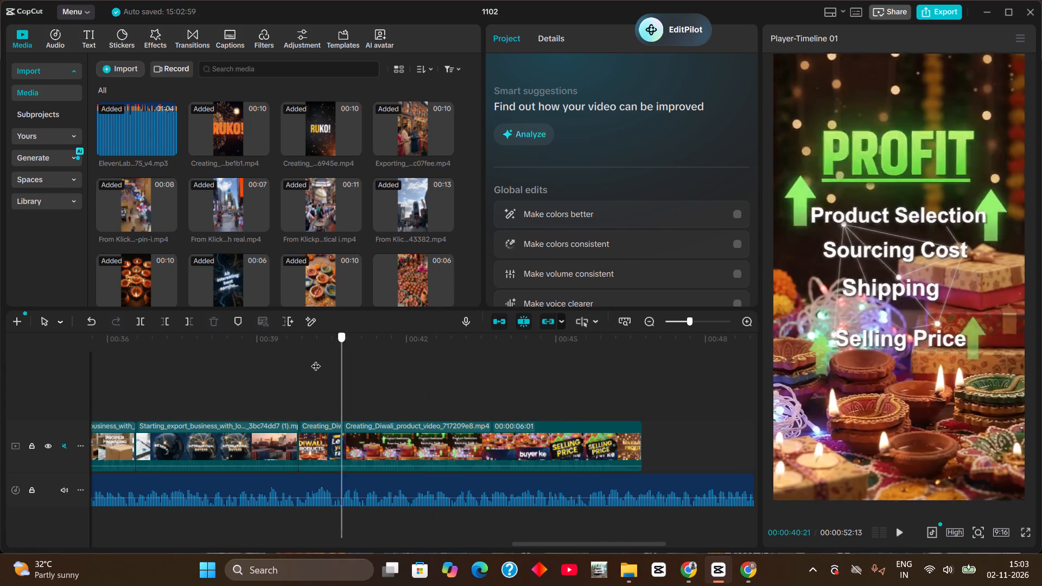
{"action": "left_click_drag", "start_coordinate": [316, 359], "coordinate": [313, 358]}
{"action": "left_click", "coordinate": [313, 358]}
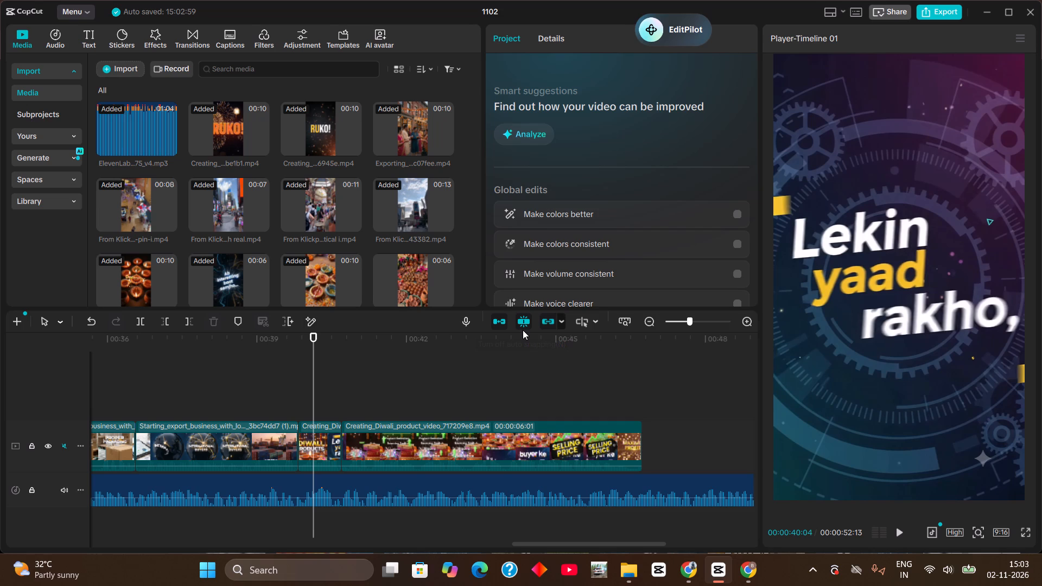
{"action": "left_click", "coordinate": [263, 351]}
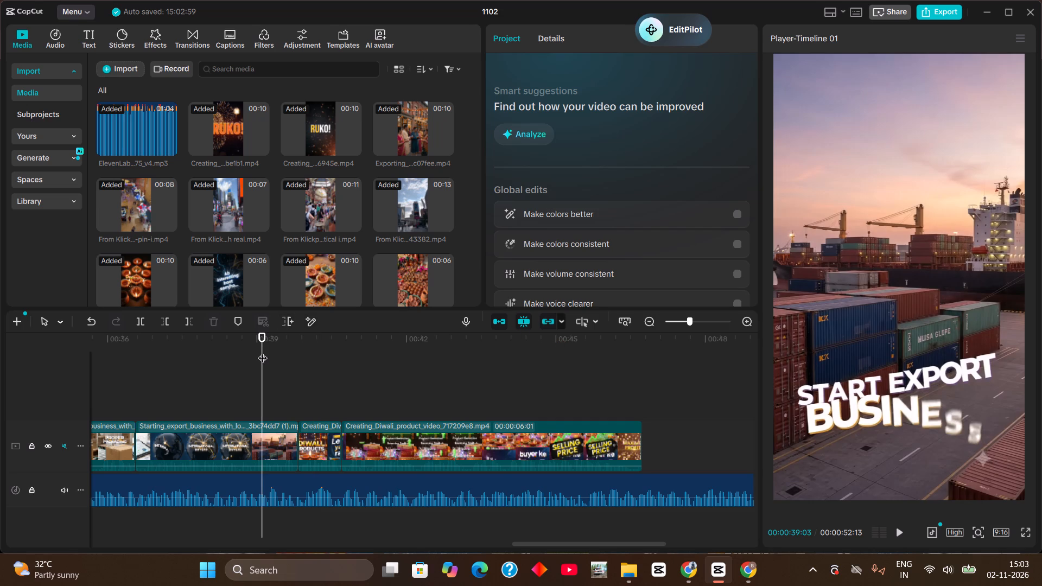
{"action": "left_click_drag", "start_coordinate": [263, 351], "coordinate": [340, 363]}
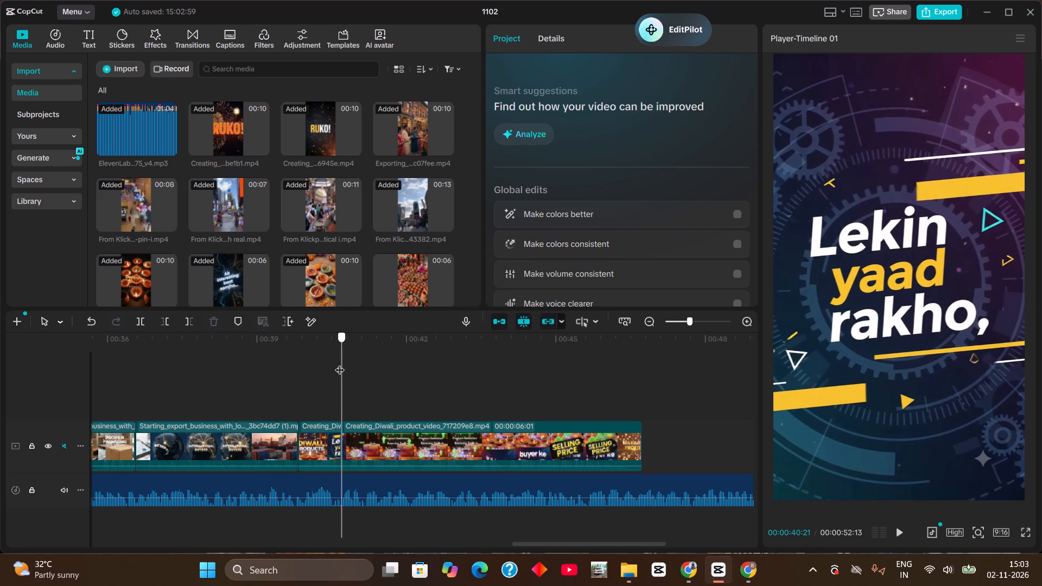
{"action": "left_click_drag", "start_coordinate": [340, 363], "coordinate": [450, 397]}
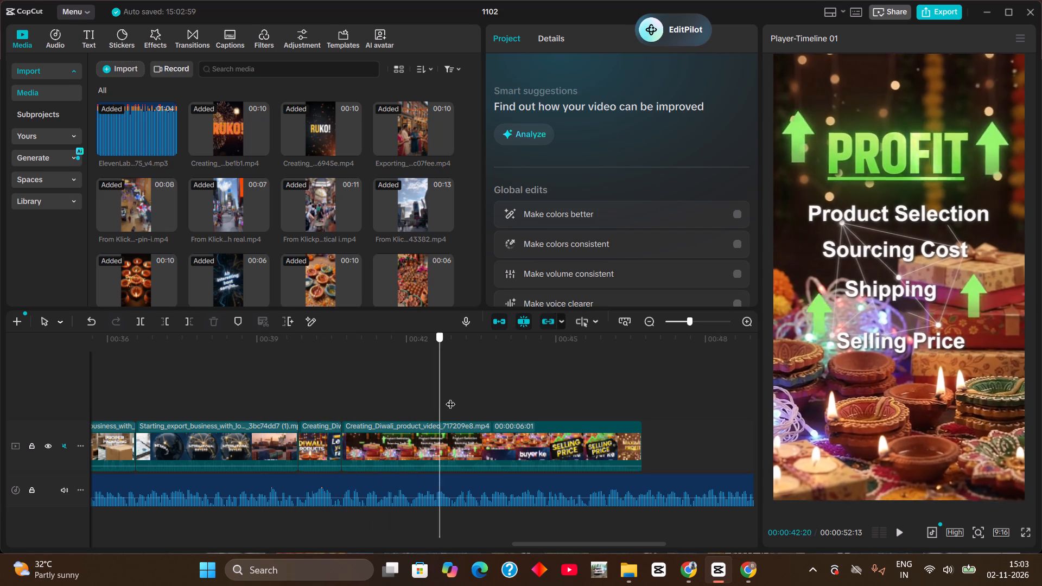
{"action": "left_click_drag", "start_coordinate": [450, 397], "coordinate": [423, 389]}
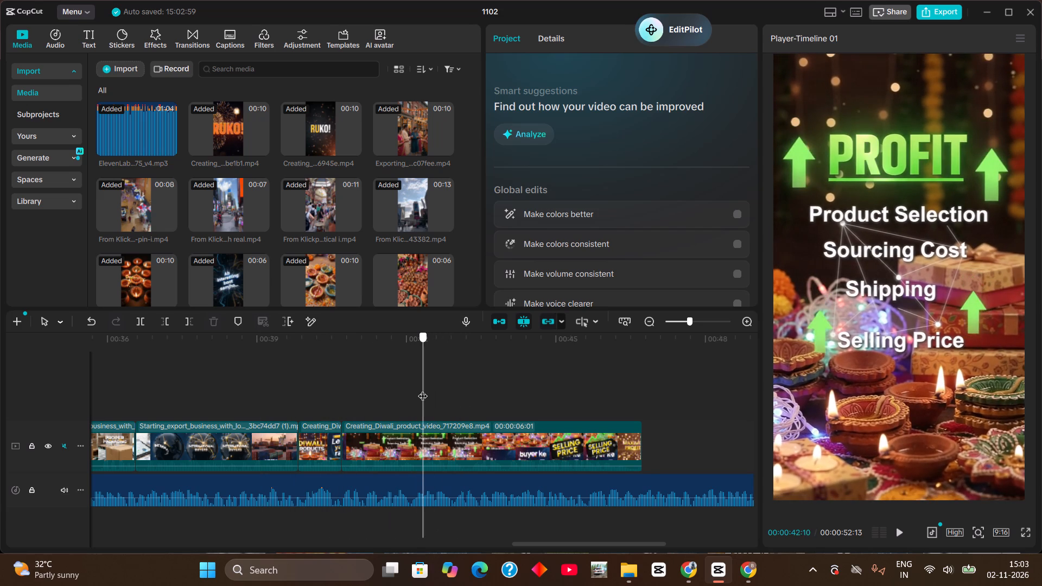
{"action": "left_click_drag", "start_coordinate": [423, 389], "coordinate": [338, 384]}
{"action": "left_click", "coordinate": [344, 337]}
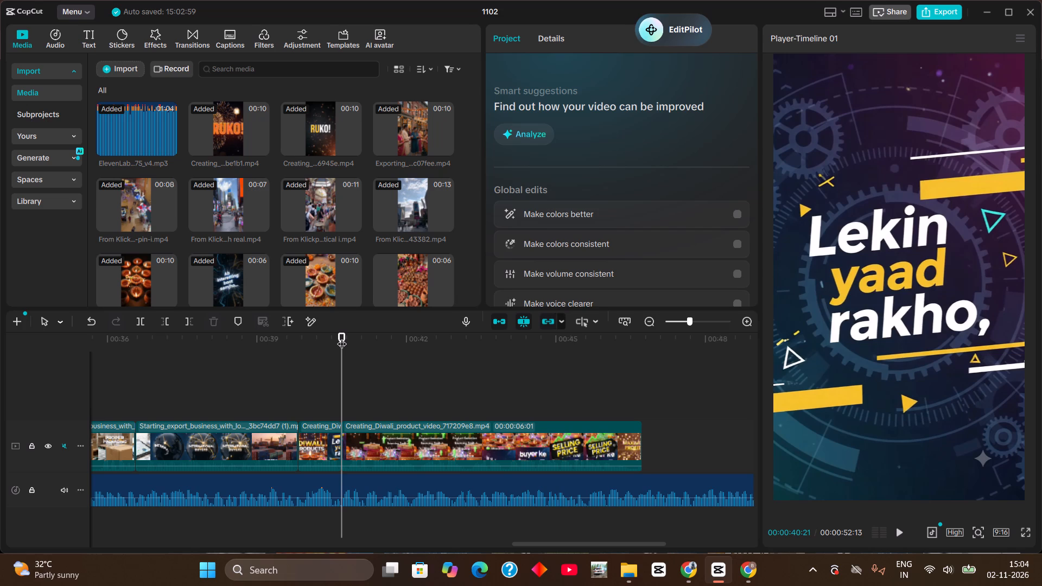
Recheck the "Lekin yaad rakho", "Profit", "Selling Price" and "Maximize Profits" visuals for timing, returning the playhead to 00:00:40:21.
{"action": "left_click_drag", "start_coordinate": [342, 337], "coordinate": [303, 337]}
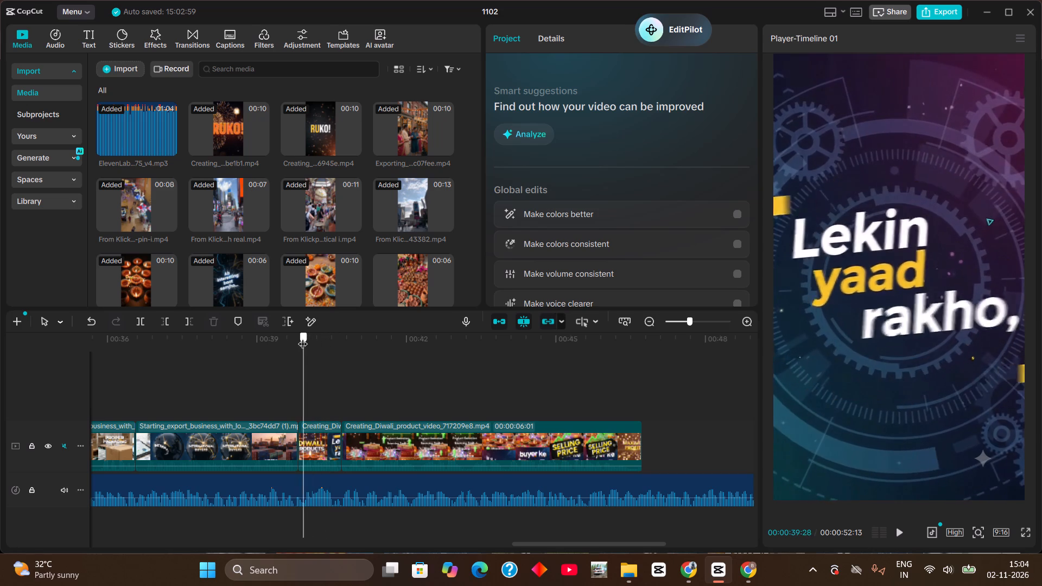
{"action": "left_click_drag", "start_coordinate": [303, 337], "coordinate": [306, 346]}
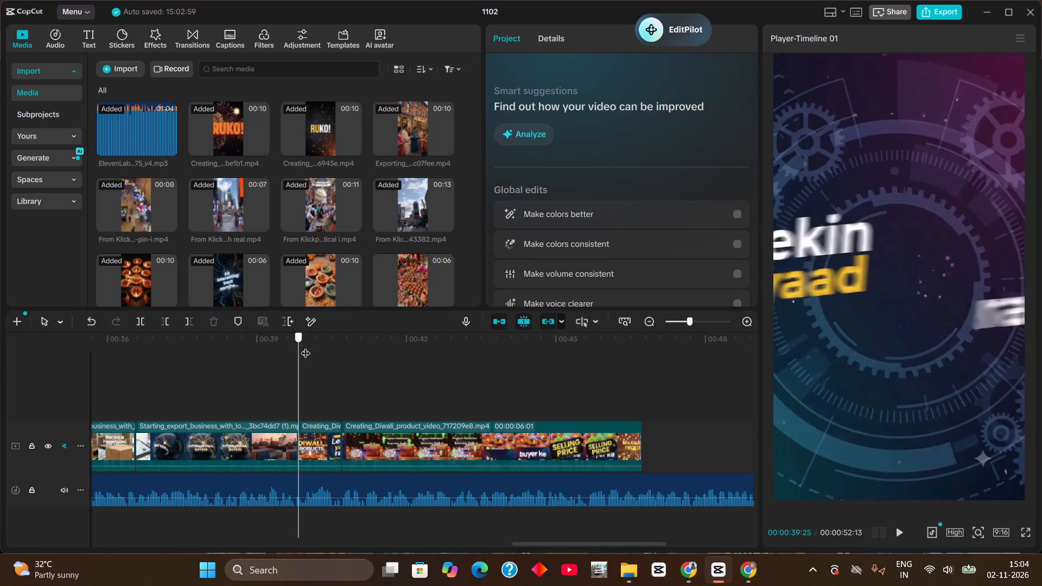
{"action": "left_click_drag", "start_coordinate": [306, 346], "coordinate": [430, 411]}
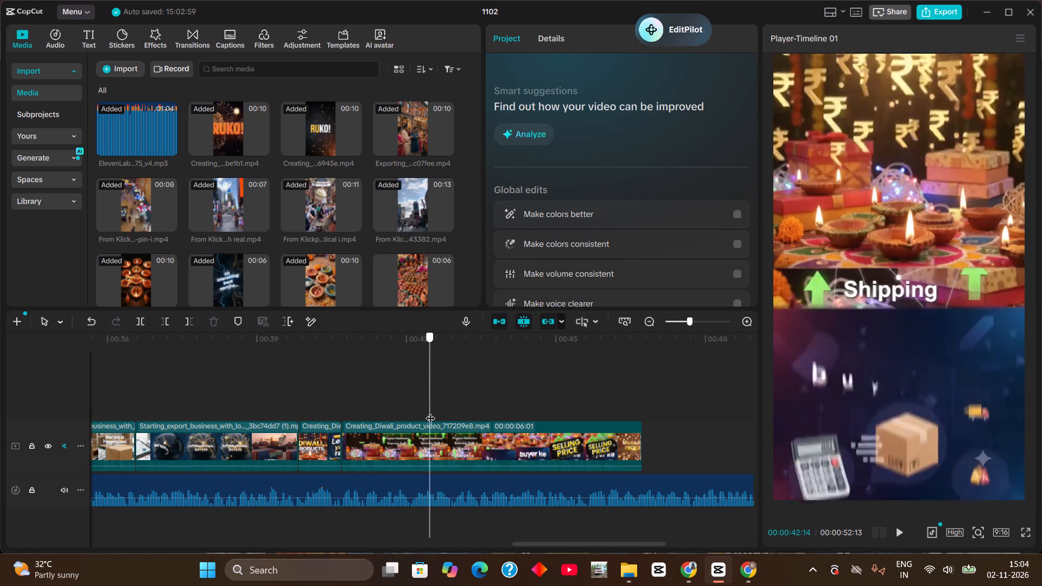
{"action": "left_click_drag", "start_coordinate": [430, 411], "coordinate": [437, 439]}
{"action": "left_click", "coordinate": [437, 439]}
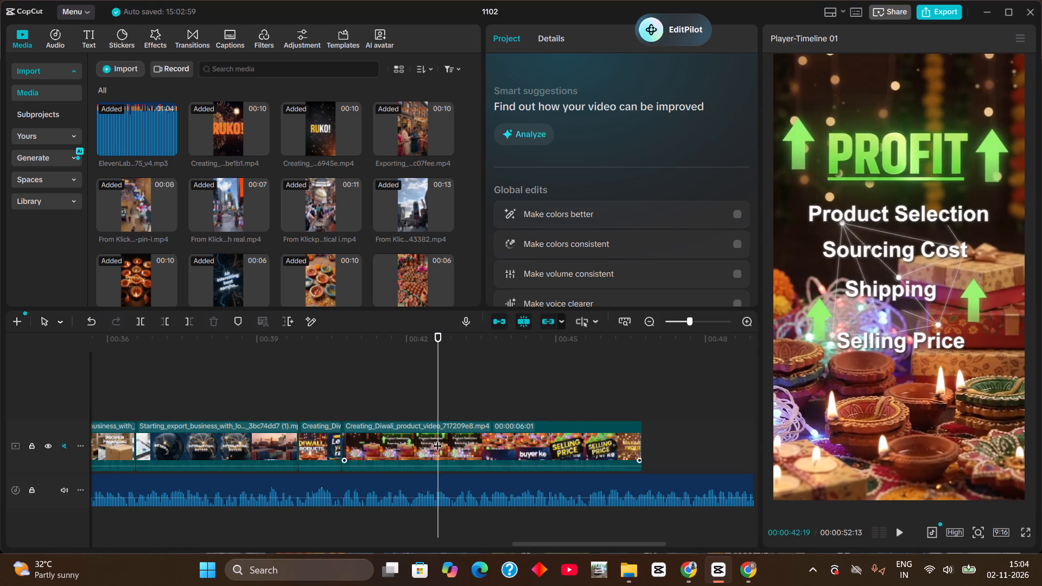
{"action": "left_click", "coordinate": [404, 432]}
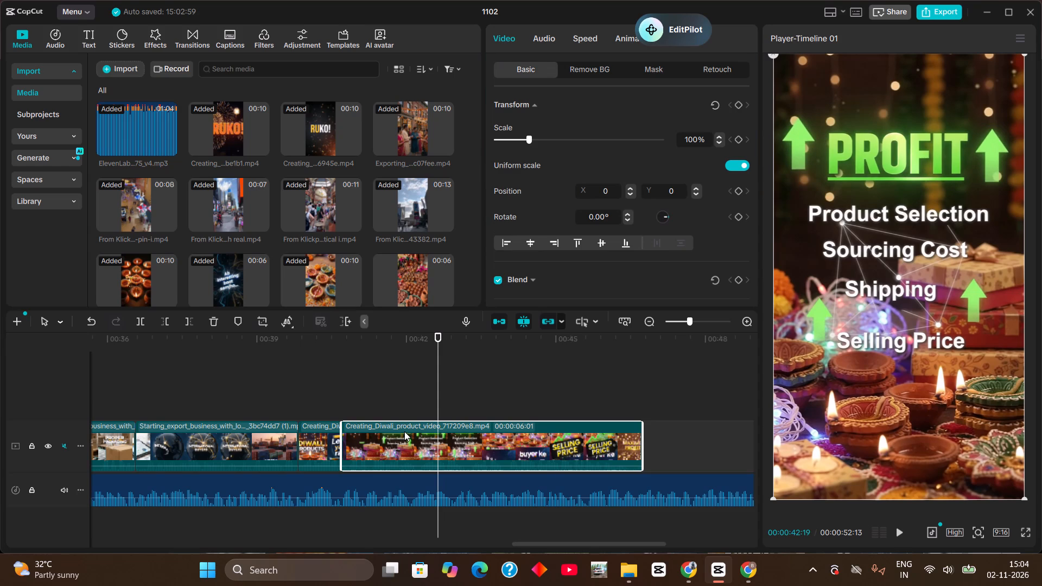
{"action": "left_click", "coordinate": [317, 347]}
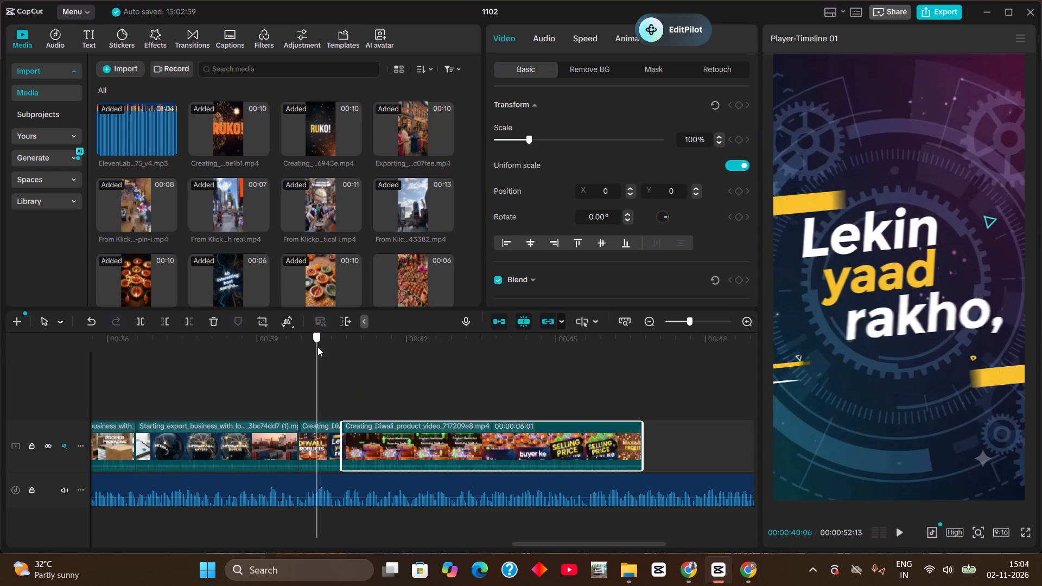
{"action": "left_click", "coordinate": [331, 385]}
{"action": "left_click_drag", "start_coordinate": [331, 385], "coordinate": [336, 391]}
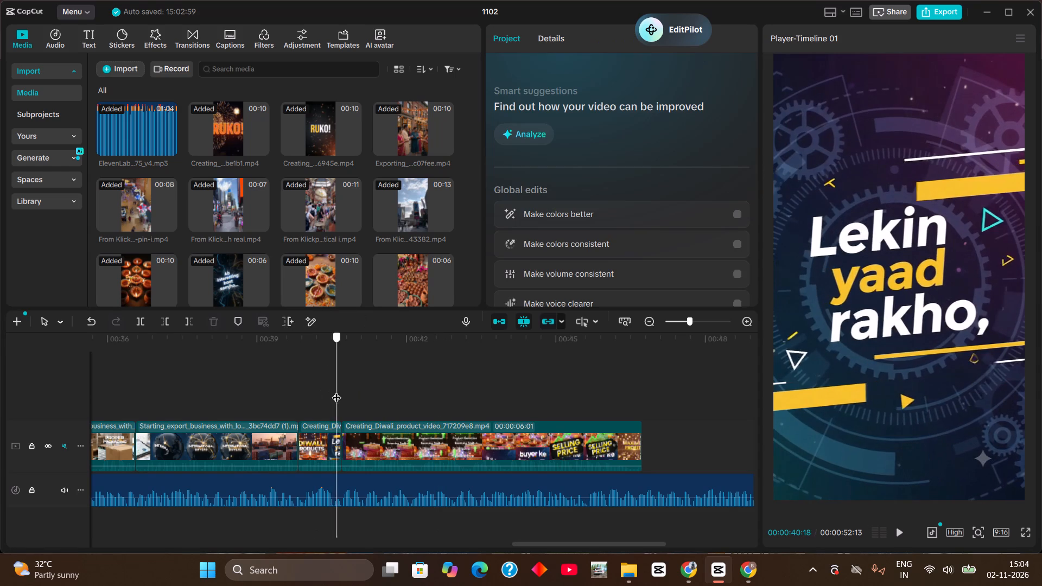
{"action": "left_click_drag", "start_coordinate": [336, 391], "coordinate": [438, 445]}
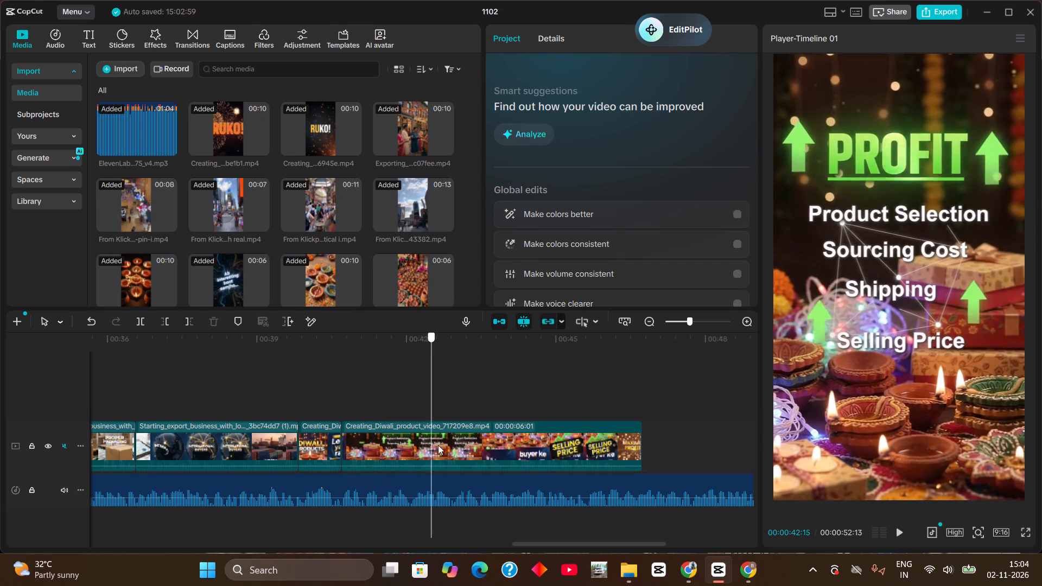
{"action": "left_click_drag", "start_coordinate": [438, 445], "coordinate": [603, 460]}
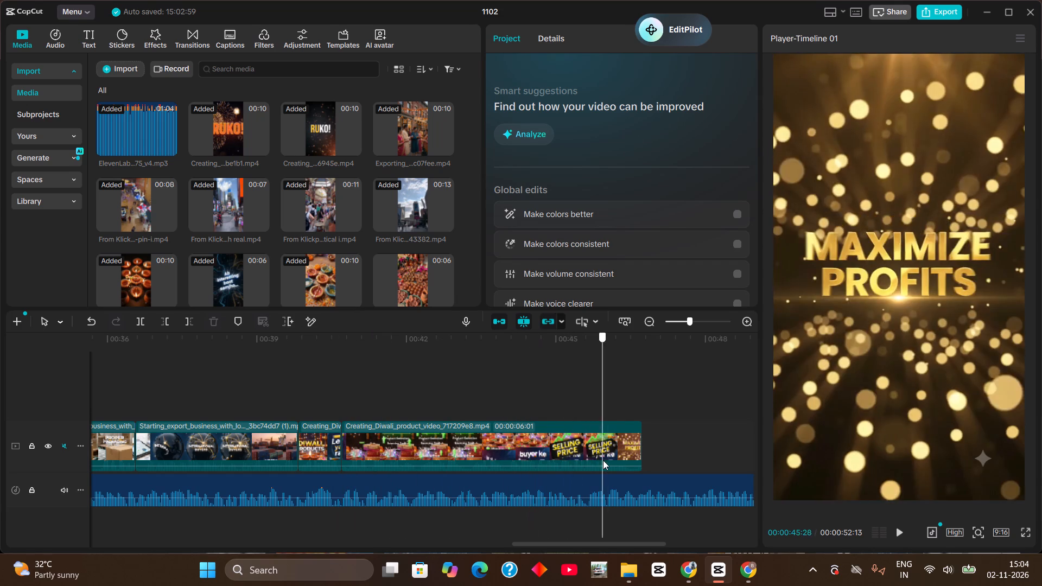
{"action": "left_click_drag", "start_coordinate": [603, 460], "coordinate": [575, 434]}
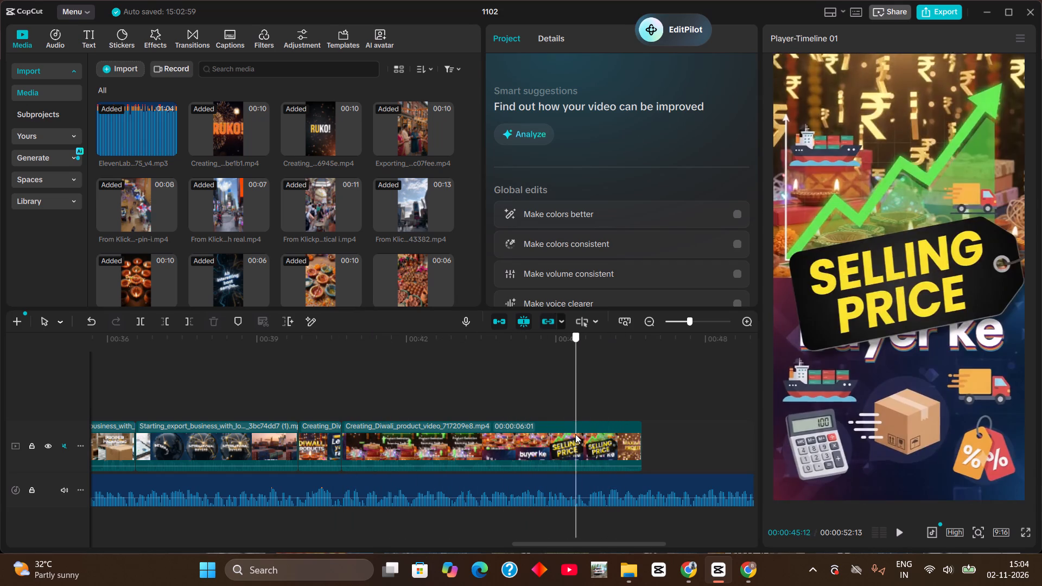
{"action": "left_click_drag", "start_coordinate": [575, 434], "coordinate": [339, 385]}
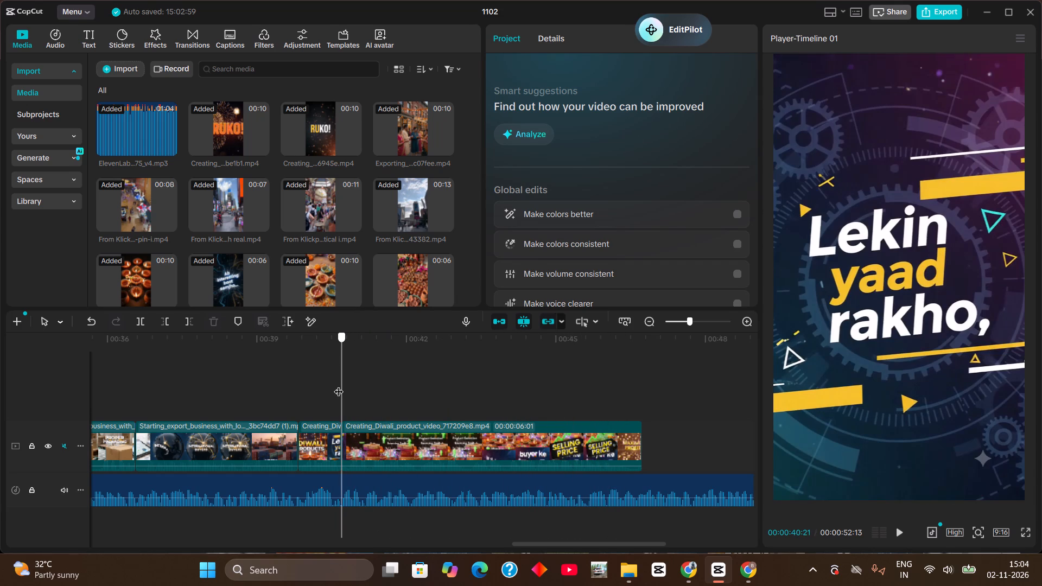
{"action": "left_click_drag", "start_coordinate": [339, 385], "coordinate": [338, 385]}
{"action": "left_click_drag", "start_coordinate": [278, 341], "coordinate": [308, 360]}
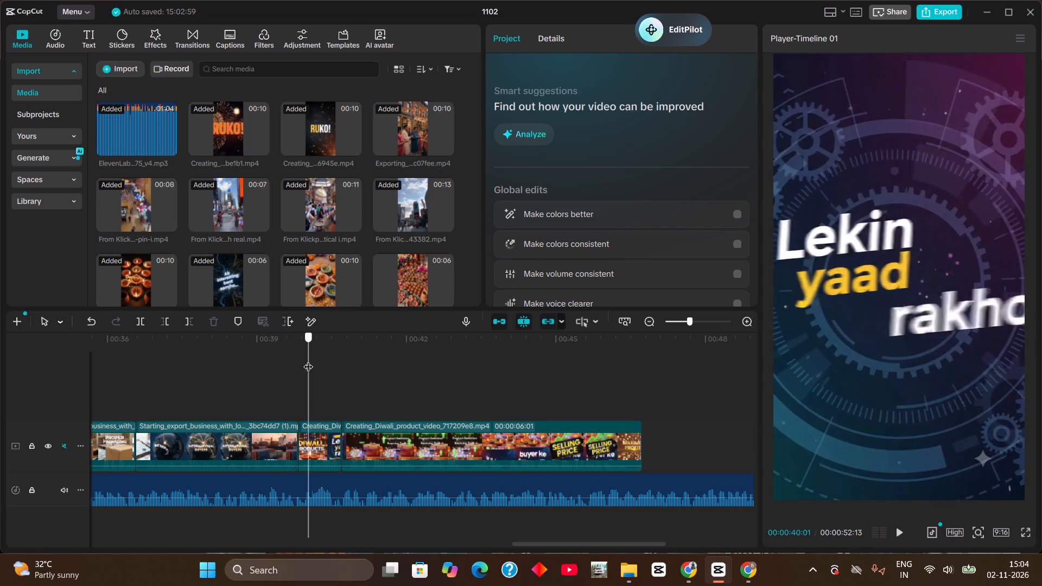
{"action": "left_click_drag", "start_coordinate": [308, 360], "coordinate": [366, 392]}
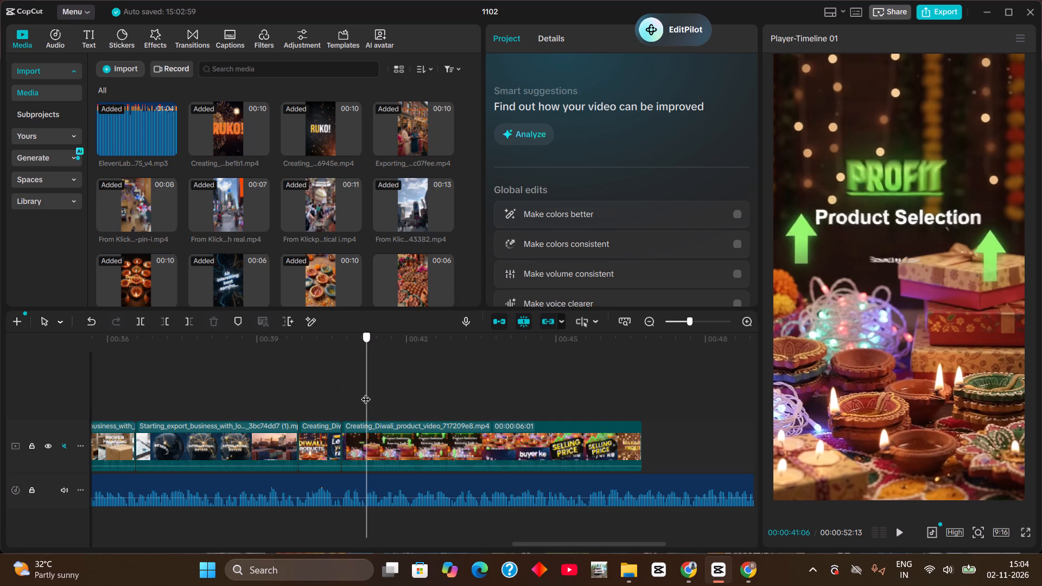
{"action": "left_click_drag", "start_coordinate": [366, 392], "coordinate": [342, 374]}
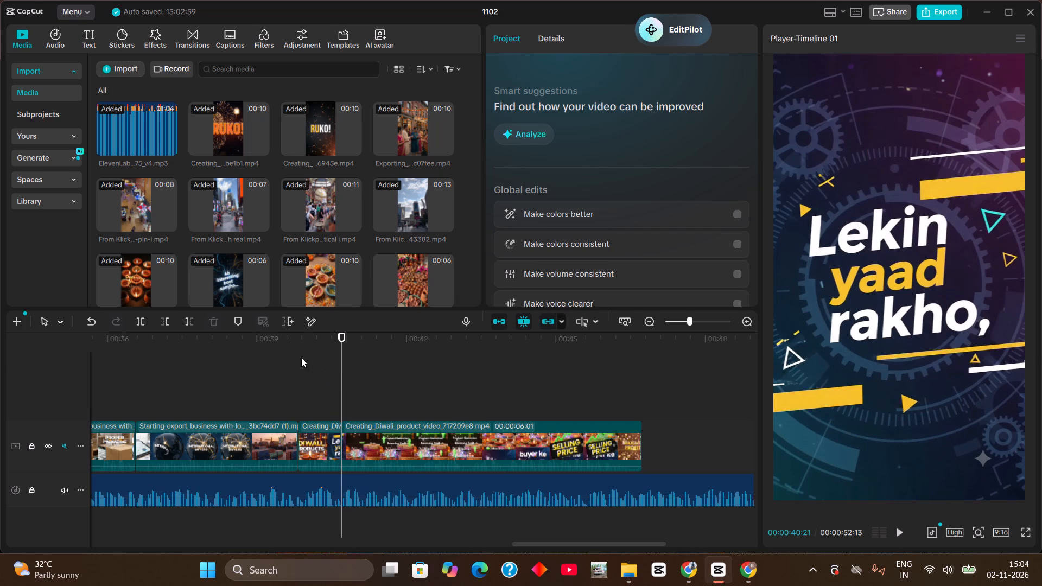
Review the sequence from "International Buyers" and "Start Export Business" through "Maximize Profits", ending with the playhead on "Profit" at 00:00:43:01.
{"action": "left_click_drag", "start_coordinate": [252, 347], "coordinate": [277, 349]}
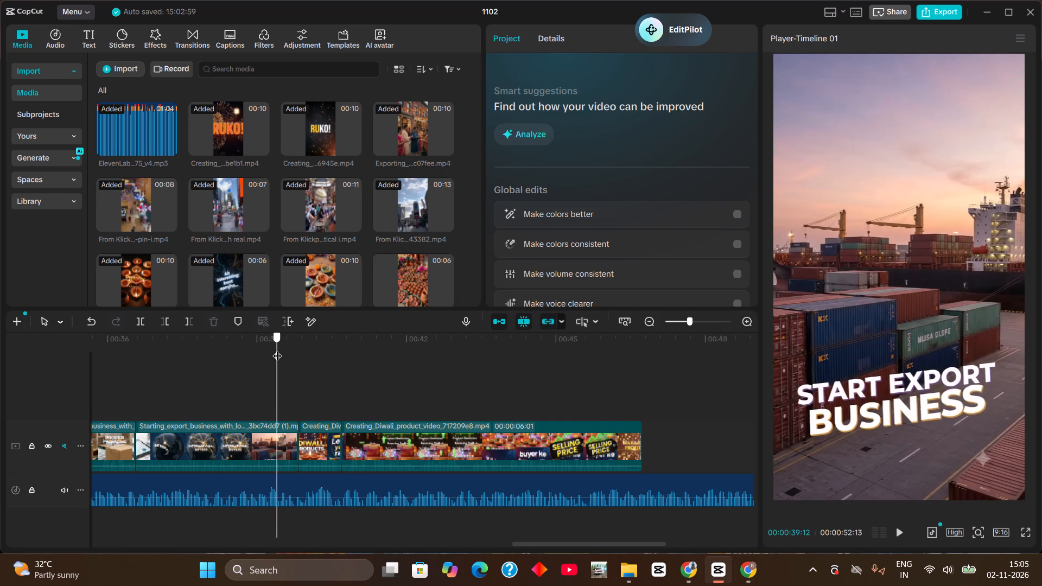
{"action": "left_click_drag", "start_coordinate": [277, 349], "coordinate": [335, 360]}
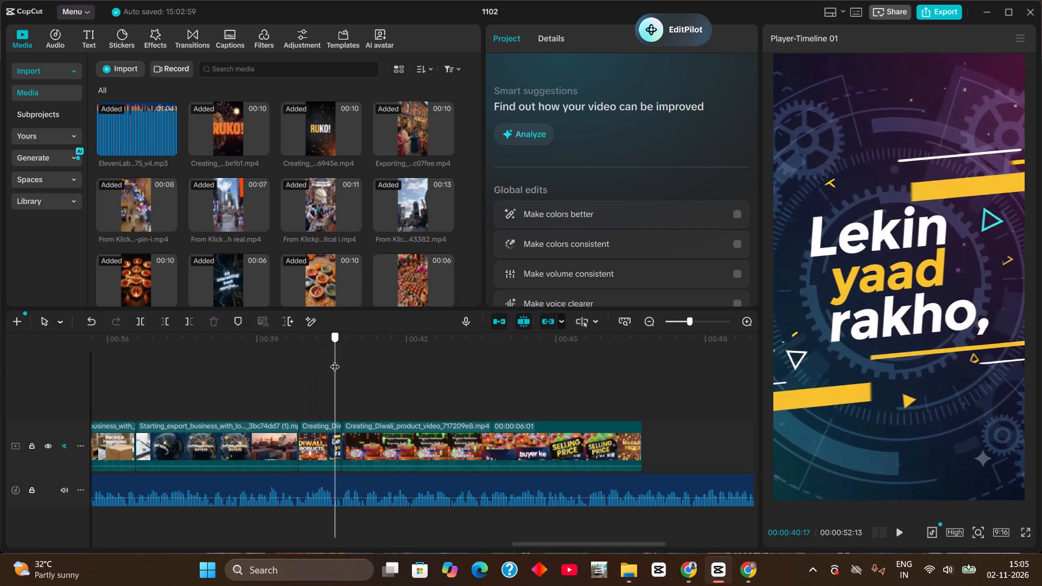
{"action": "left_click_drag", "start_coordinate": [335, 360], "coordinate": [458, 378]}
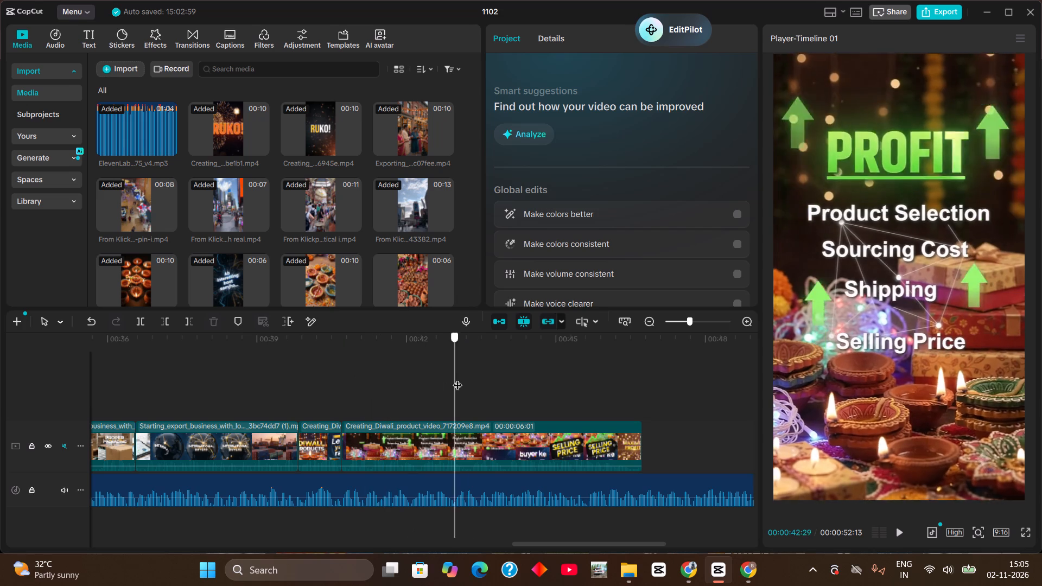
{"action": "left_click_drag", "start_coordinate": [458, 378], "coordinate": [603, 388]}
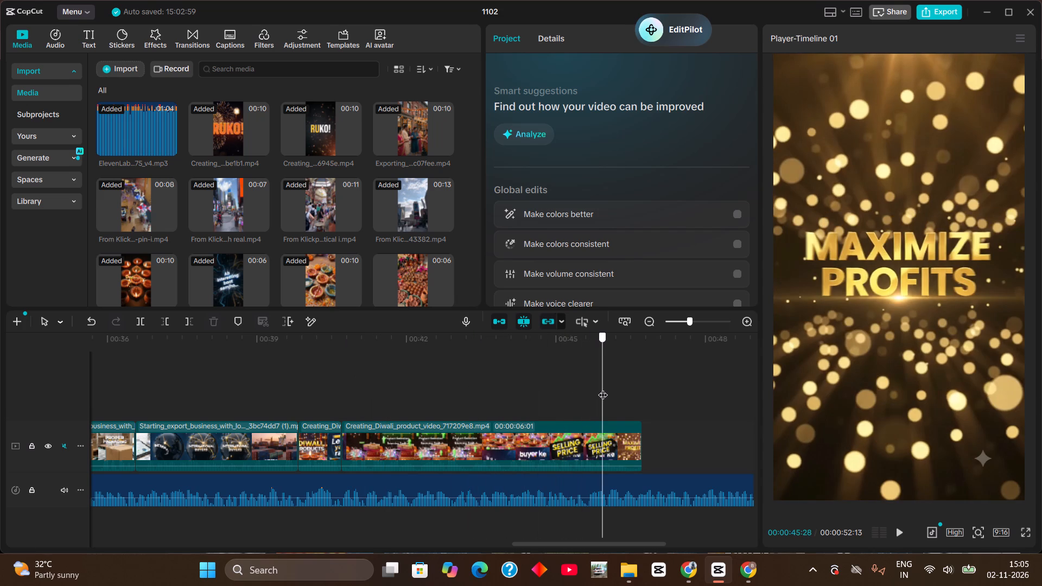
{"action": "left_click_drag", "start_coordinate": [603, 388], "coordinate": [369, 397]}
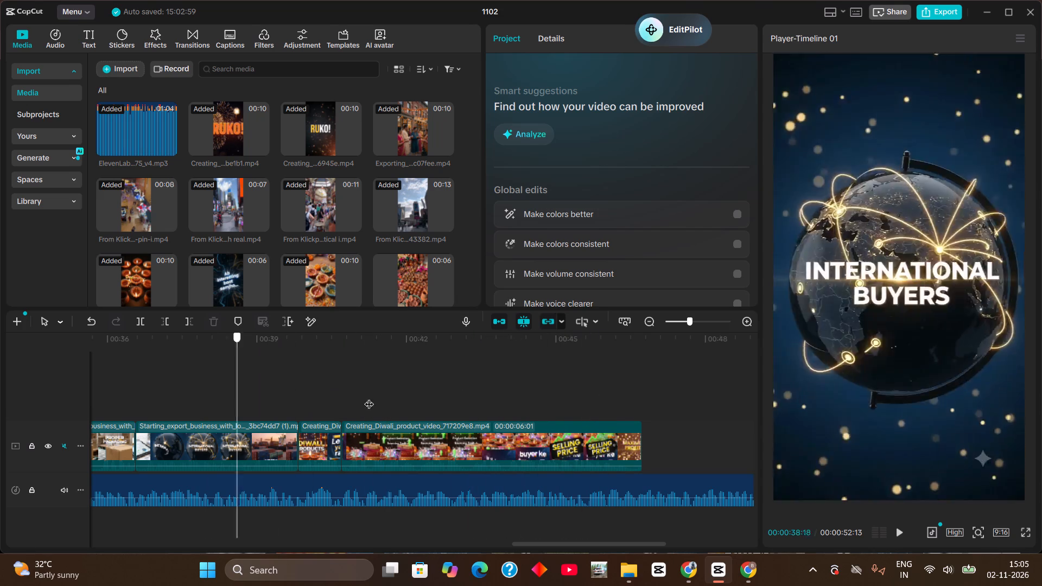
{"action": "left_click_drag", "start_coordinate": [369, 397], "coordinate": [269, 390]}
{"action": "left_click", "coordinate": [269, 390]}
{"action": "left_click_drag", "start_coordinate": [275, 337], "coordinate": [418, 327]}
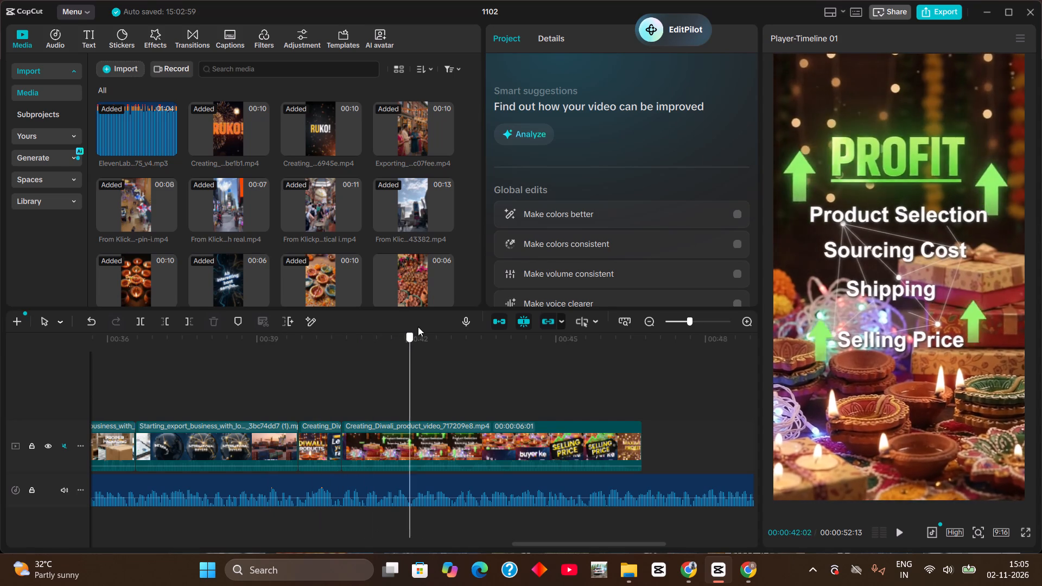
{"action": "left_click_drag", "start_coordinate": [418, 327], "coordinate": [459, 325]}
{"action": "left_click", "coordinate": [459, 325]}
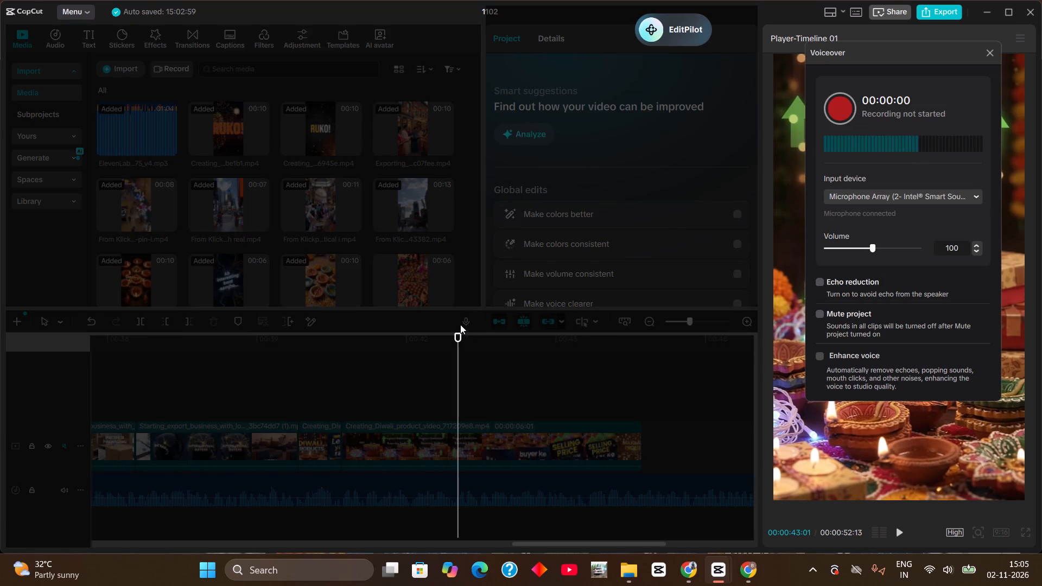
{"action": "left_click", "coordinate": [987, 60]}
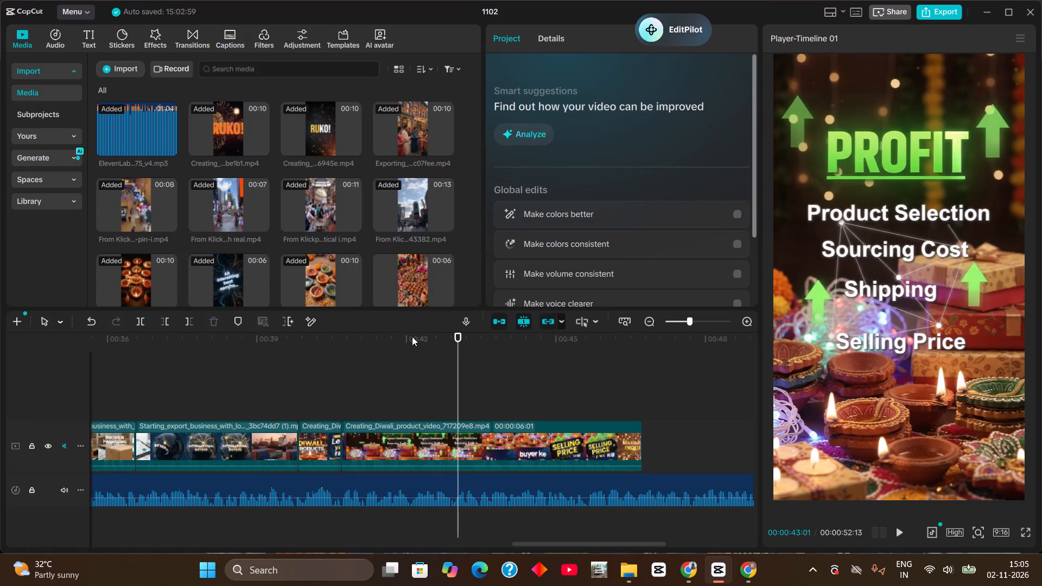
{"action": "left_click", "coordinate": [339, 353]}
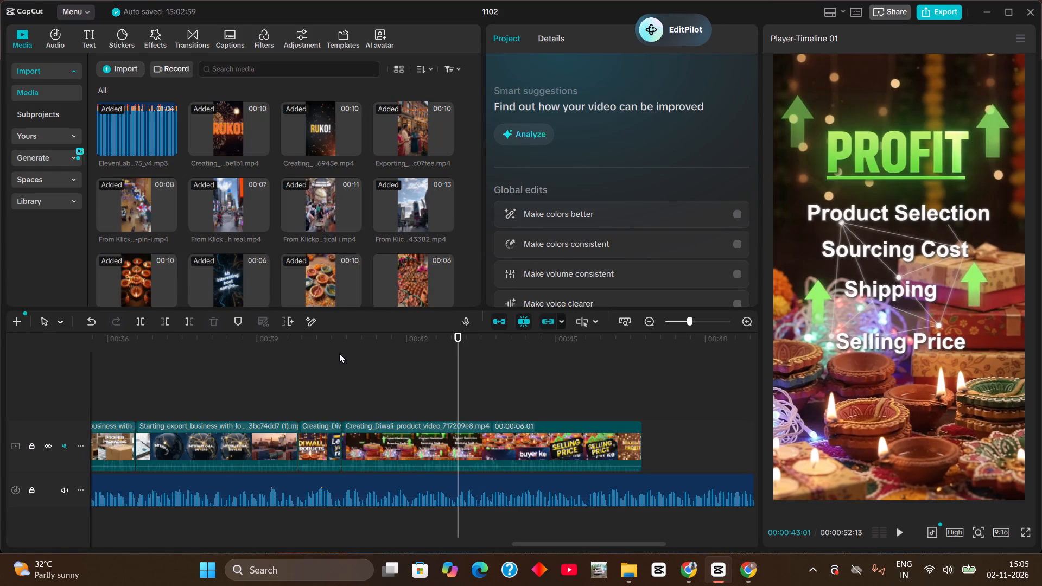
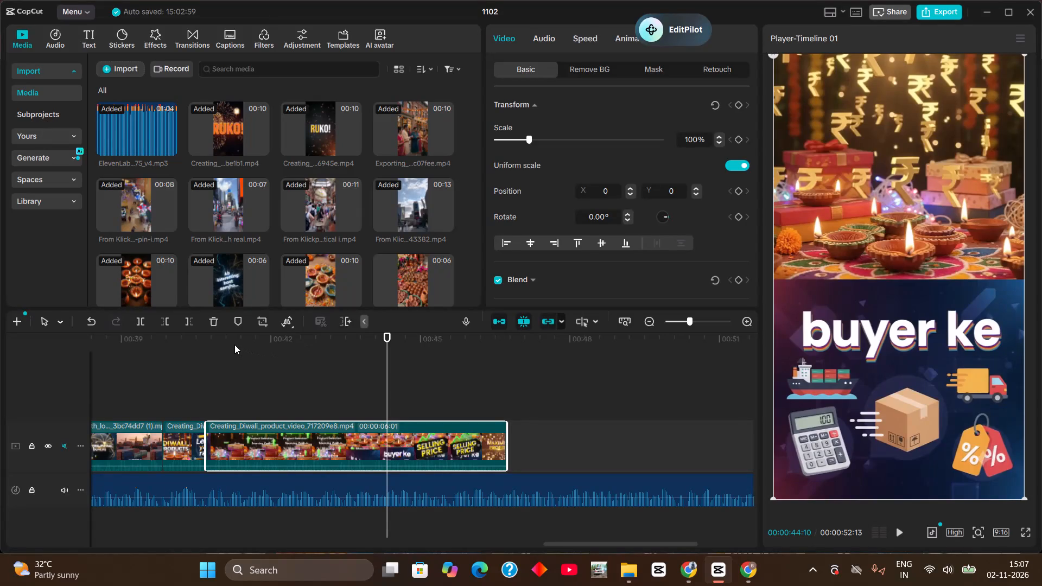
Review the visuals from "Lekin yaad rakho" through "Profit", "Selling Price" and "Maximize Profits", returning the playhead to 00:00:40:29 with the "Profit" clip selected.
{"action": "triple_click", "coordinate": [234, 345]}
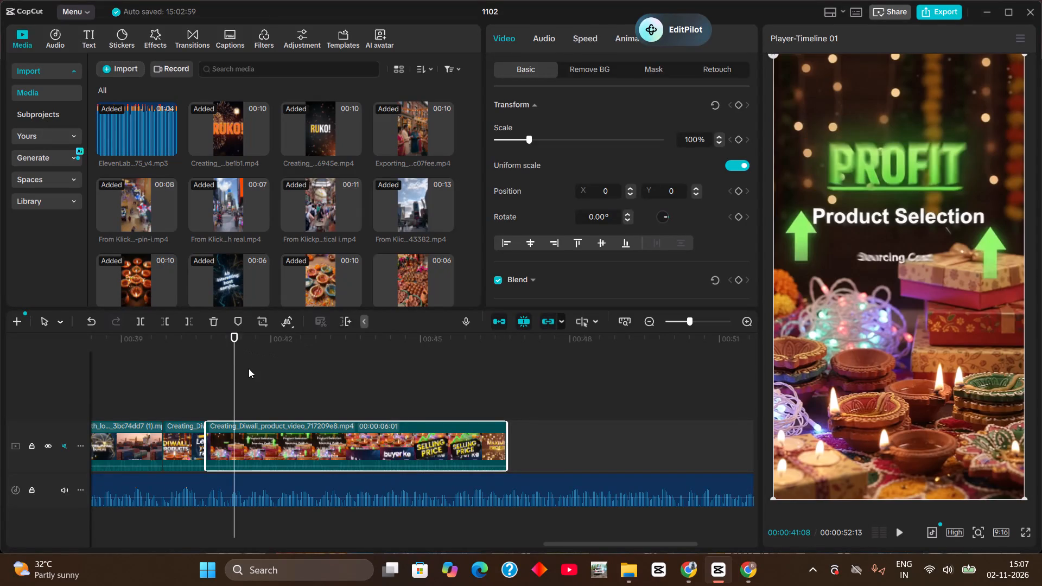
{"action": "left_click", "coordinate": [249, 368]}
{"action": "left_click_drag", "start_coordinate": [174, 343], "coordinate": [194, 352]}
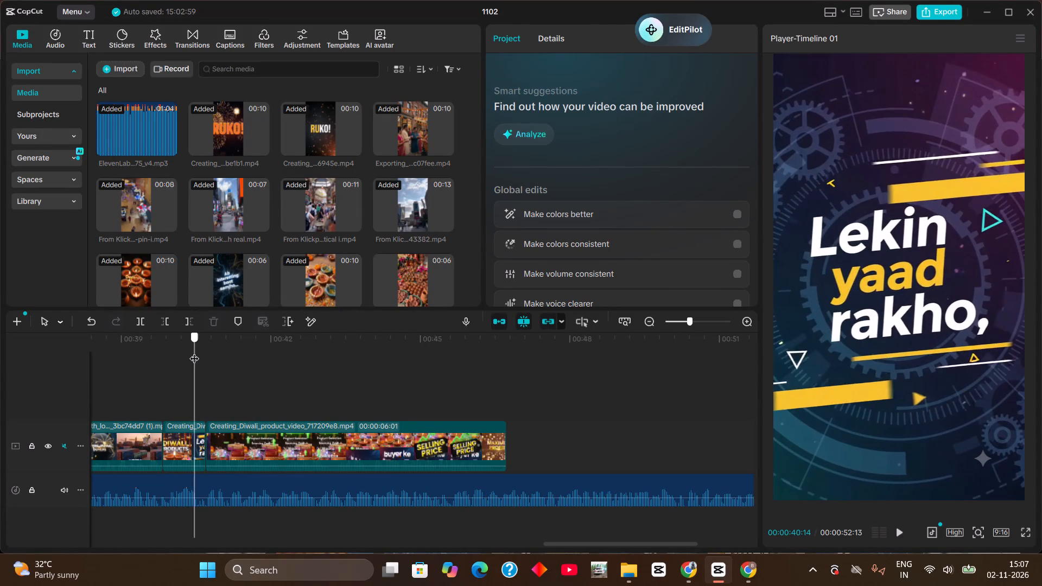
{"action": "left_click_drag", "start_coordinate": [194, 352], "coordinate": [247, 415]}
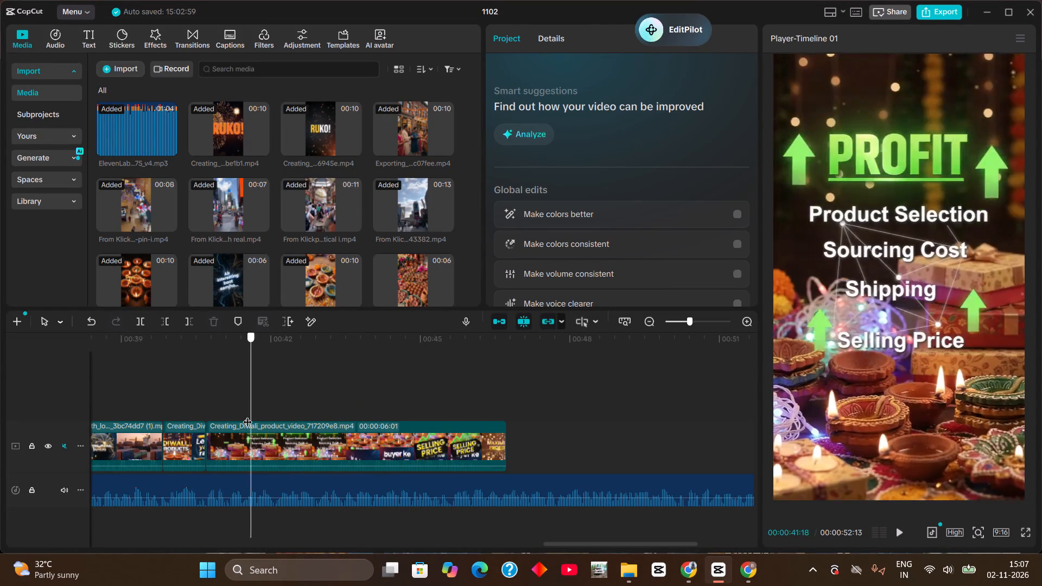
{"action": "left_click_drag", "start_coordinate": [247, 415], "coordinate": [475, 461]}
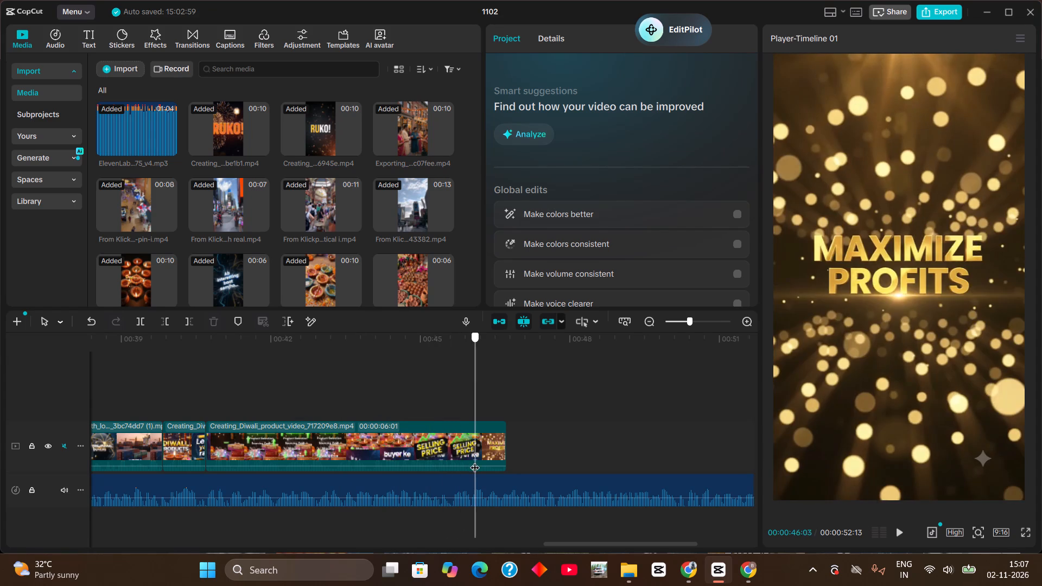
{"action": "left_click_drag", "start_coordinate": [475, 461], "coordinate": [354, 470]}
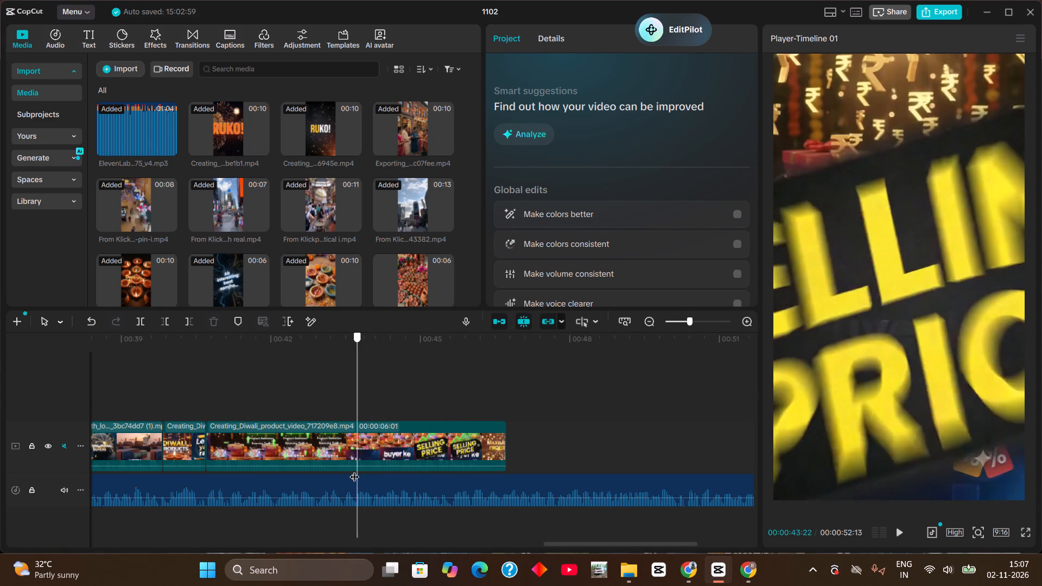
{"action": "left_click_drag", "start_coordinate": [354, 470], "coordinate": [406, 463]}
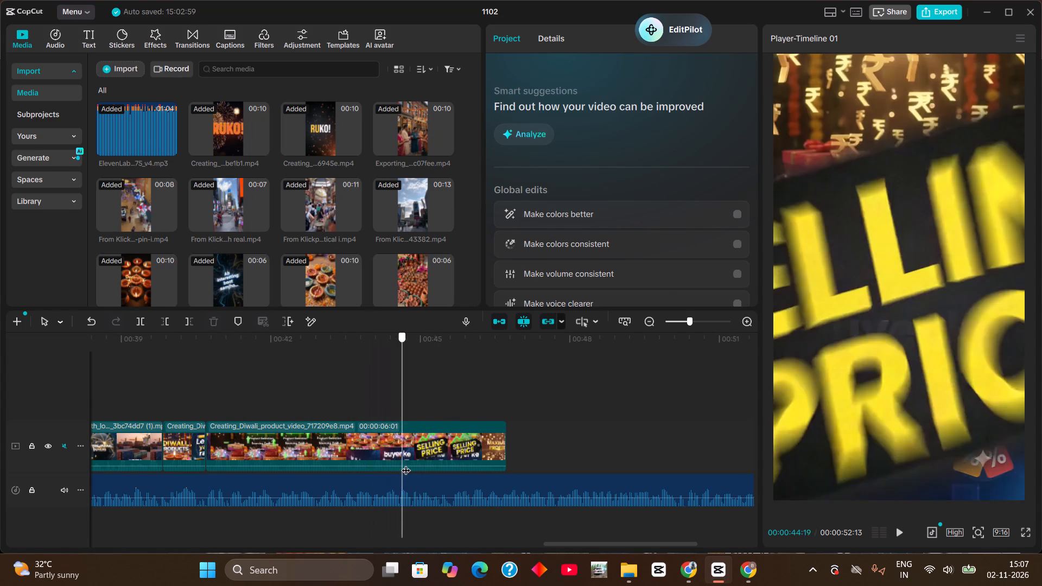
{"action": "left_click_drag", "start_coordinate": [406, 463], "coordinate": [480, 456]}
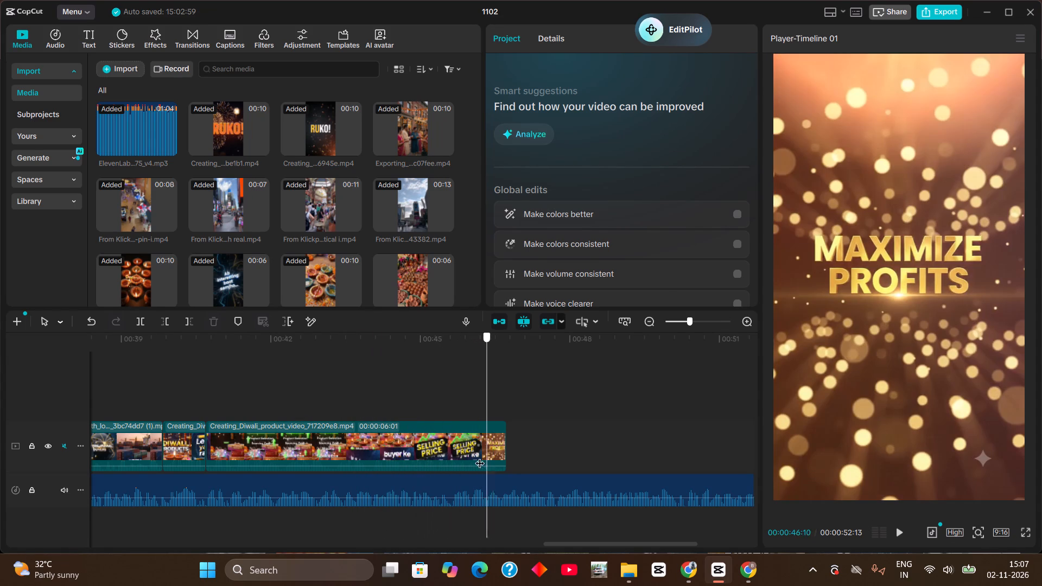
{"action": "left_click_drag", "start_coordinate": [480, 456], "coordinate": [180, 448]}
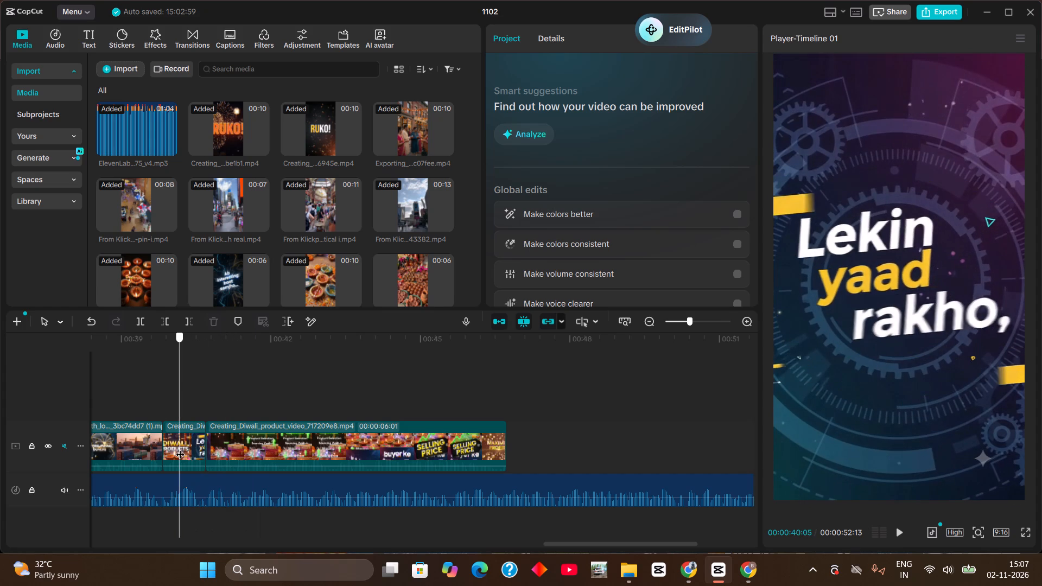
{"action": "left_click_drag", "start_coordinate": [180, 448], "coordinate": [485, 436]}
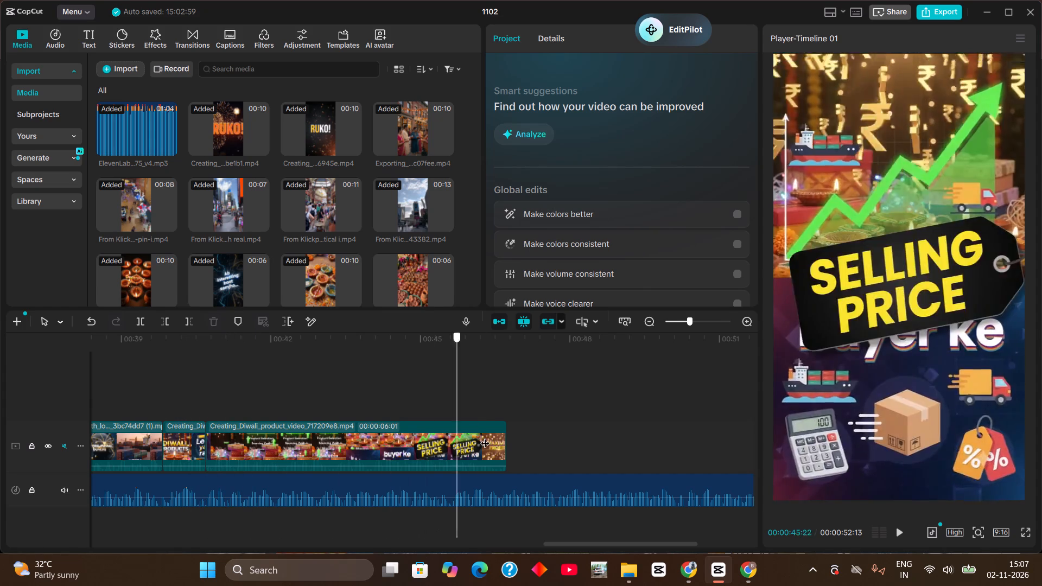
{"action": "left_click_drag", "start_coordinate": [485, 436], "coordinate": [219, 422]}
{"action": "left_click", "coordinate": [219, 422]}
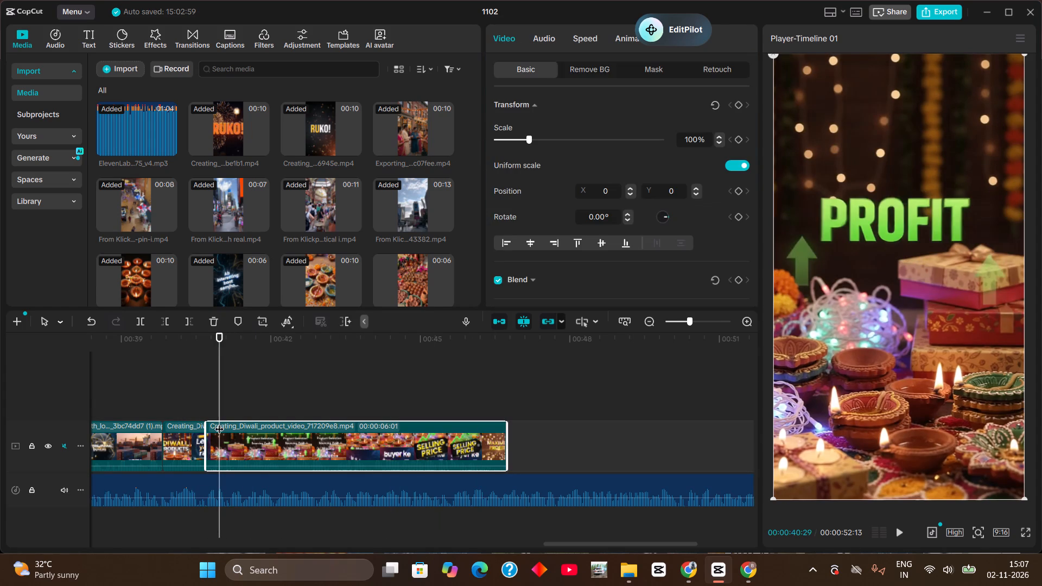
Examine how "Lekin yaad rakho" leads into the "Profit" and "buyer ke" visuals, ending with the playhead at 00:00:41:00.
{"action": "triple_click", "coordinate": [193, 342]}
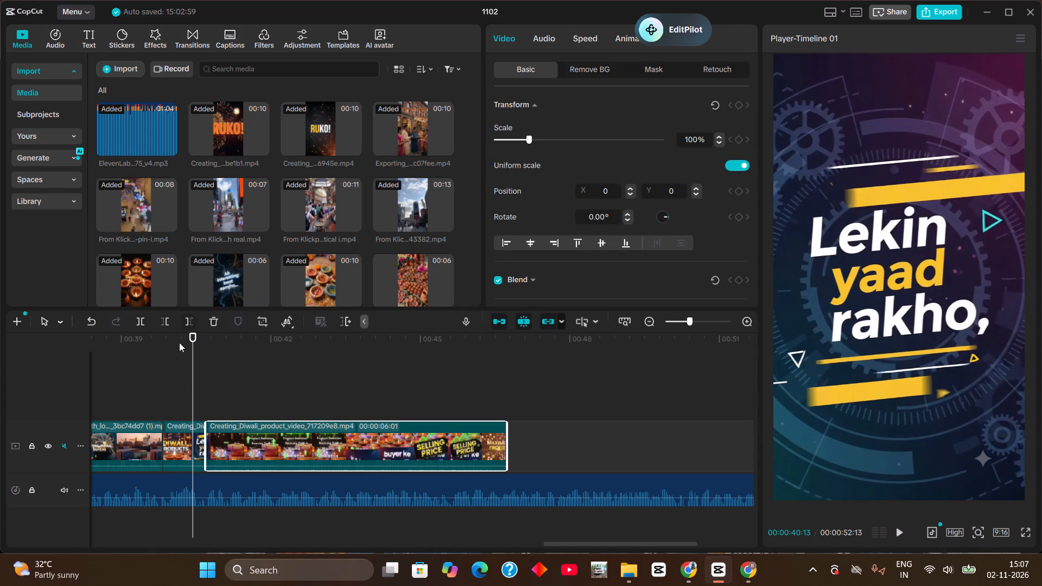
{"action": "left_click", "coordinate": [153, 343]}
{"action": "left_click_drag", "start_coordinate": [153, 343], "coordinate": [240, 387]}
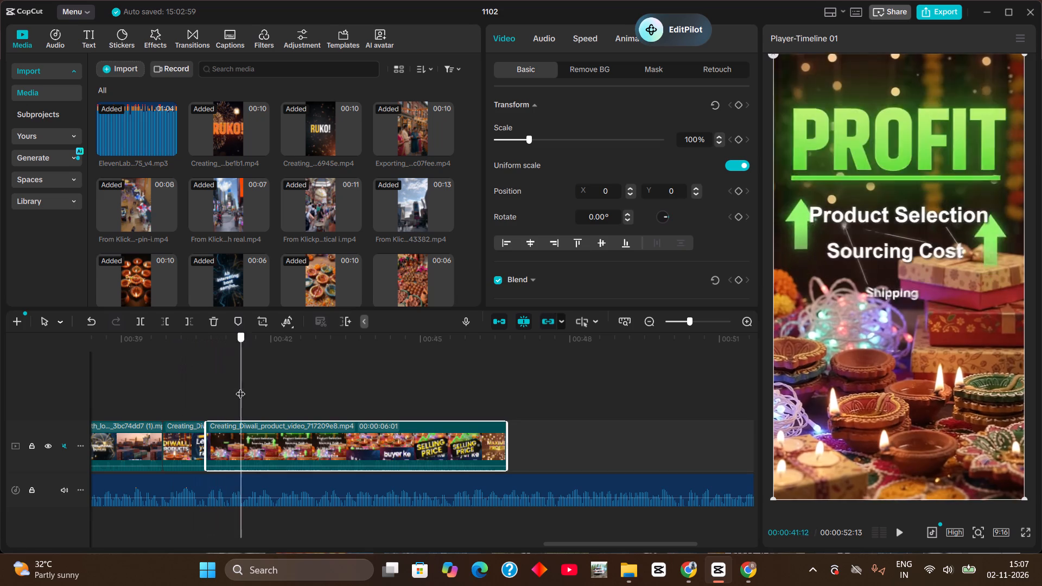
{"action": "left_click_drag", "start_coordinate": [240, 387], "coordinate": [289, 429]}
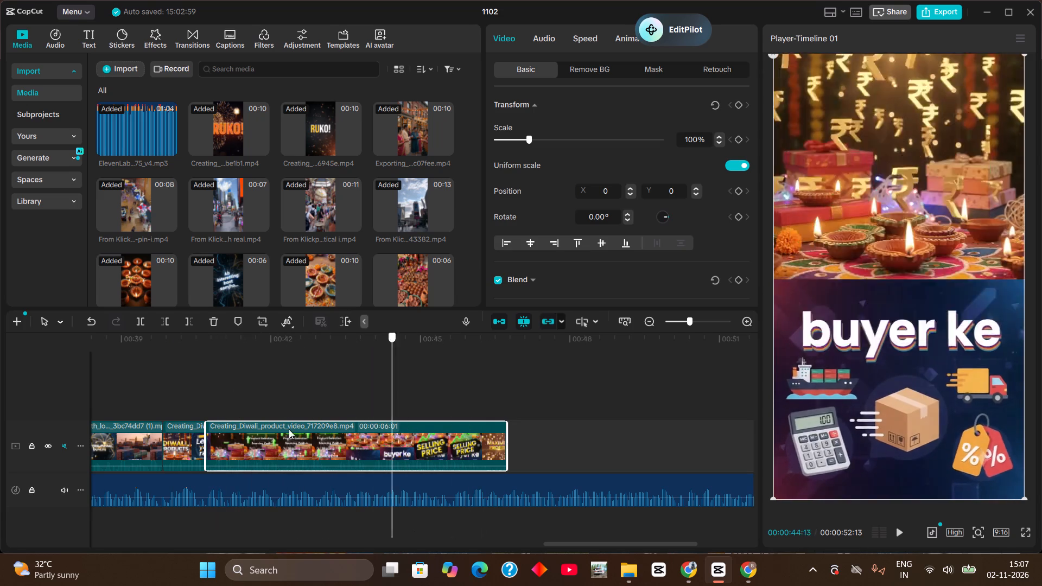
{"action": "left_click_drag", "start_coordinate": [289, 429], "coordinate": [212, 400]}
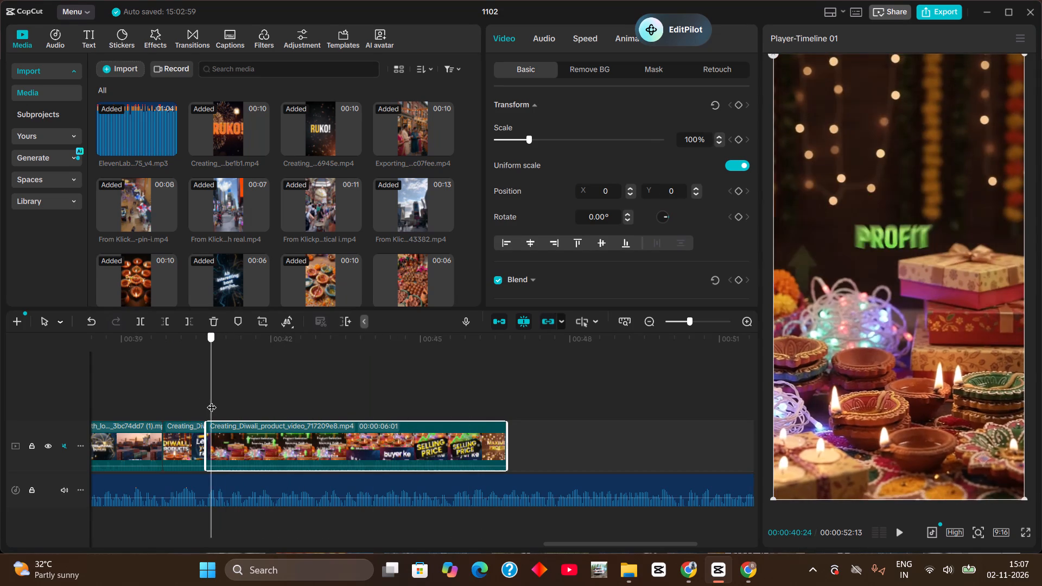
{"action": "left_click_drag", "start_coordinate": [212, 400], "coordinate": [204, 392]}
{"action": "triple_click", "coordinate": [167, 377]}
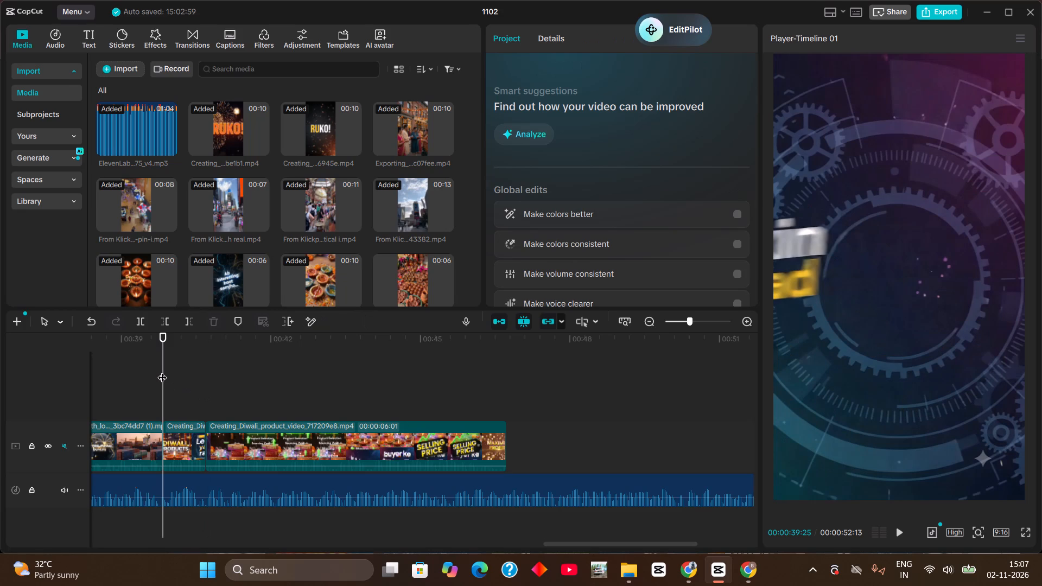
{"action": "left_click_drag", "start_coordinate": [162, 371], "coordinate": [175, 371]}
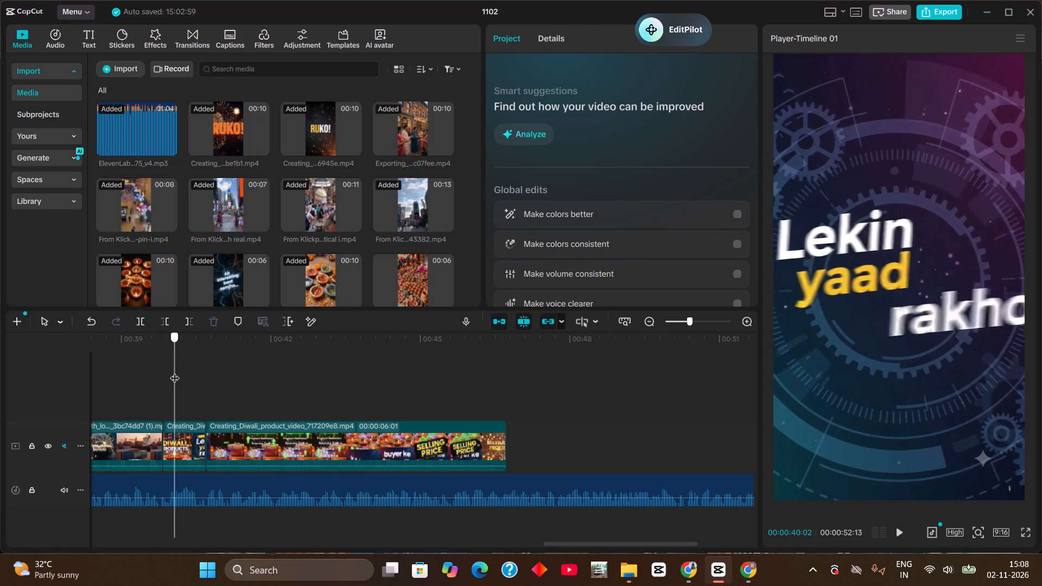
{"action": "left_click_drag", "start_coordinate": [175, 371], "coordinate": [207, 380]}
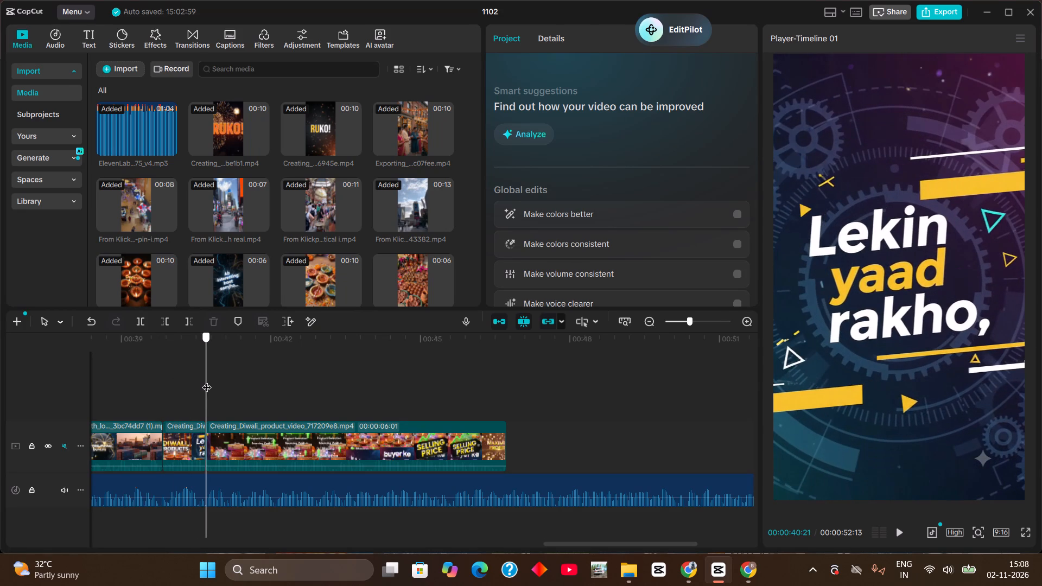
{"action": "left_click_drag", "start_coordinate": [207, 380], "coordinate": [220, 388]}
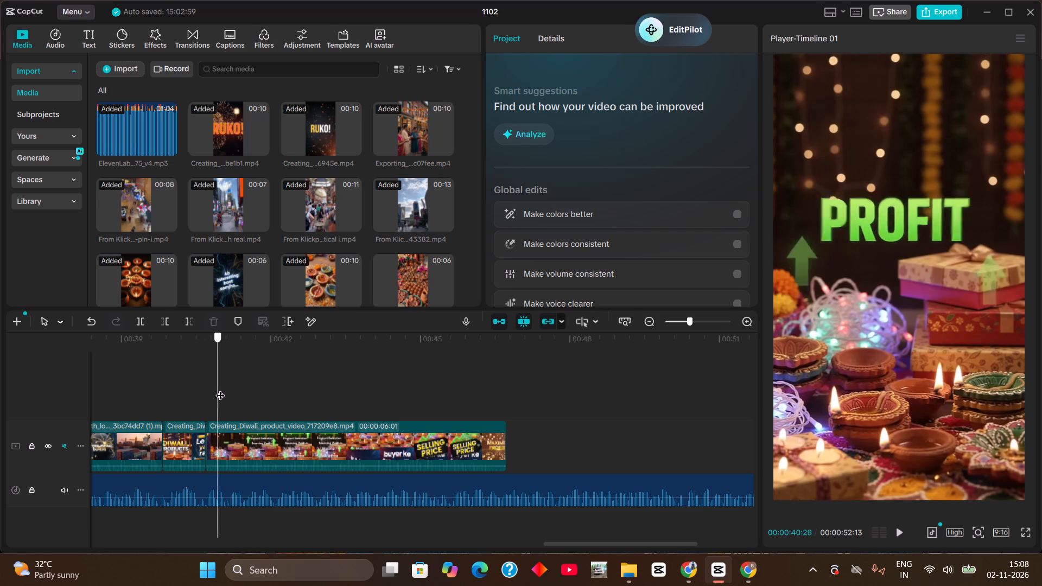
{"action": "left_click_drag", "start_coordinate": [220, 388], "coordinate": [221, 388]}
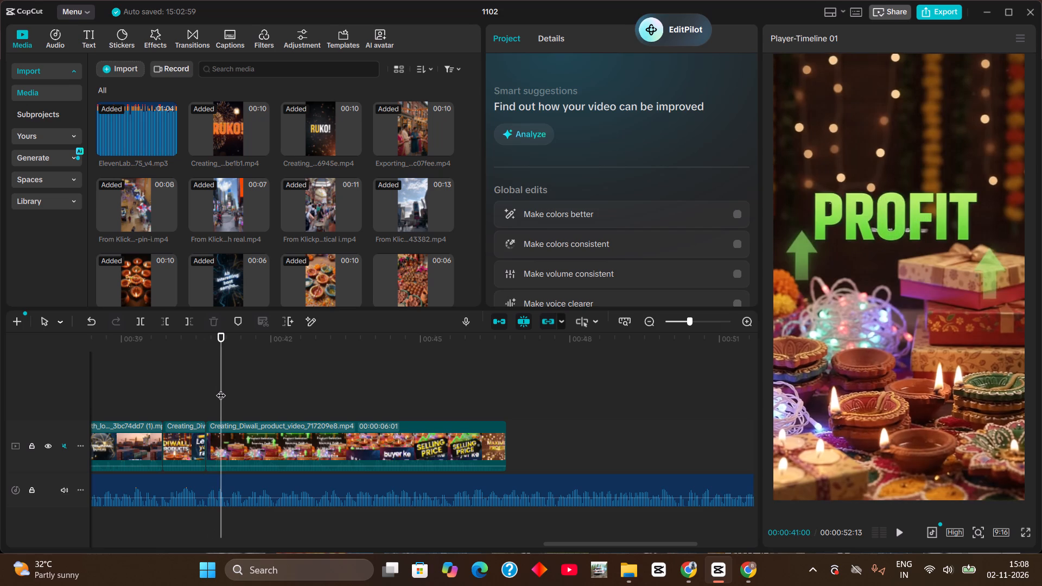
{"action": "left_click", "coordinate": [221, 388]}
Recheck the stretch from "Lekin yaad rakho" to "Maximize Profits" and the start of the "Profit" clip, returning the playhead to 00:00:40:21.
{"action": "left_click_drag", "start_coordinate": [221, 388], "coordinate": [165, 384]}
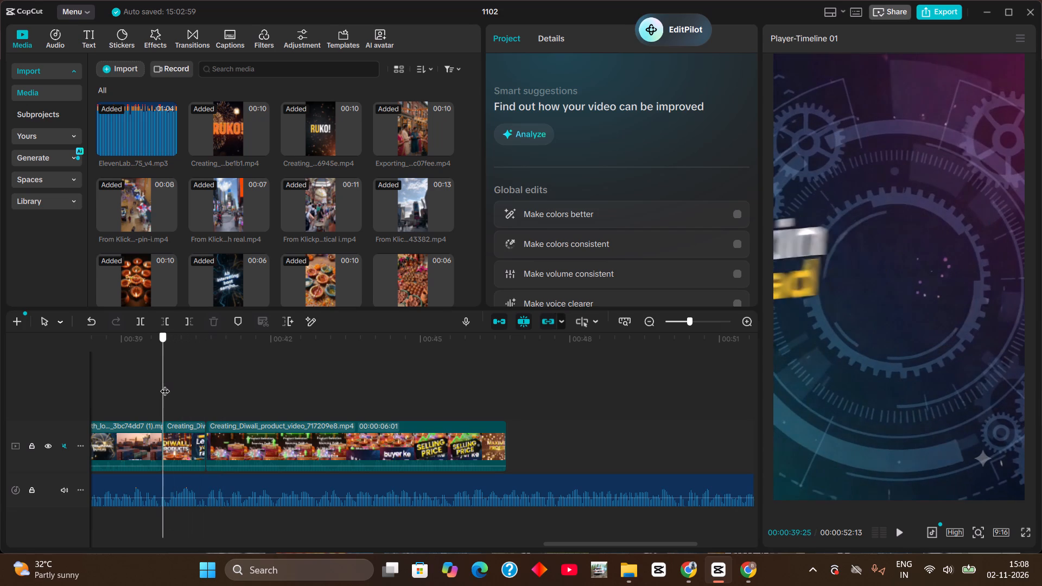
{"action": "left_click_drag", "start_coordinate": [165, 384], "coordinate": [237, 395]}
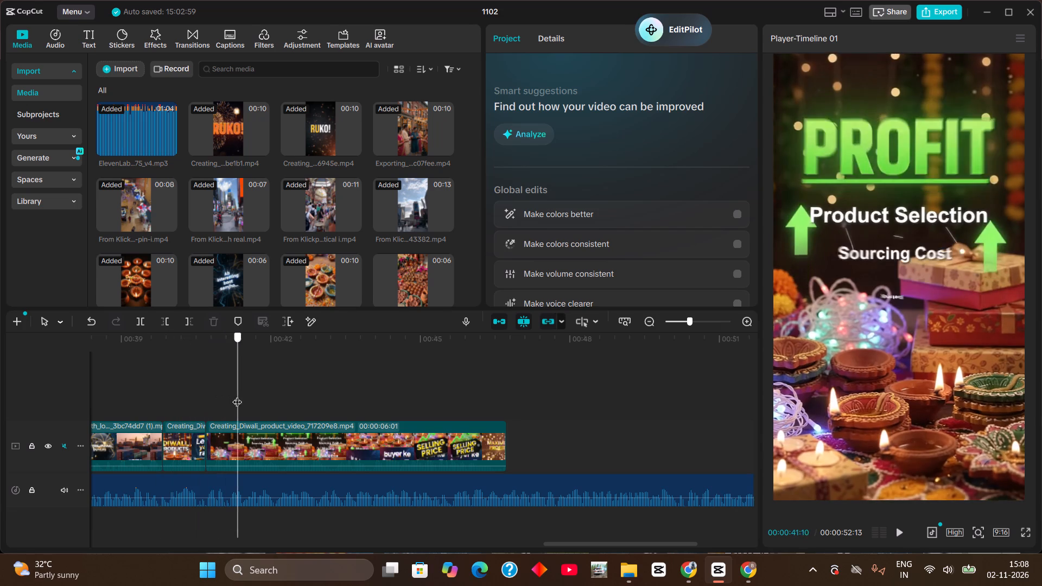
{"action": "left_click_drag", "start_coordinate": [237, 395], "coordinate": [493, 399]}
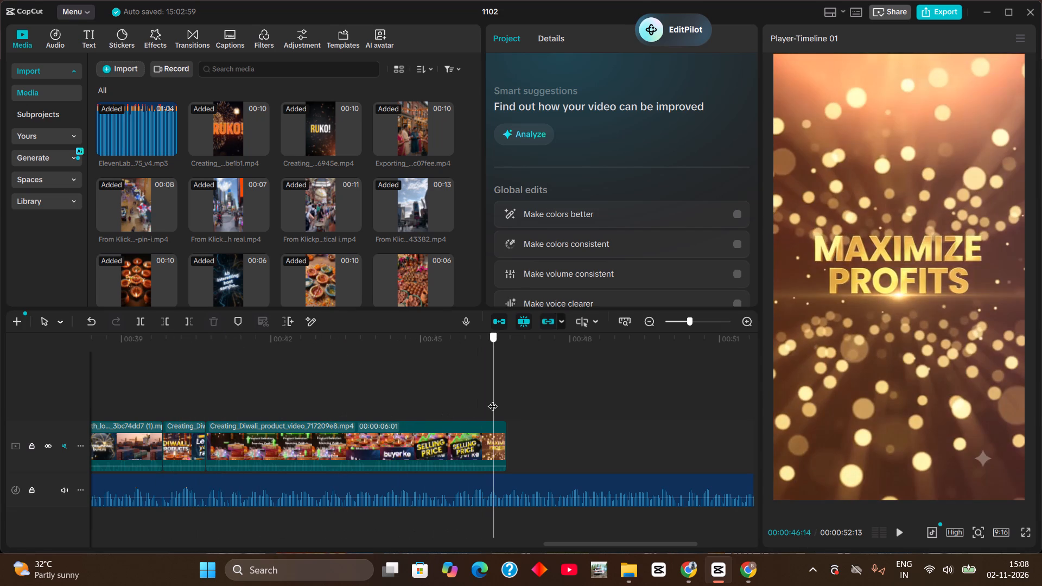
{"action": "left_click_drag", "start_coordinate": [493, 399], "coordinate": [202, 409]}
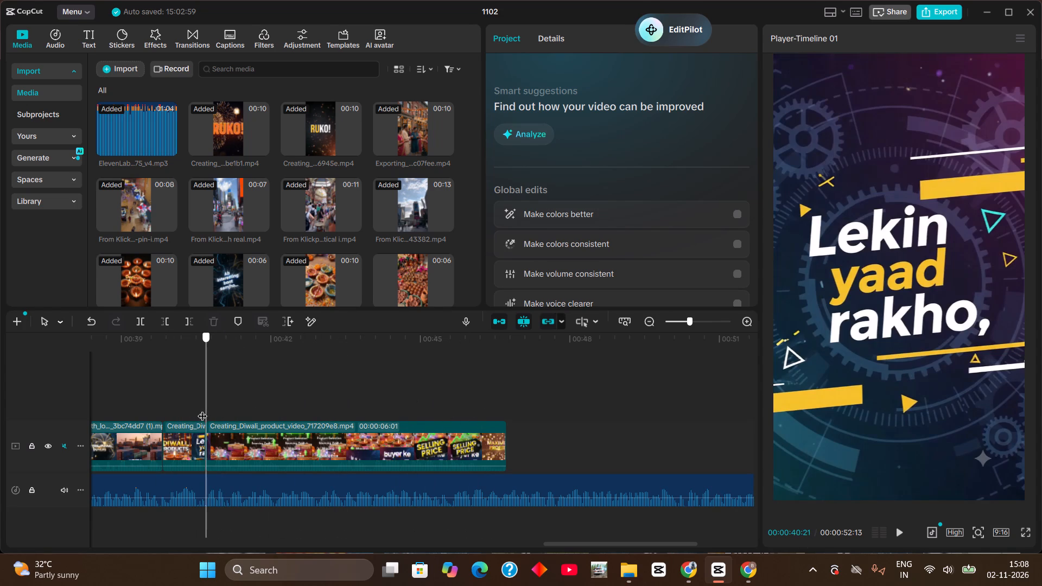
{"action": "left_click_drag", "start_coordinate": [202, 409], "coordinate": [208, 385]}
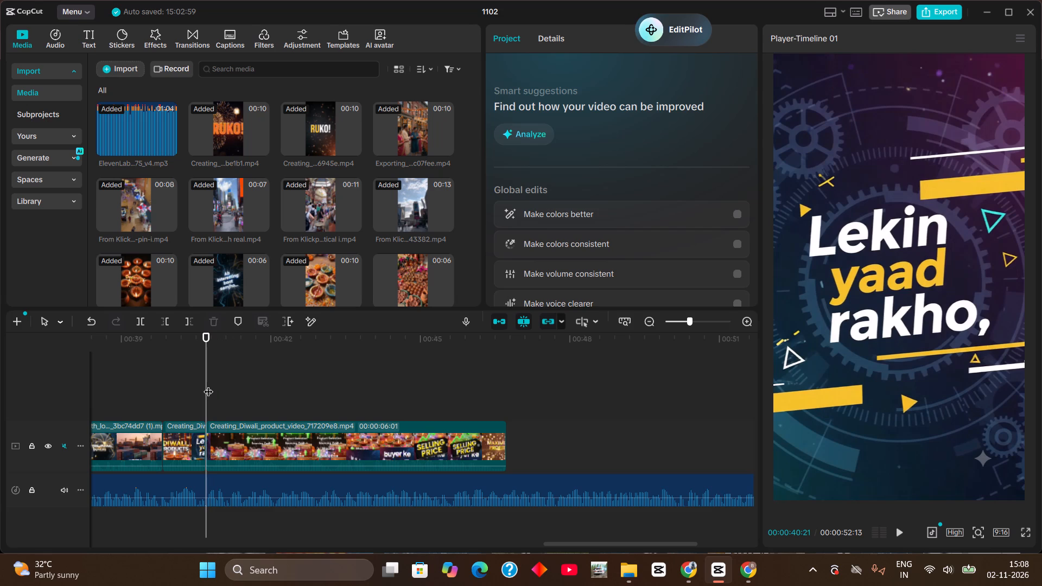
{"action": "left_click", "coordinate": [208, 385]}
{"action": "left_click_drag", "start_coordinate": [208, 385], "coordinate": [244, 395]}
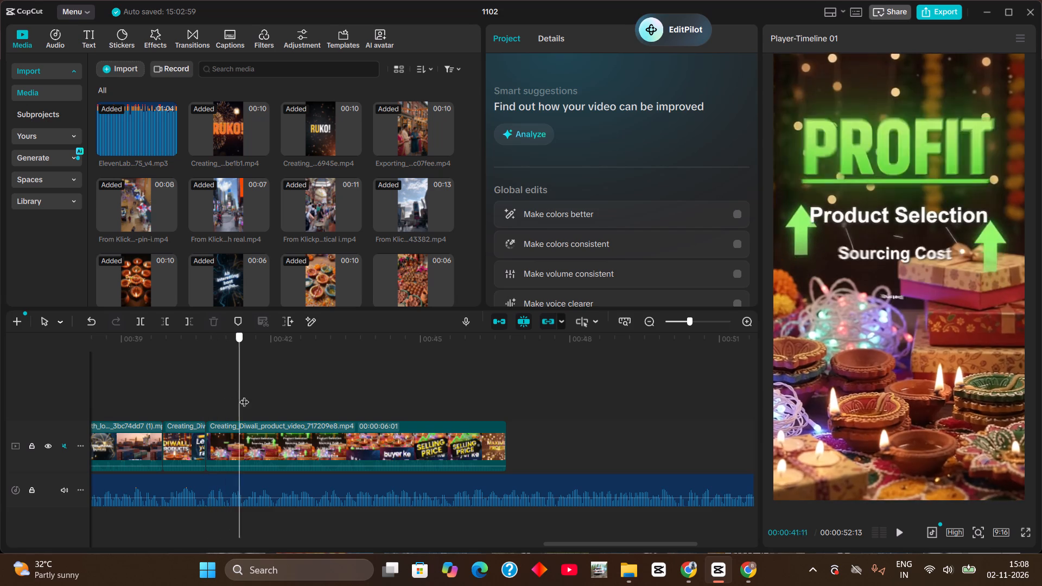
{"action": "left_click_drag", "start_coordinate": [244, 395], "coordinate": [221, 392]}
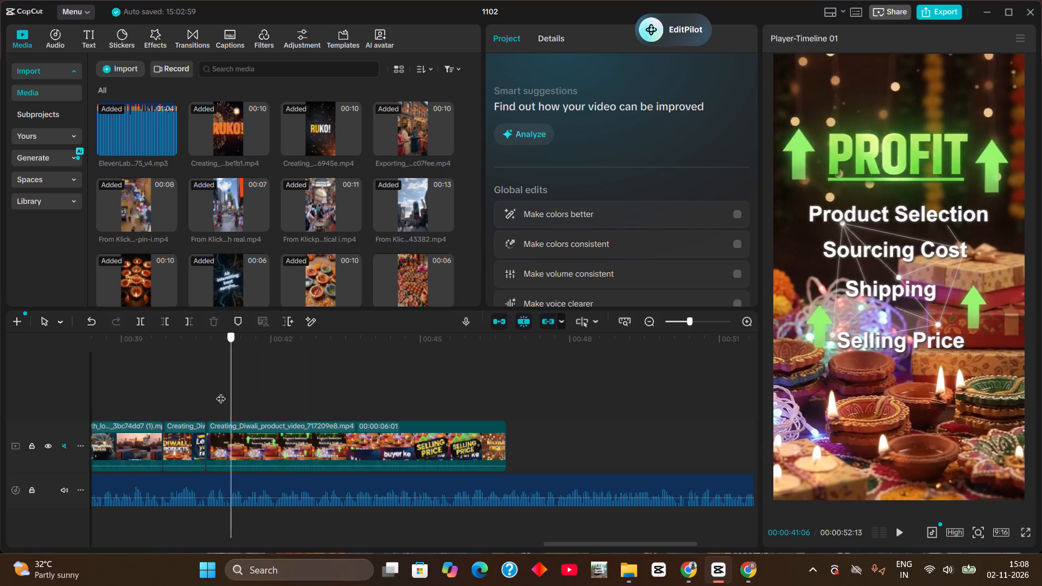
{"action": "left_click_drag", "start_coordinate": [221, 392], "coordinate": [208, 391]}
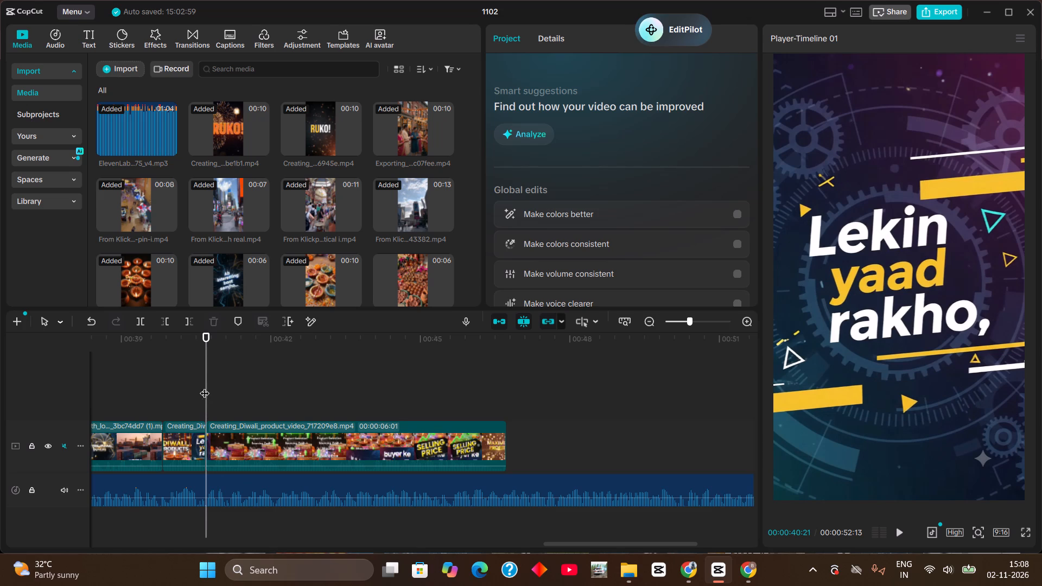
Review the "Profit" clip through "Maximize Profits" and inspect where "buyer ke" changes to "Selling Price", ending with the playhead at 00:00:44:25.
{"action": "double_click", "coordinate": [147, 344]}
{"action": "left_click_drag", "start_coordinate": [147, 344], "coordinate": [277, 404]}
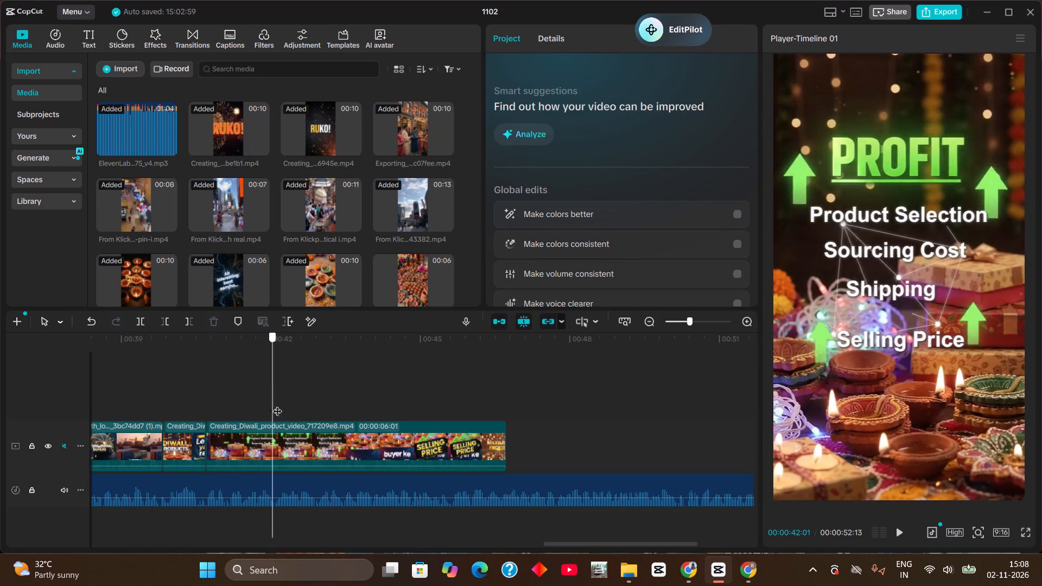
{"action": "left_click_drag", "start_coordinate": [277, 404], "coordinate": [493, 507]}
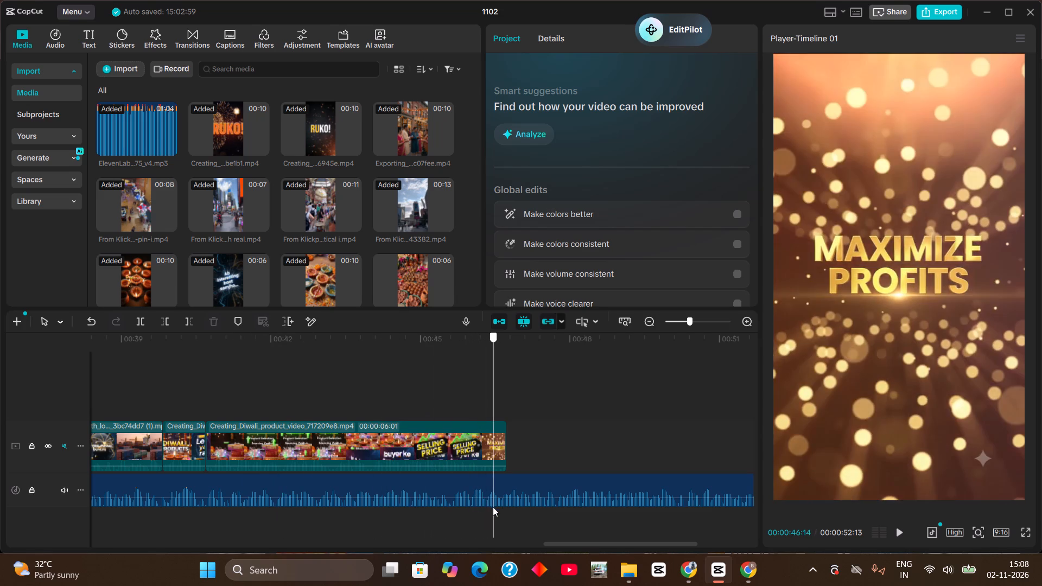
{"action": "left_click_drag", "start_coordinate": [493, 507], "coordinate": [169, 495]}
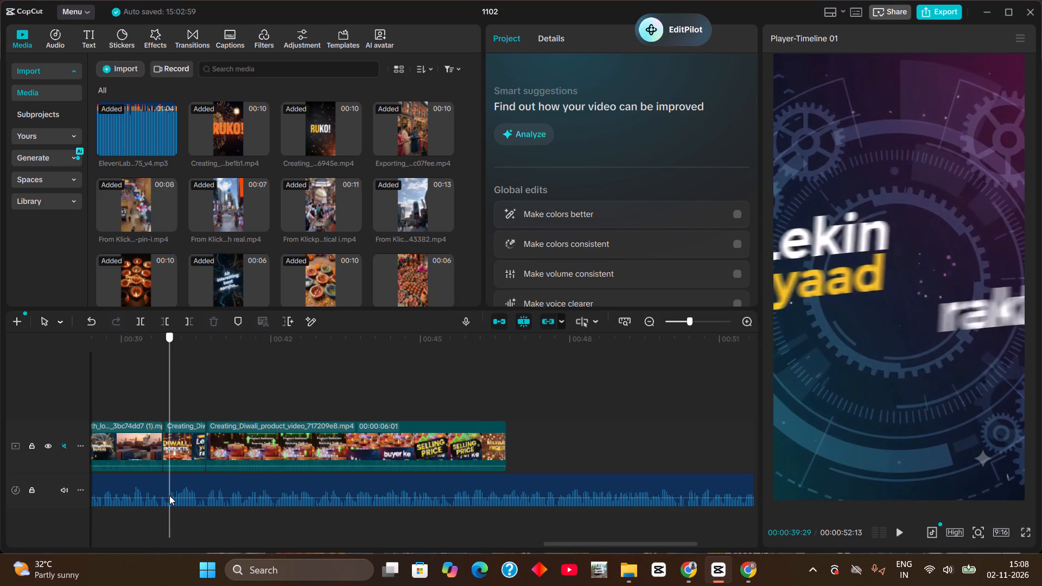
{"action": "left_click_drag", "start_coordinate": [169, 495], "coordinate": [198, 435]}
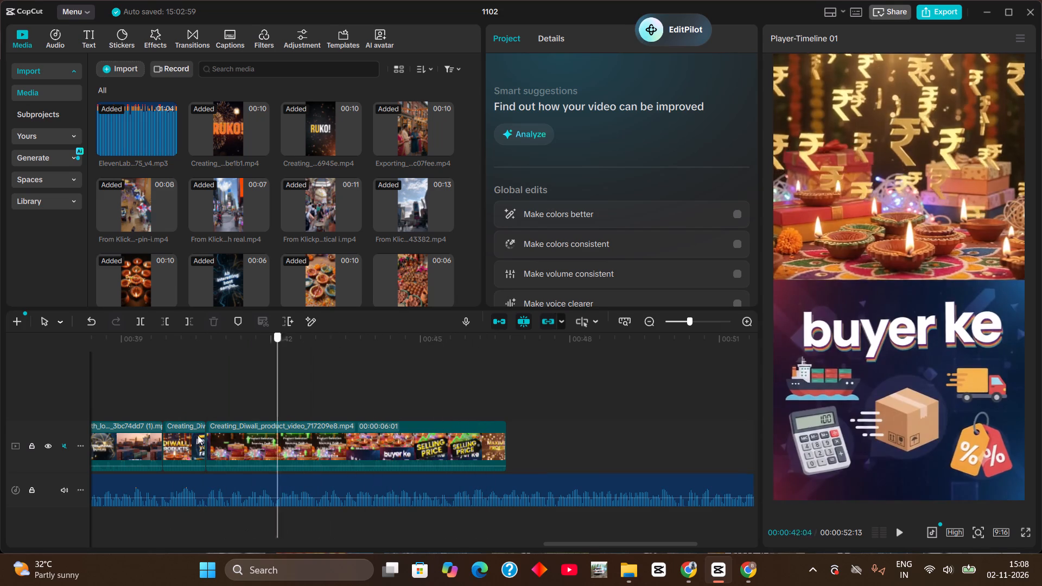
{"action": "left_click_drag", "start_coordinate": [198, 435], "coordinate": [412, 419]}
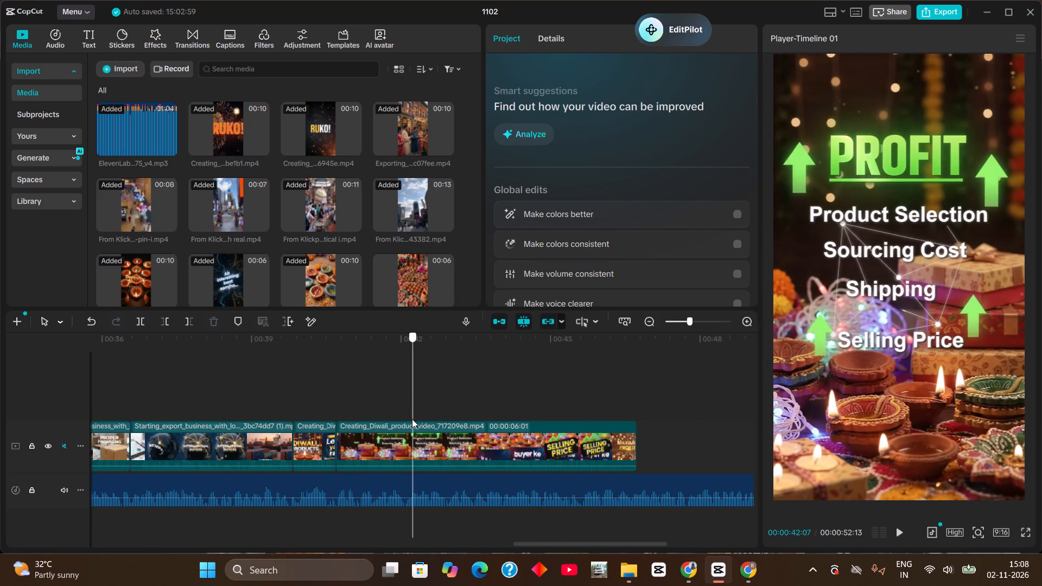
{"action": "left_click_drag", "start_coordinate": [412, 419], "coordinate": [545, 438]}
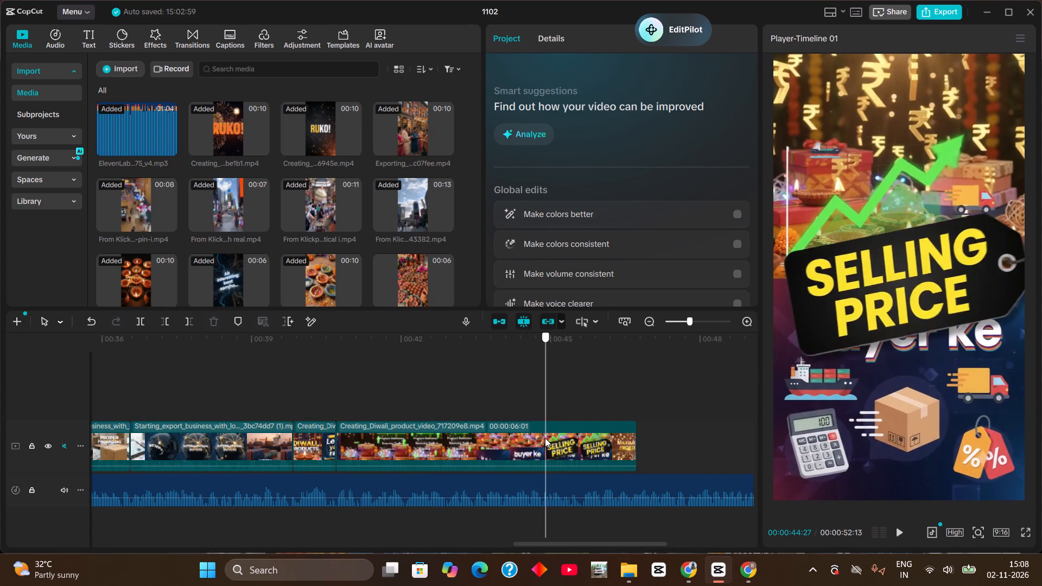
{"action": "left_click_drag", "start_coordinate": [545, 438], "coordinate": [531, 440]}
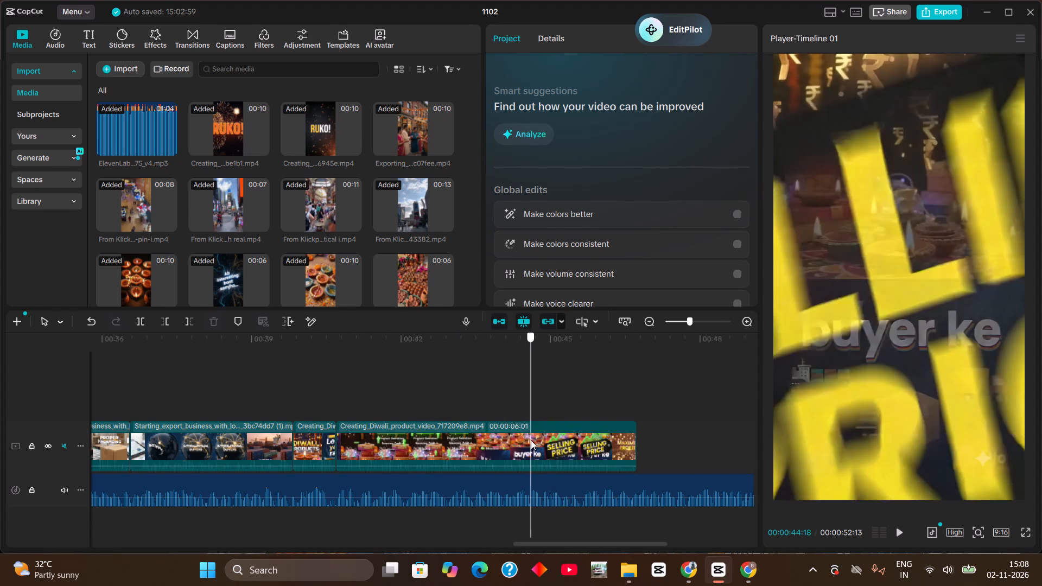
{"action": "left_click_drag", "start_coordinate": [531, 440], "coordinate": [542, 449]}
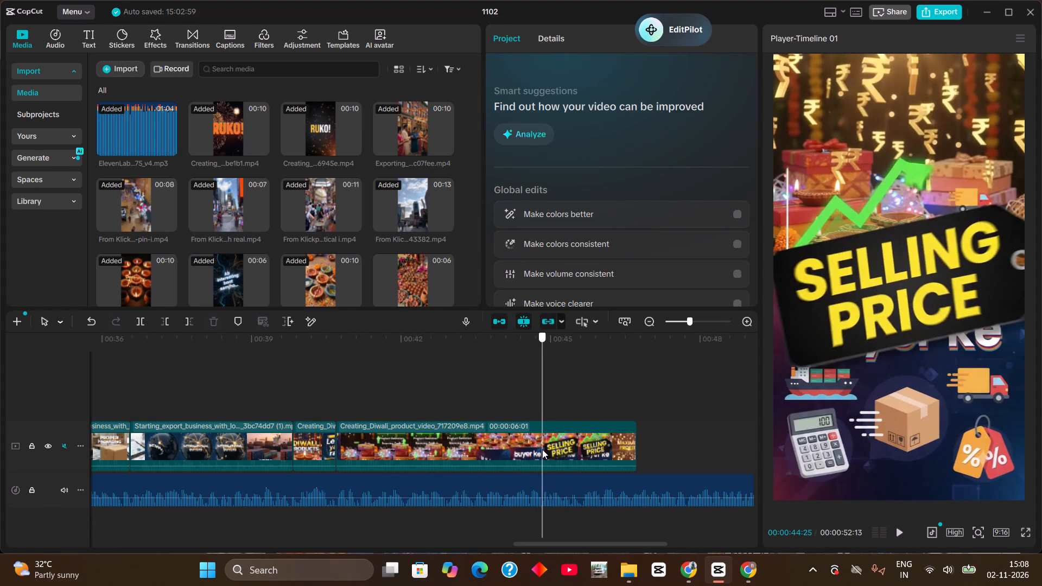
Inspect the change from "buyer ke" to "Selling Price" and select that clip with the playhead at 00:00:44:13.
{"action": "left_click_drag", "start_coordinate": [542, 449], "coordinate": [525, 440]}
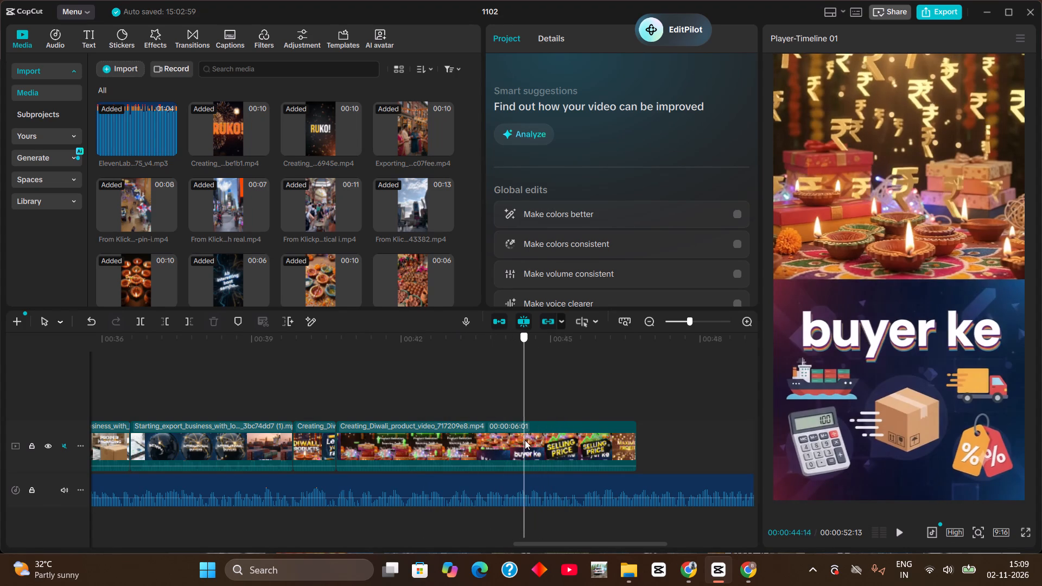
{"action": "left_click_drag", "start_coordinate": [525, 440], "coordinate": [527, 438]}
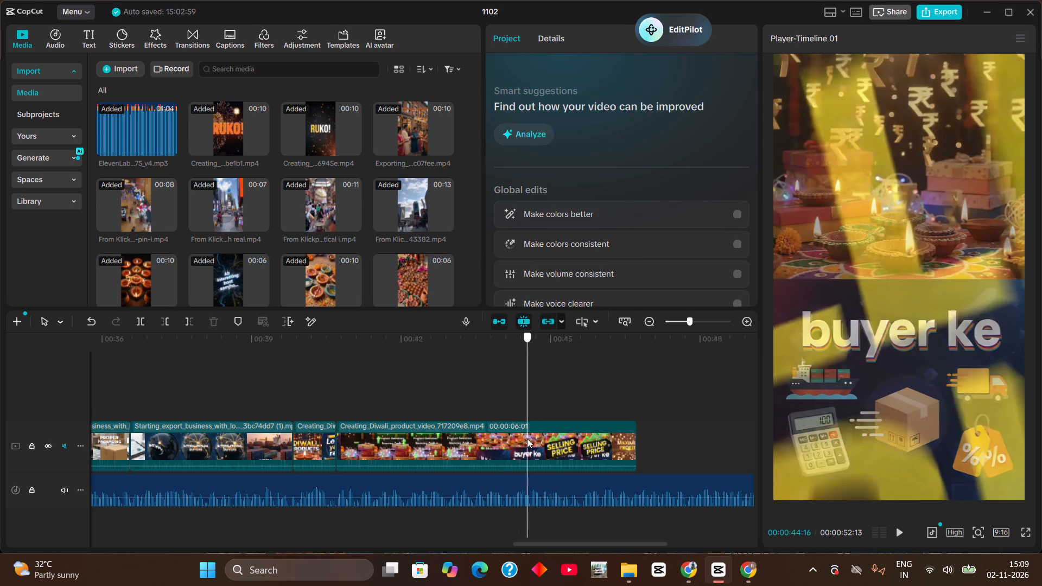
{"action": "left_click_drag", "start_coordinate": [527, 438], "coordinate": [522, 433]}
{"action": "left_click", "coordinate": [522, 433]}
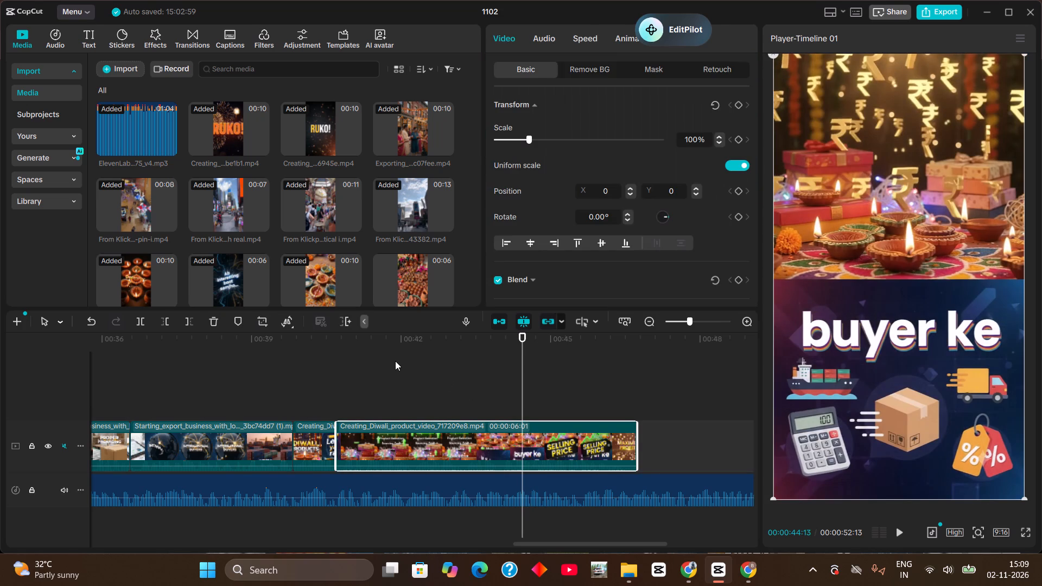
Review the visuals from "Start Export Business" through "Profit" to the start of "Selling Price", ending at 00:00:44:14 with the "Profit" clip selected.
{"action": "double_click", "coordinate": [186, 353]}
{"action": "left_click", "coordinate": [186, 353]}
{"action": "left_click_drag", "start_coordinate": [186, 353], "coordinate": [281, 373]}
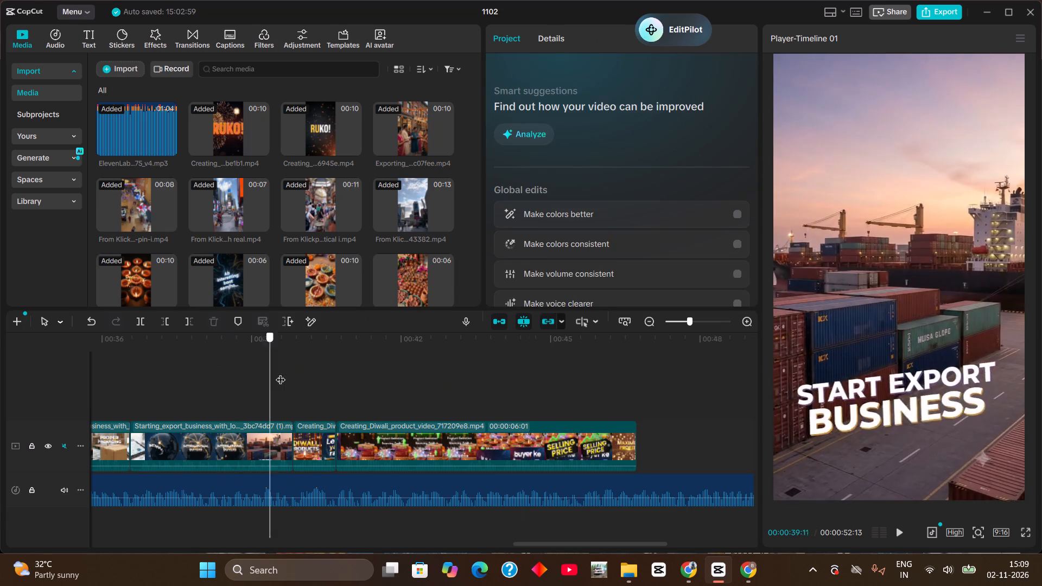
{"action": "left_click_drag", "start_coordinate": [281, 373], "coordinate": [413, 448]}
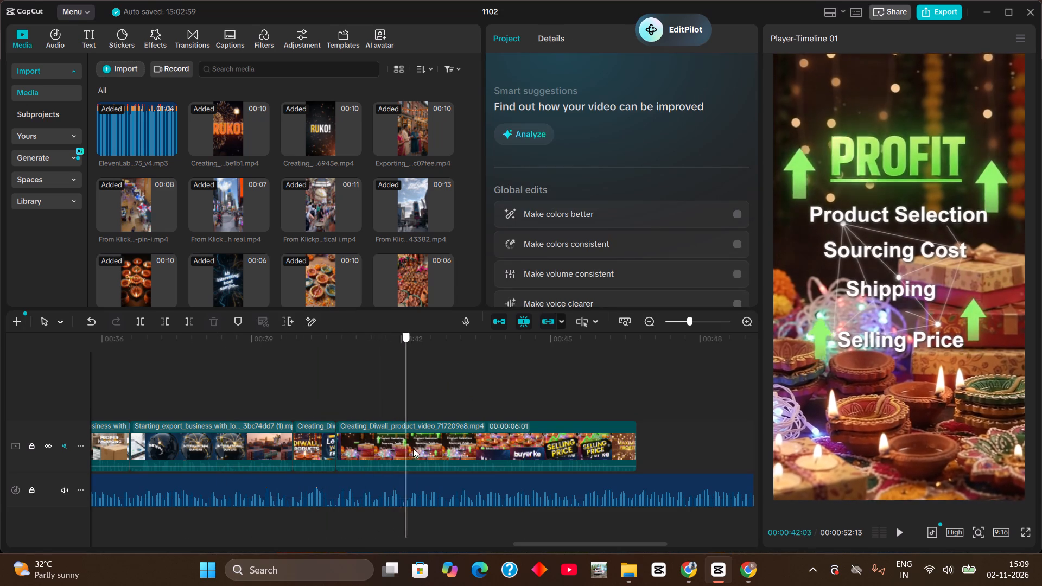
{"action": "left_click_drag", "start_coordinate": [413, 448], "coordinate": [492, 483]}
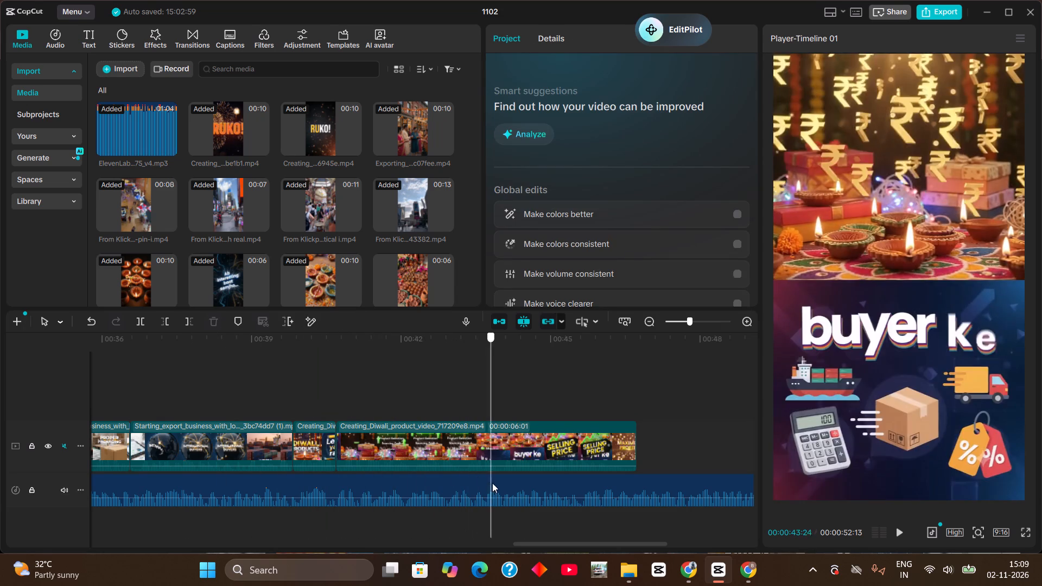
{"action": "left_click_drag", "start_coordinate": [492, 483], "coordinate": [406, 475]}
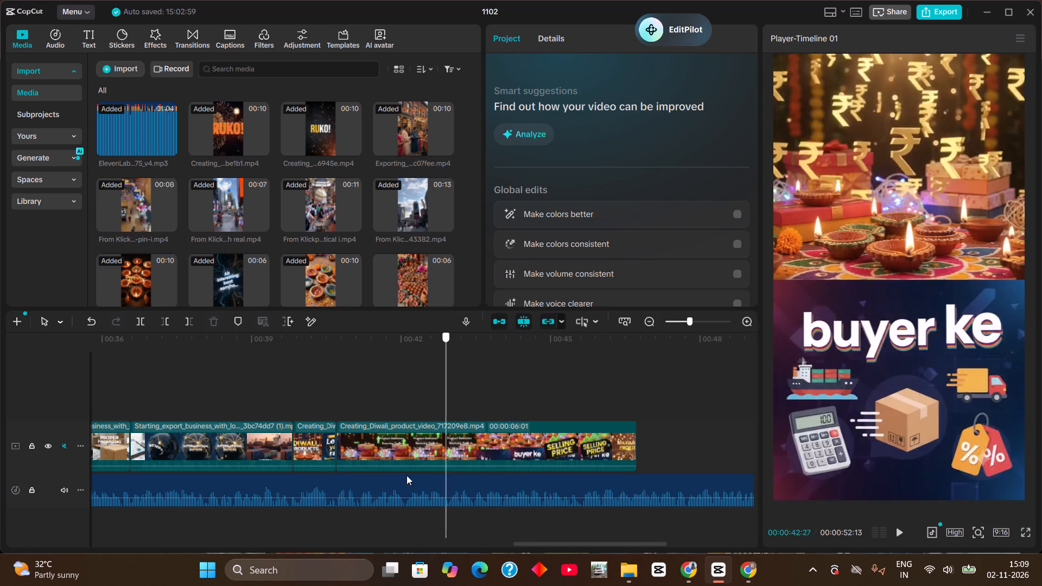
{"action": "left_click_drag", "start_coordinate": [406, 475], "coordinate": [392, 510]}
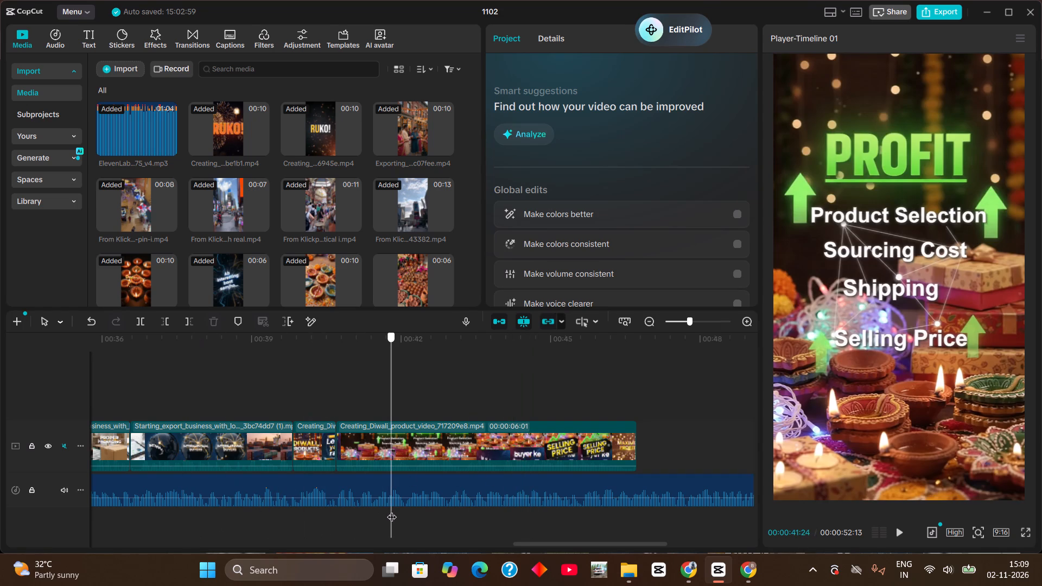
{"action": "left_click_drag", "start_coordinate": [392, 510], "coordinate": [468, 532]}
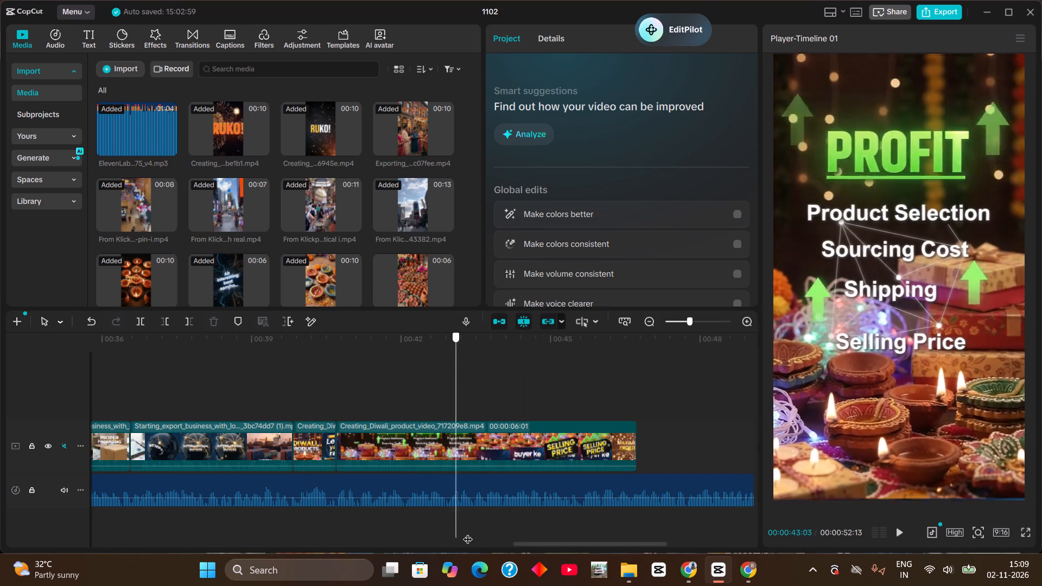
{"action": "left_click_drag", "start_coordinate": [468, 532], "coordinate": [532, 563]}
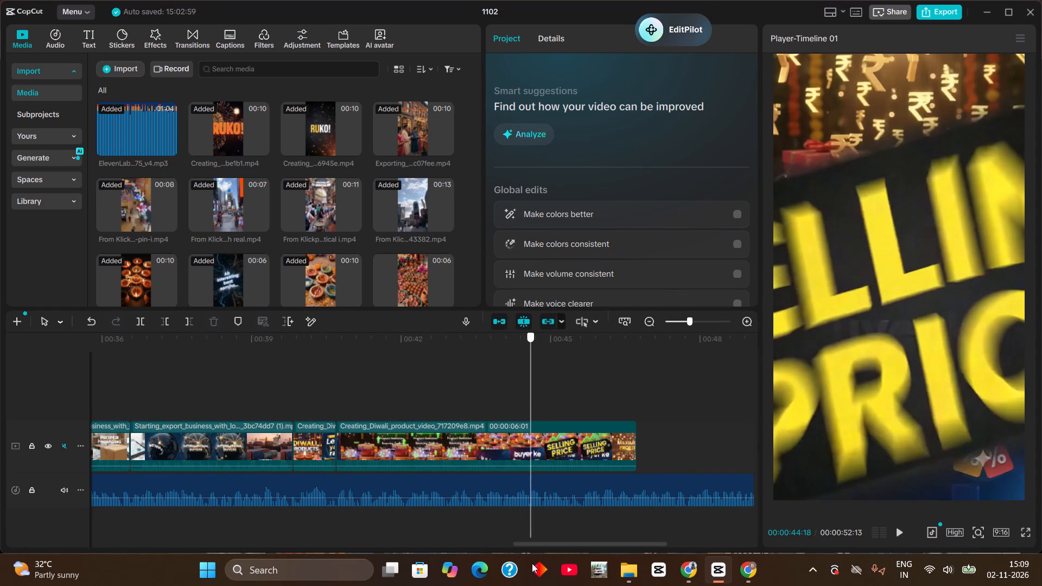
{"action": "left_click_drag", "start_coordinate": [532, 563], "coordinate": [532, 552]}
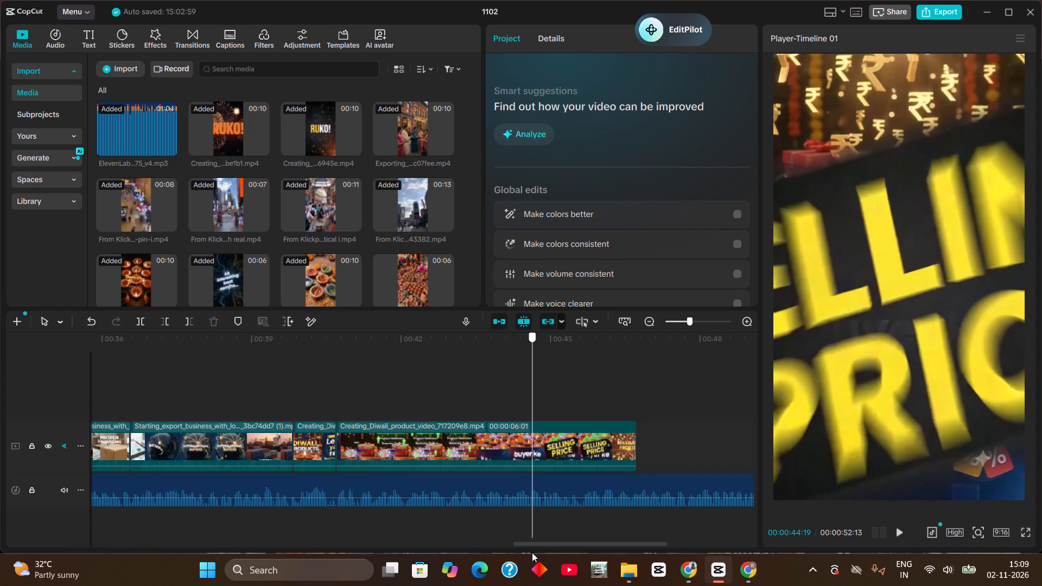
{"action": "left_click_drag", "start_coordinate": [532, 552], "coordinate": [526, 539]}
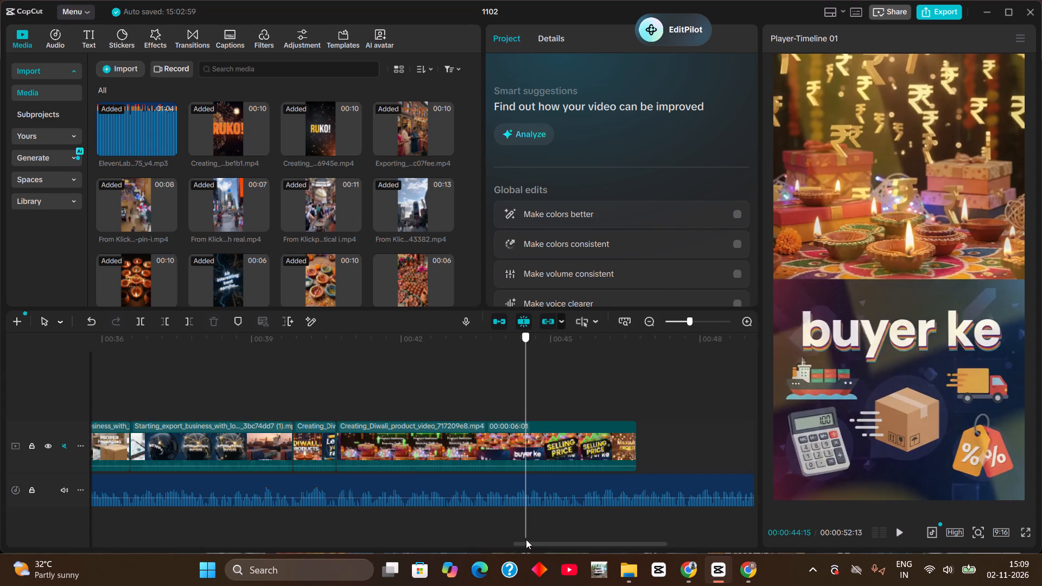
{"action": "left_click_drag", "start_coordinate": [526, 539], "coordinate": [525, 521]}
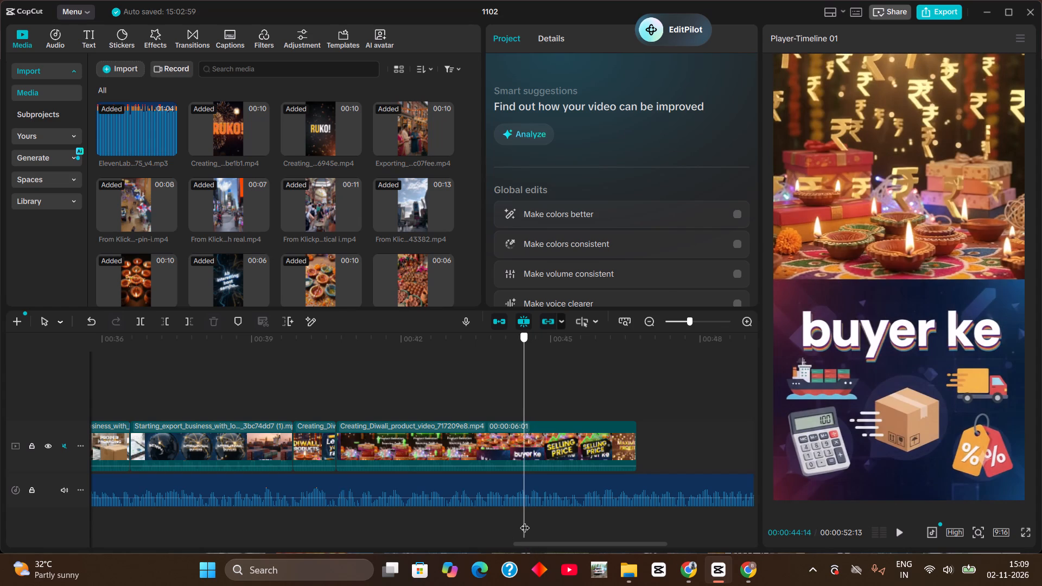
{"action": "left_click_drag", "start_coordinate": [525, 521], "coordinate": [524, 511]}
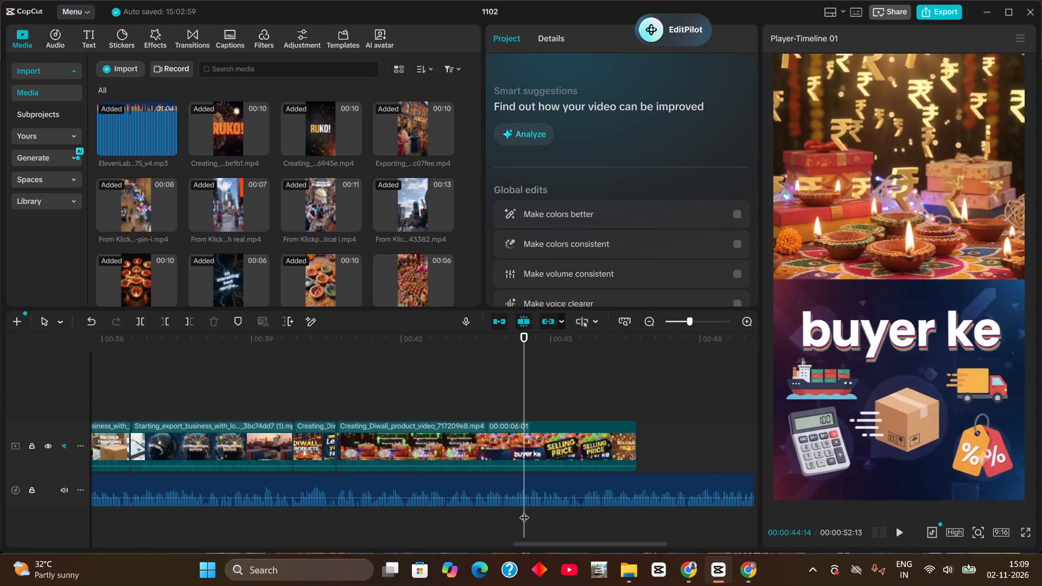
{"action": "left_click", "coordinate": [524, 511]}
{"action": "triple_click", "coordinate": [541, 430]}
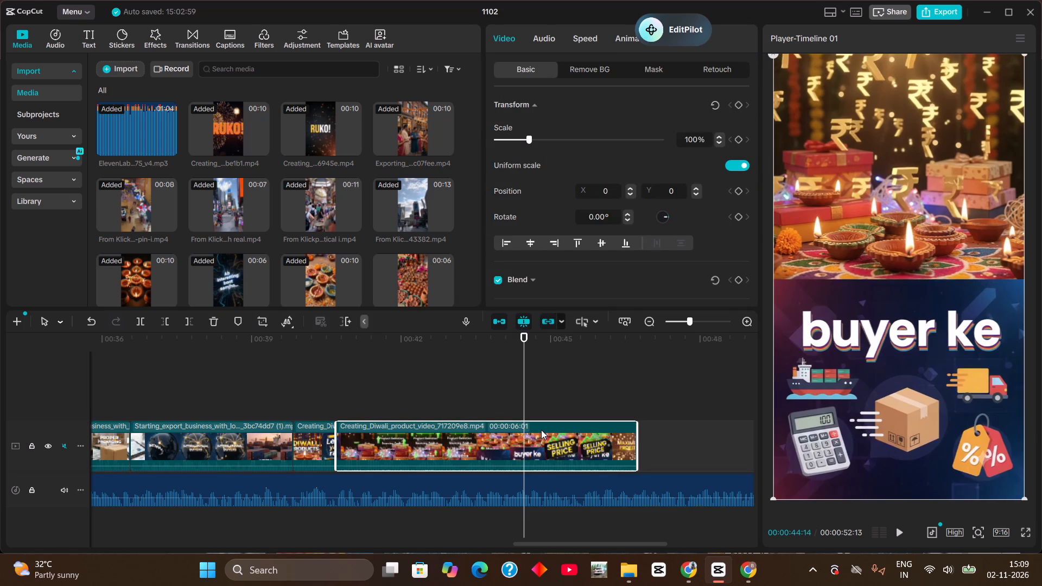
Recheck the visuals from "Lekin yaad rakho" through "Profit" to "buyer ke", returning the playhead to 00:00:39:12.
{"action": "double_click", "coordinate": [250, 356]}
{"action": "left_click_drag", "start_coordinate": [250, 356], "coordinate": [478, 472]}
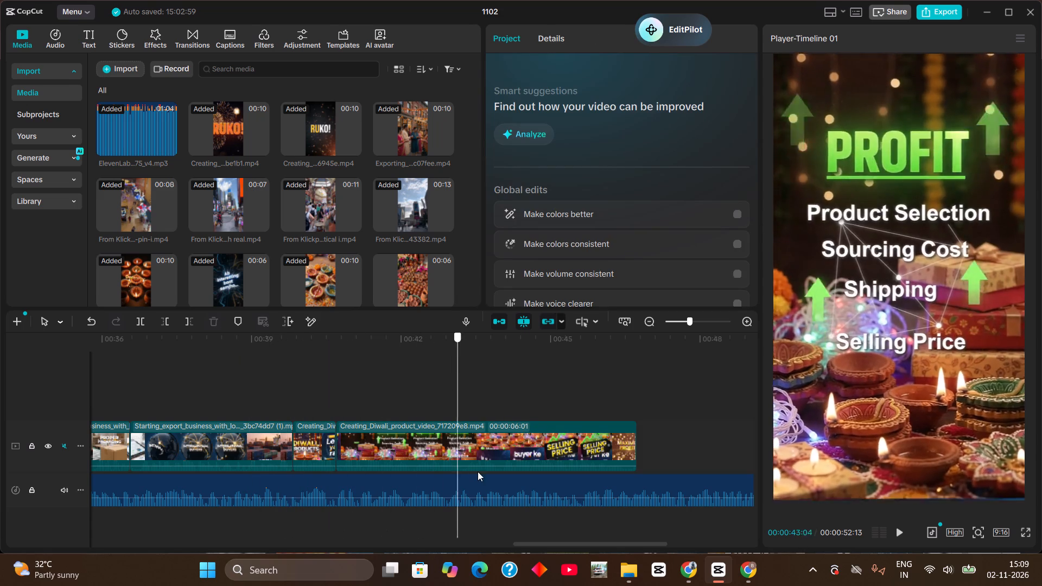
{"action": "left_click_drag", "start_coordinate": [478, 472], "coordinate": [323, 474]}
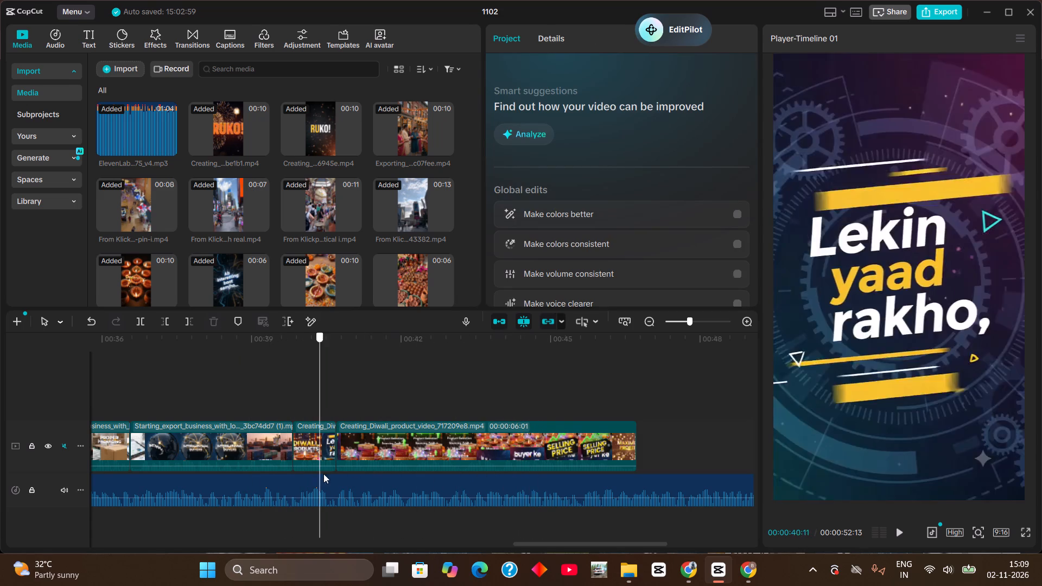
{"action": "left_click_drag", "start_coordinate": [323, 474], "coordinate": [475, 453]}
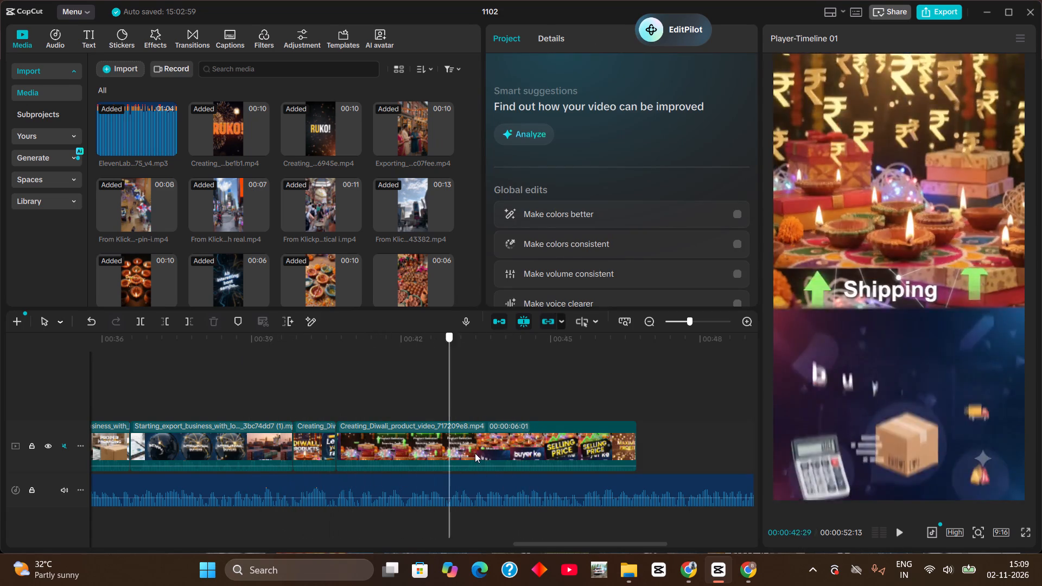
{"action": "left_click_drag", "start_coordinate": [475, 453], "coordinate": [500, 466]}
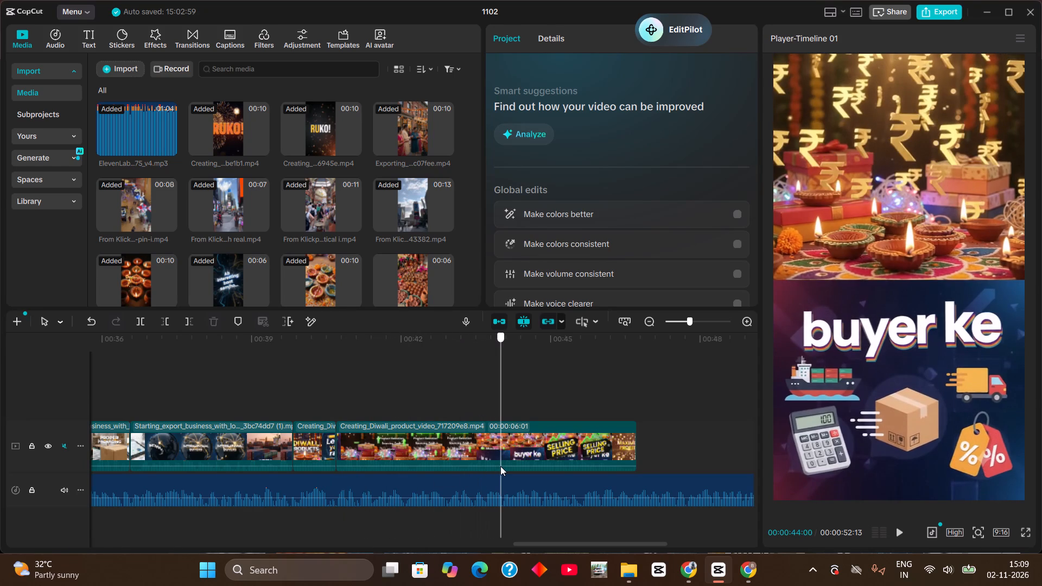
{"action": "left_click_drag", "start_coordinate": [500, 466], "coordinate": [512, 448]}
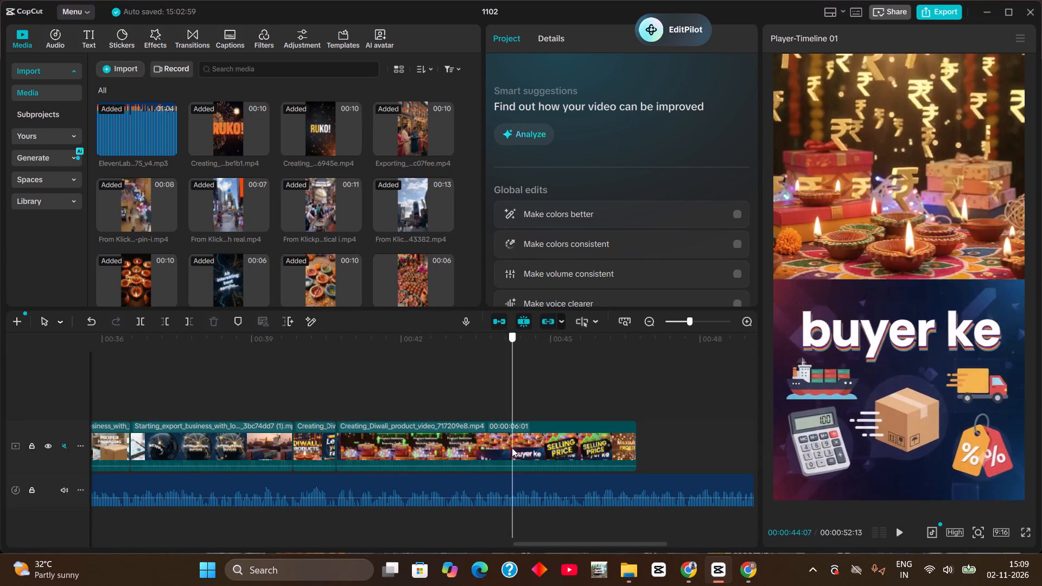
{"action": "left_click_drag", "start_coordinate": [512, 448], "coordinate": [285, 446]}
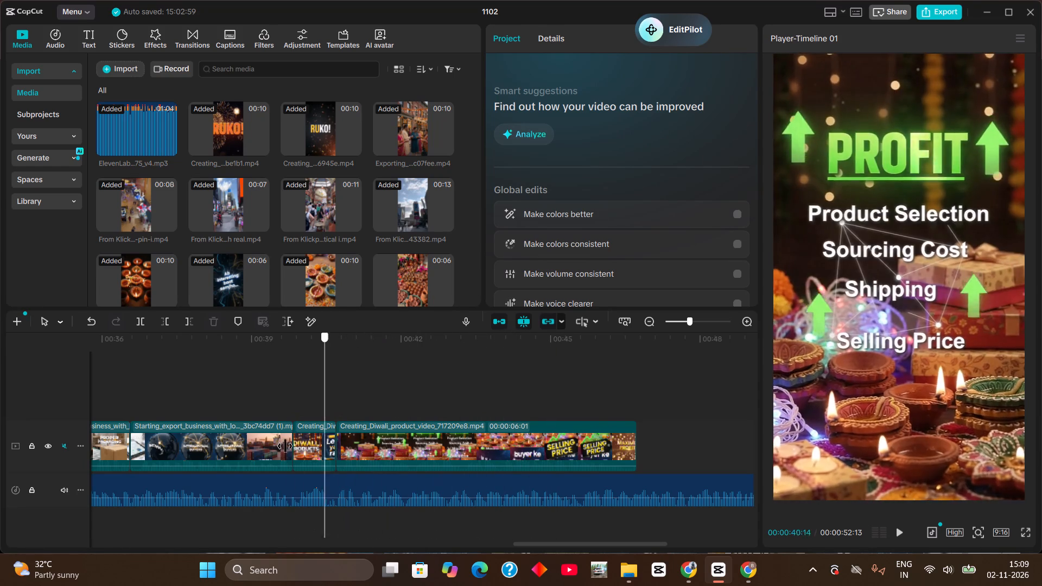
{"action": "left_click_drag", "start_coordinate": [285, 446], "coordinate": [272, 434]}
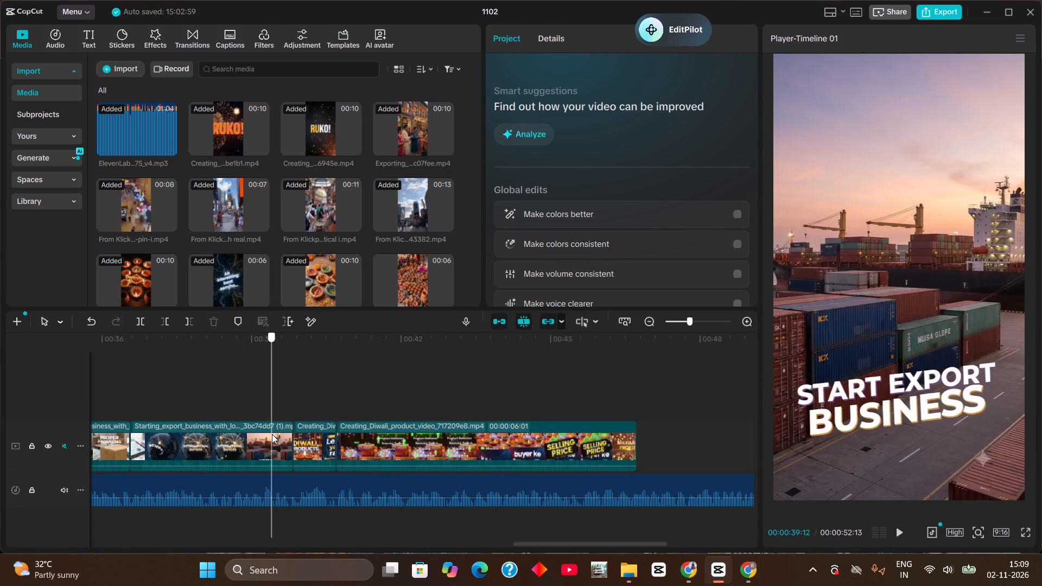
Examine the stretch from "Start Export Business" through "Profit" to where "Selling Price" replaces "buyer ke", ending with the playhead at 00:00:44:12.
{"action": "left_click_drag", "start_coordinate": [272, 434], "coordinate": [400, 451]}
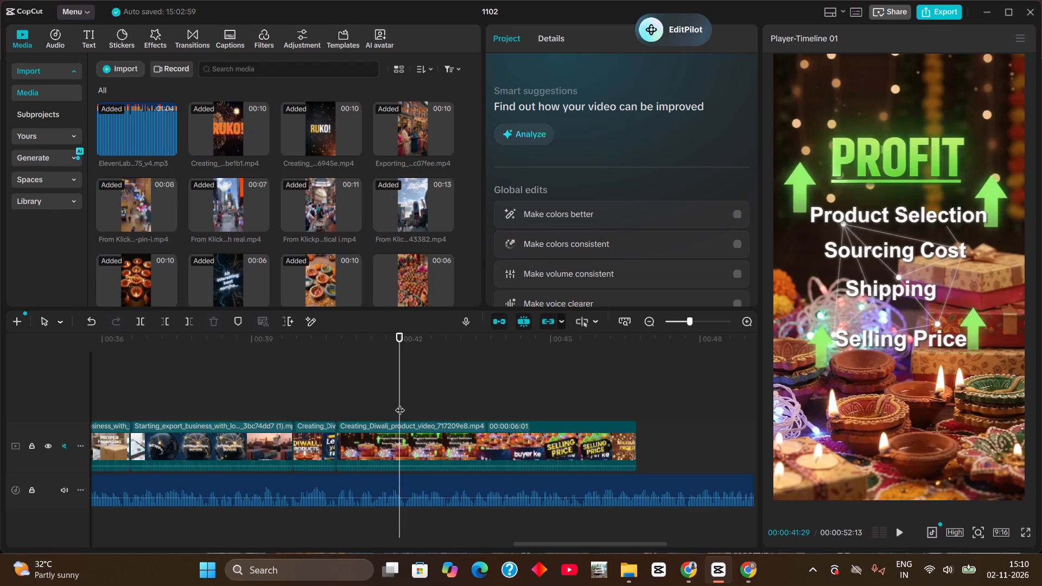
{"action": "left_click", "coordinate": [400, 403]}
{"action": "left_click_drag", "start_coordinate": [400, 403], "coordinate": [513, 412]}
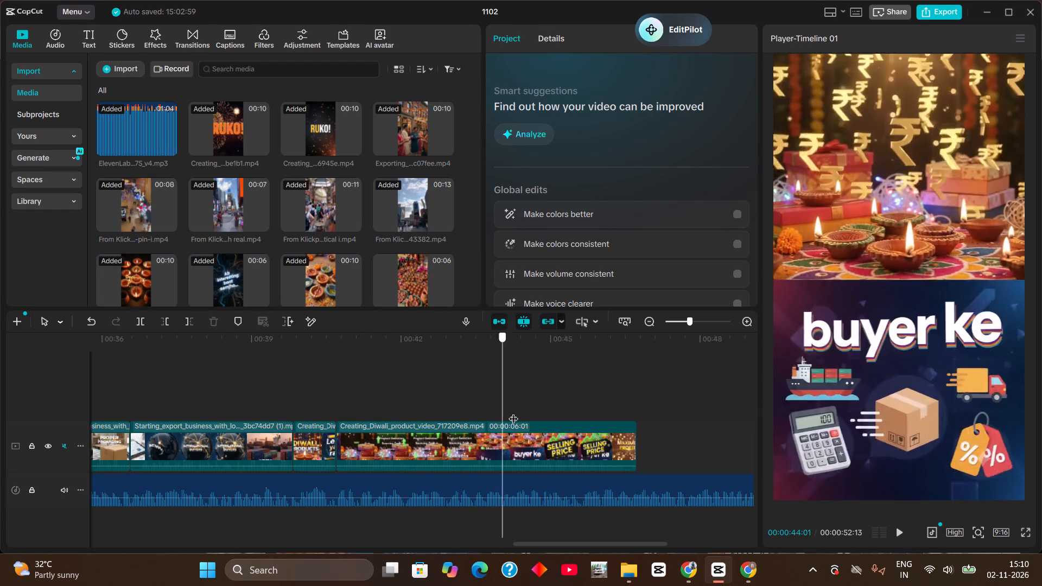
{"action": "left_click_drag", "start_coordinate": [513, 412], "coordinate": [522, 415]}
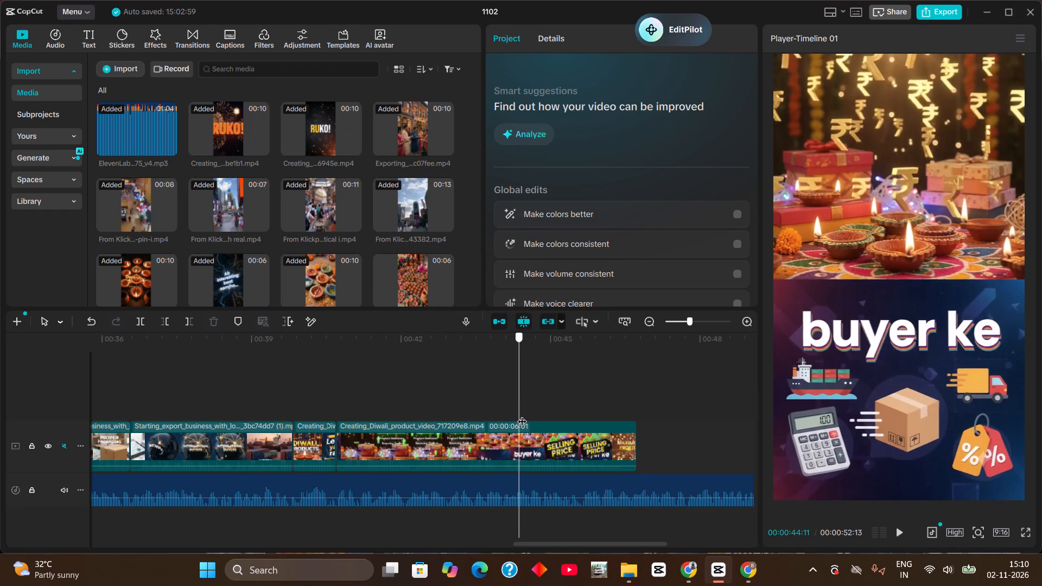
{"action": "left_click_drag", "start_coordinate": [522, 415], "coordinate": [519, 415]}
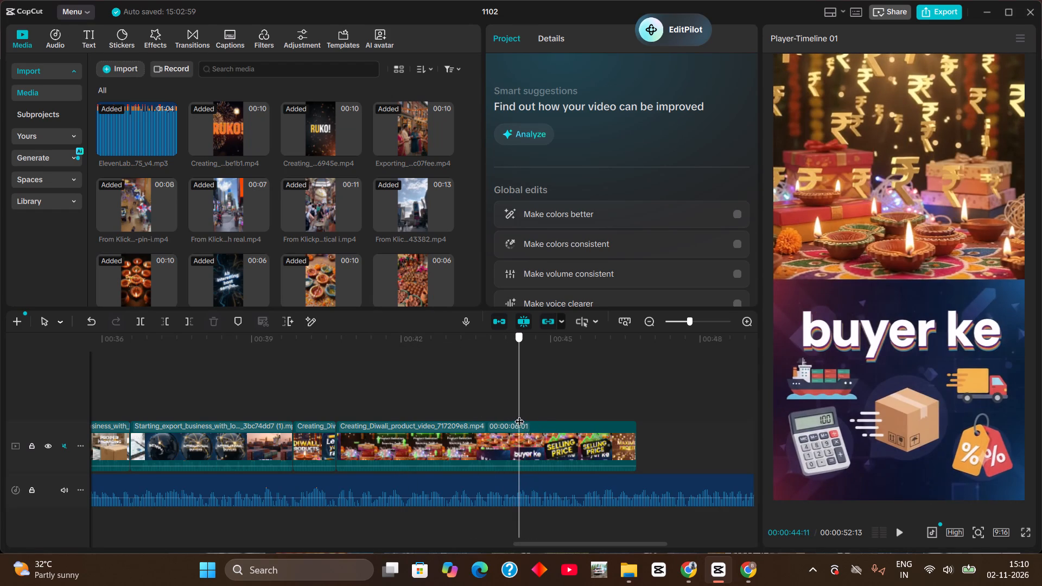
{"action": "left_click_drag", "start_coordinate": [519, 415], "coordinate": [531, 420]}
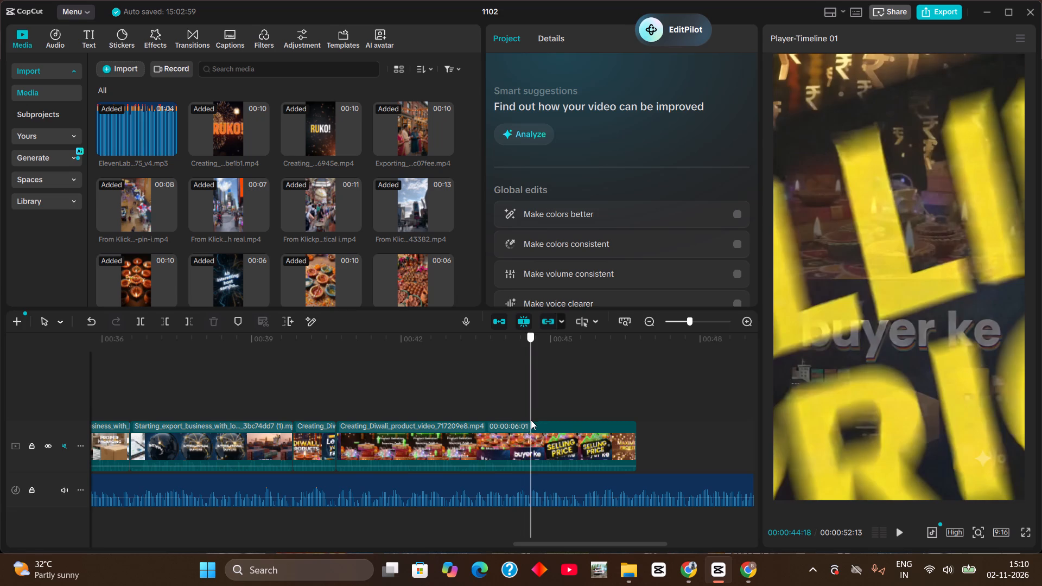
{"action": "left_click_drag", "start_coordinate": [531, 420], "coordinate": [525, 411]}
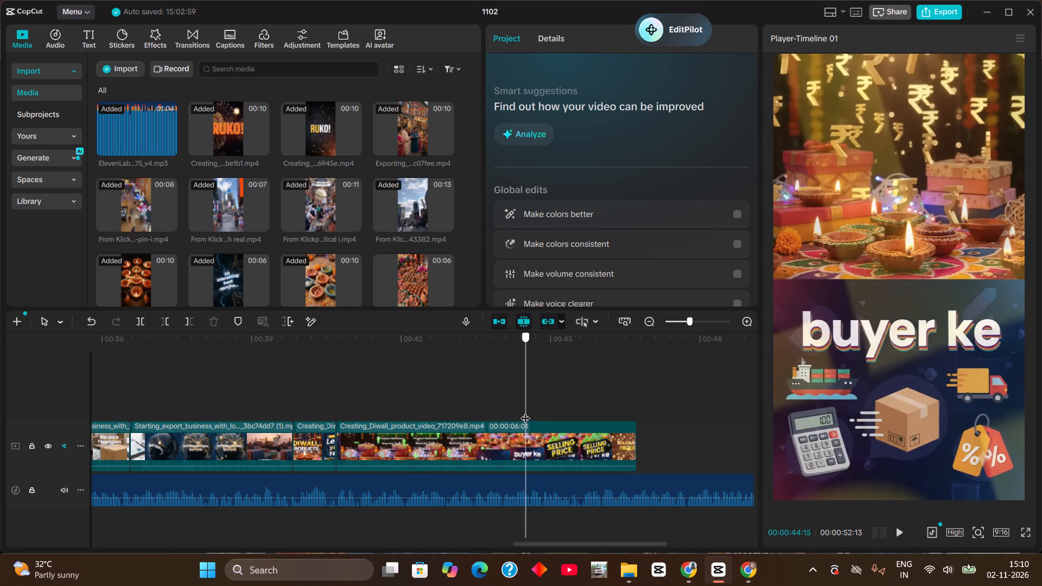
{"action": "left_click_drag", "start_coordinate": [525, 411], "coordinate": [520, 406]}
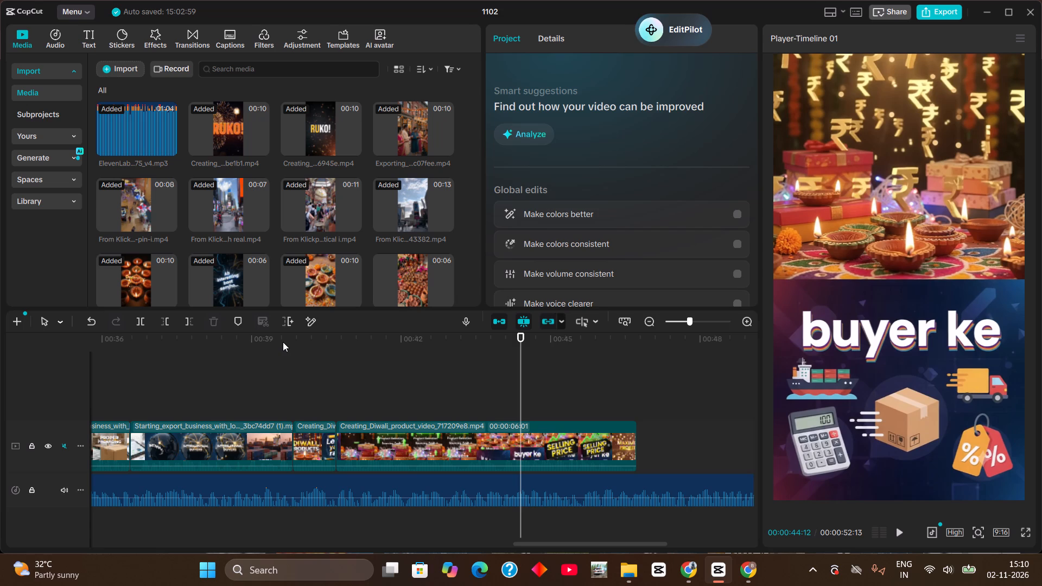
Review from "Start Export Business" through the "Profit" and "buyer ke" visuals and inspect where they change, ending with the playhead at 00:00:43:05.
{"action": "left_click_drag", "start_coordinate": [283, 342], "coordinate": [286, 343]}
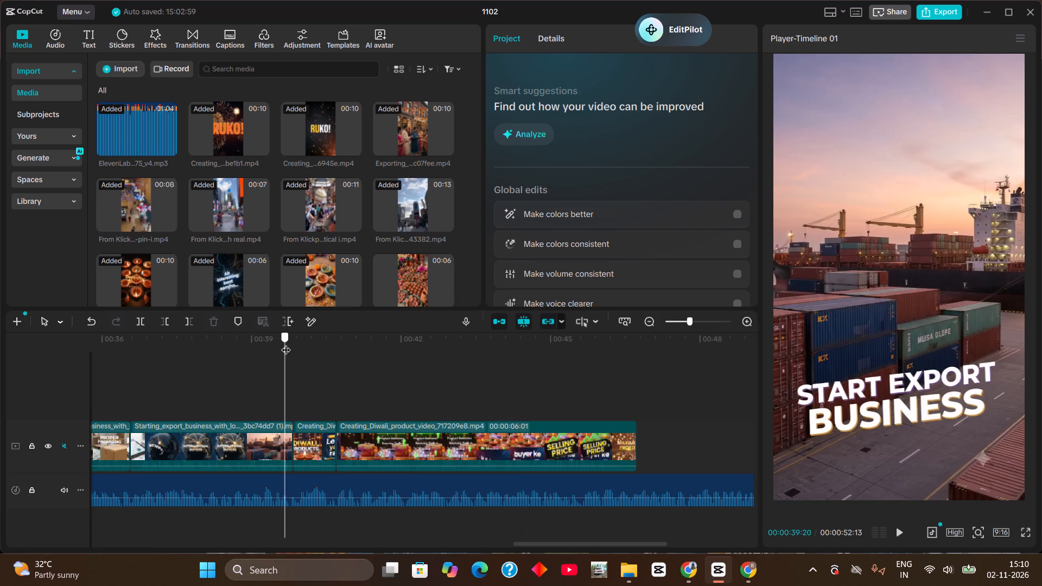
{"action": "left_click_drag", "start_coordinate": [286, 343], "coordinate": [485, 403]}
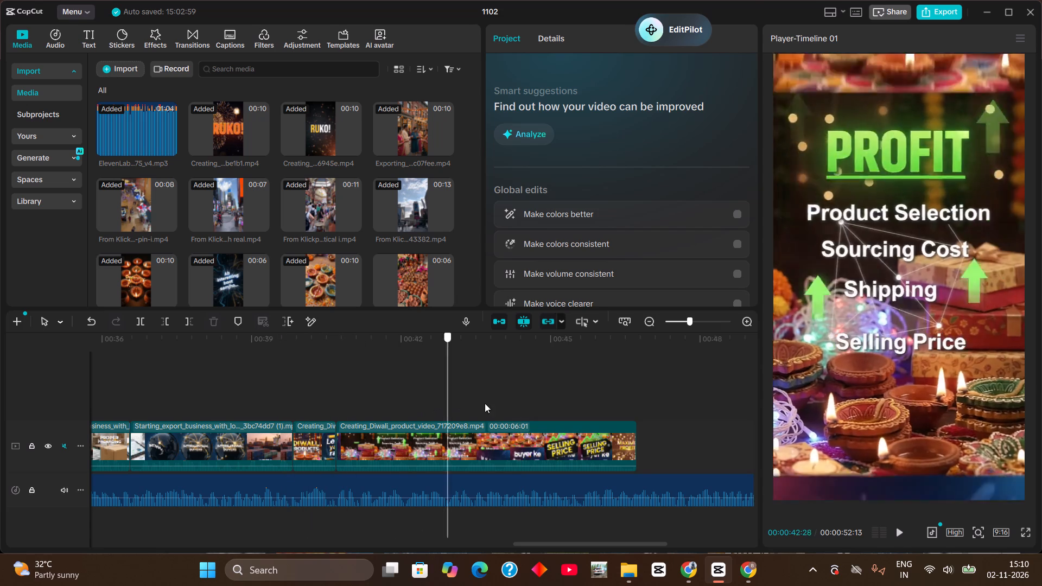
{"action": "left_click_drag", "start_coordinate": [485, 403], "coordinate": [516, 402]}
{"action": "left_click", "coordinate": [516, 402]}
{"action": "left_click_drag", "start_coordinate": [516, 402], "coordinate": [483, 390]}
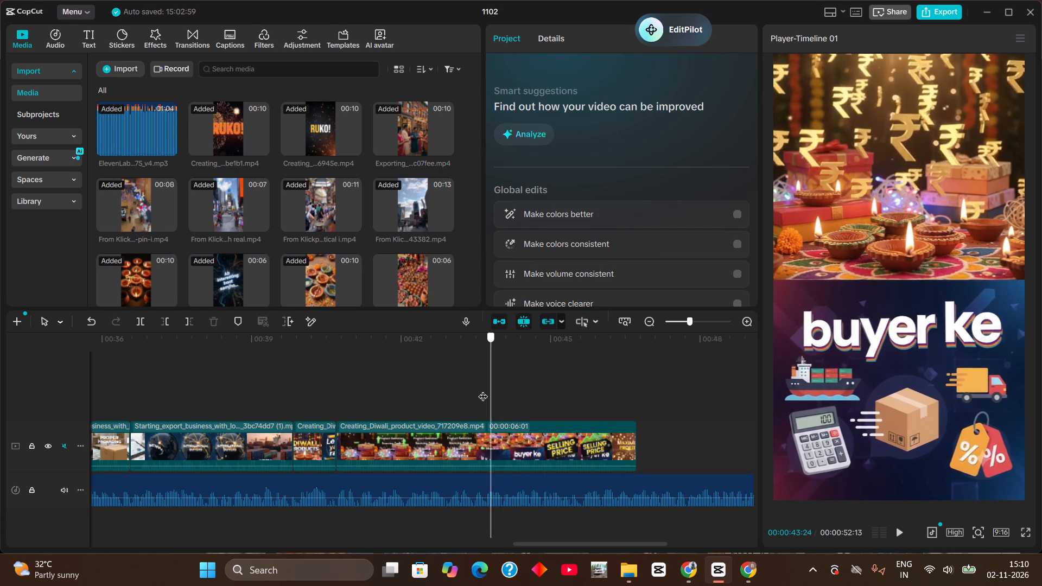
{"action": "left_click_drag", "start_coordinate": [483, 390], "coordinate": [344, 372]}
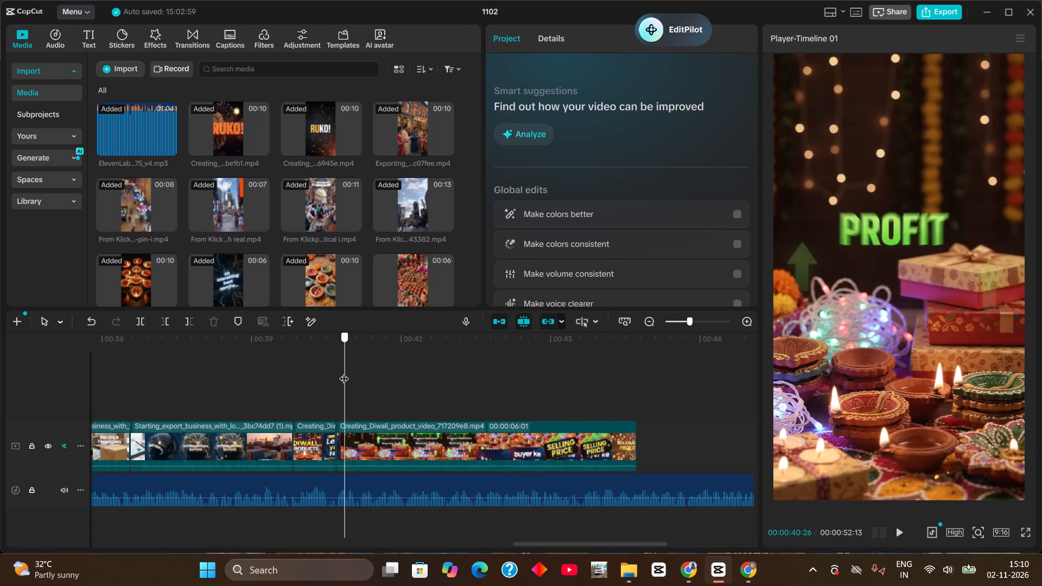
{"action": "left_click_drag", "start_coordinate": [344, 372], "coordinate": [430, 374]}
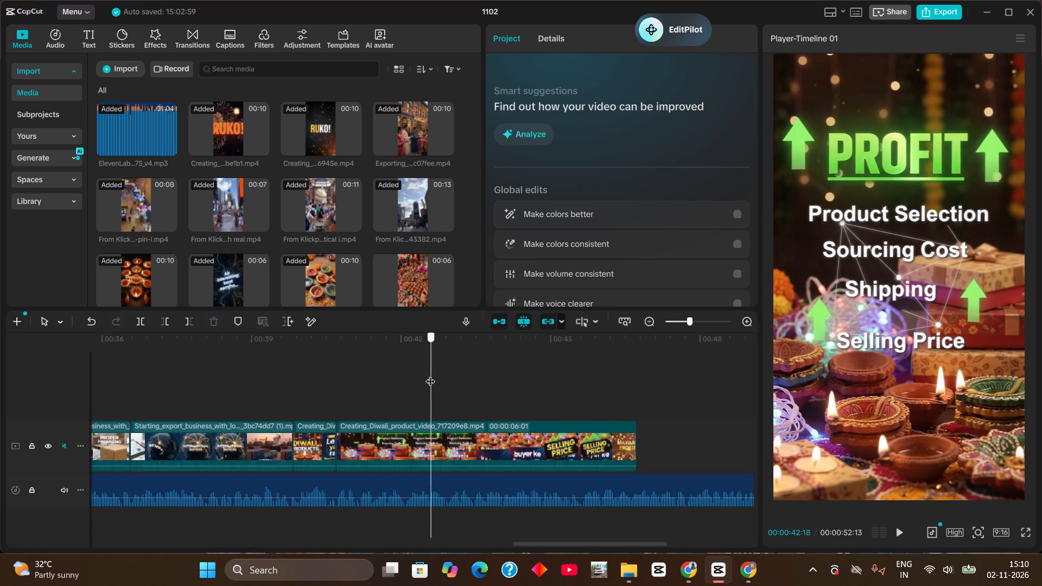
{"action": "left_click_drag", "start_coordinate": [430, 374], "coordinate": [459, 376]}
{"action": "double_click", "coordinate": [459, 376]}
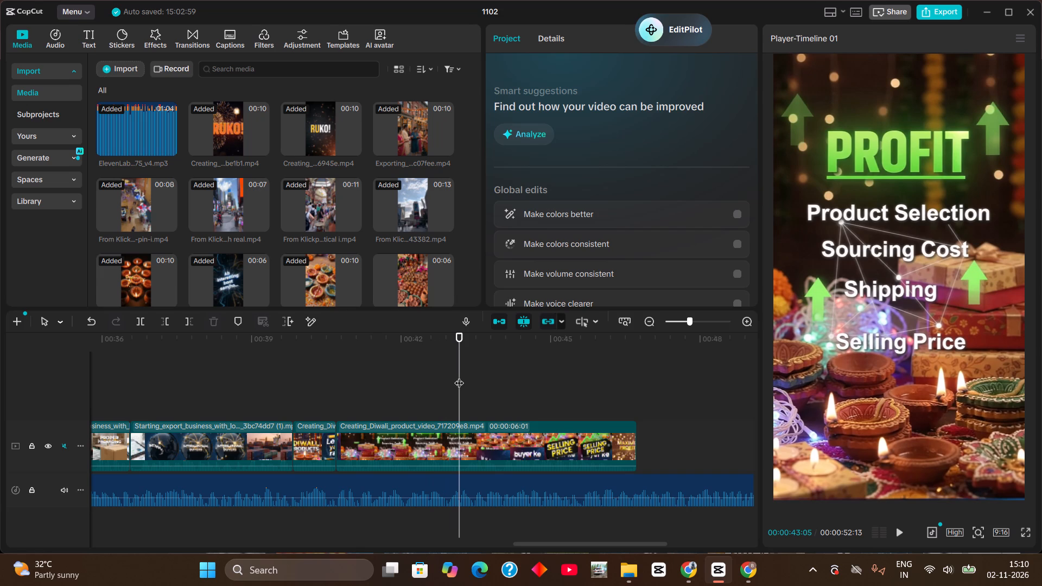
Review the visuals from "Lekin yaad rakho" through "Profit" to the start of "buyer ke", ending at 00:00:43:14 with the "Profit" clip selected.
{"action": "left_click", "coordinate": [303, 348]}
{"action": "left_click_drag", "start_coordinate": [303, 348], "coordinate": [481, 420]}
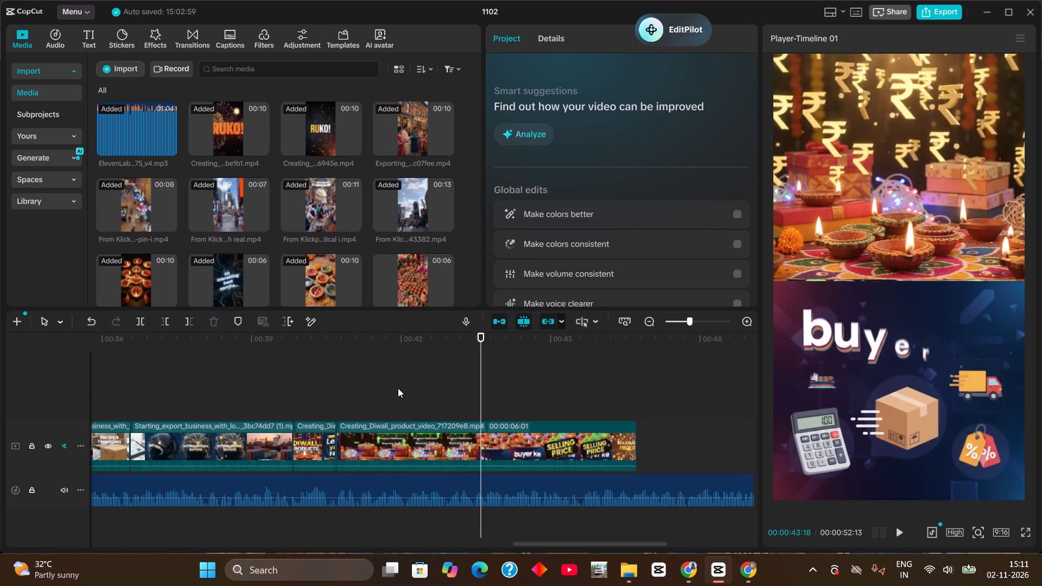
{"action": "left_click_drag", "start_coordinate": [341, 346], "coordinate": [363, 359]}
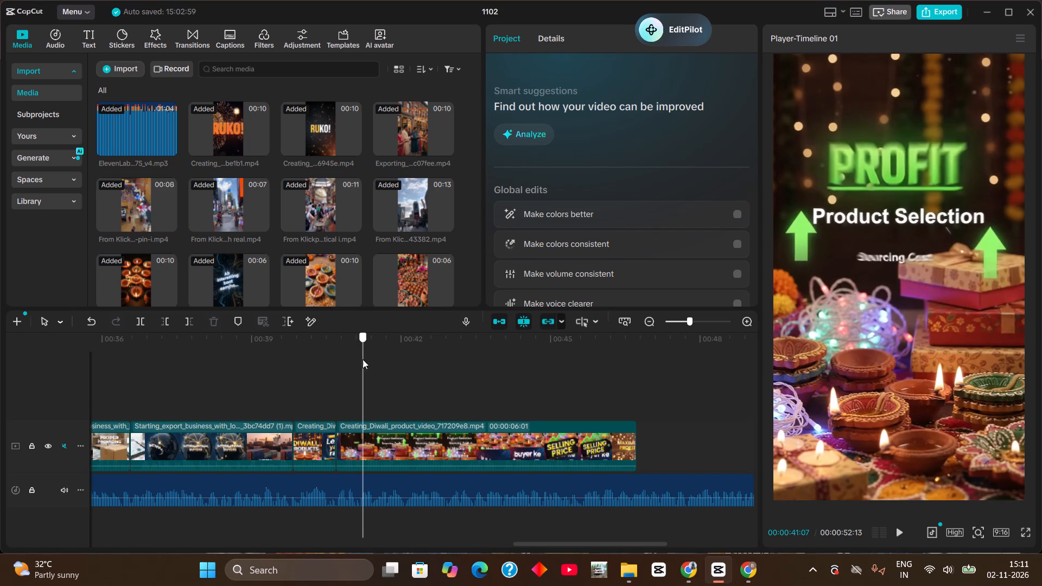
{"action": "left_click_drag", "start_coordinate": [363, 359], "coordinate": [317, 366]}
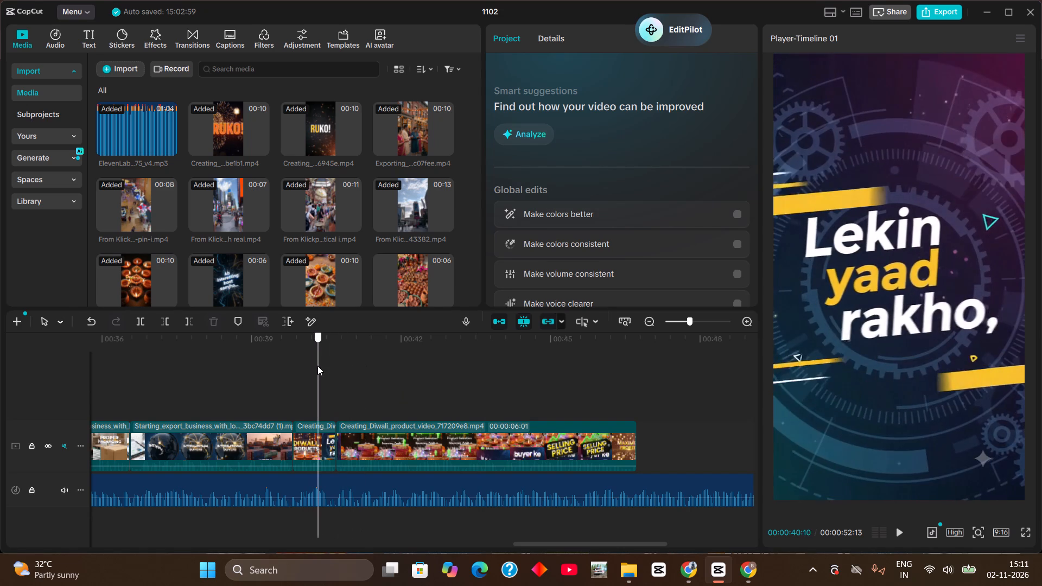
{"action": "left_click_drag", "start_coordinate": [317, 366], "coordinate": [366, 391]}
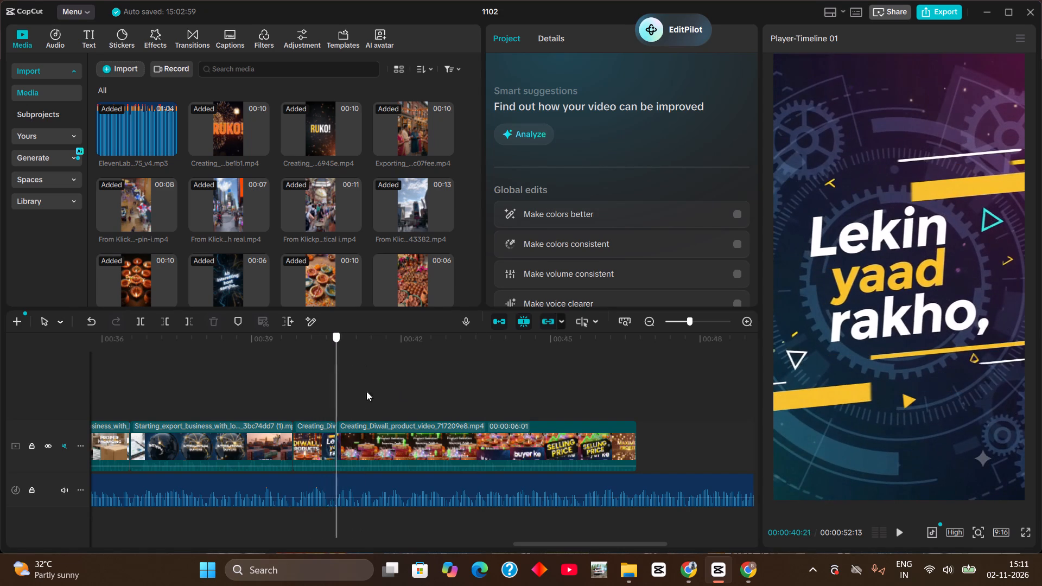
{"action": "left_click_drag", "start_coordinate": [366, 391], "coordinate": [474, 457]}
{"action": "triple_click", "coordinate": [474, 457]}
{"action": "left_click", "coordinate": [474, 457]}
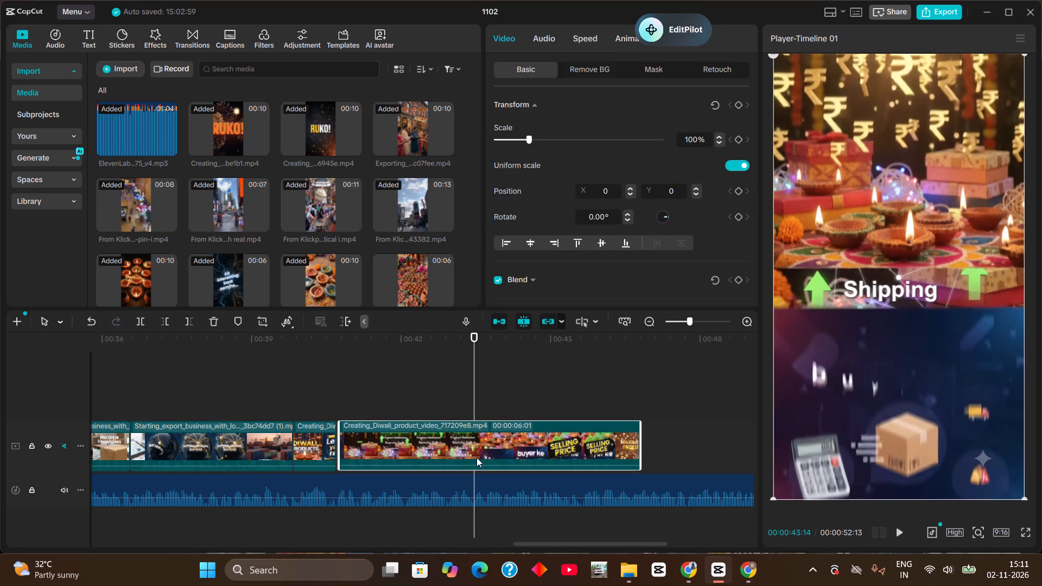
Recheck the stretch from "Lekin yaad rakho" through "Profit" and "buyer ke" to "Selling Price", returning the playhead to 00:00:42:29.
{"action": "double_click", "coordinate": [334, 342]}
{"action": "left_click_drag", "start_coordinate": [334, 342], "coordinate": [500, 543]}
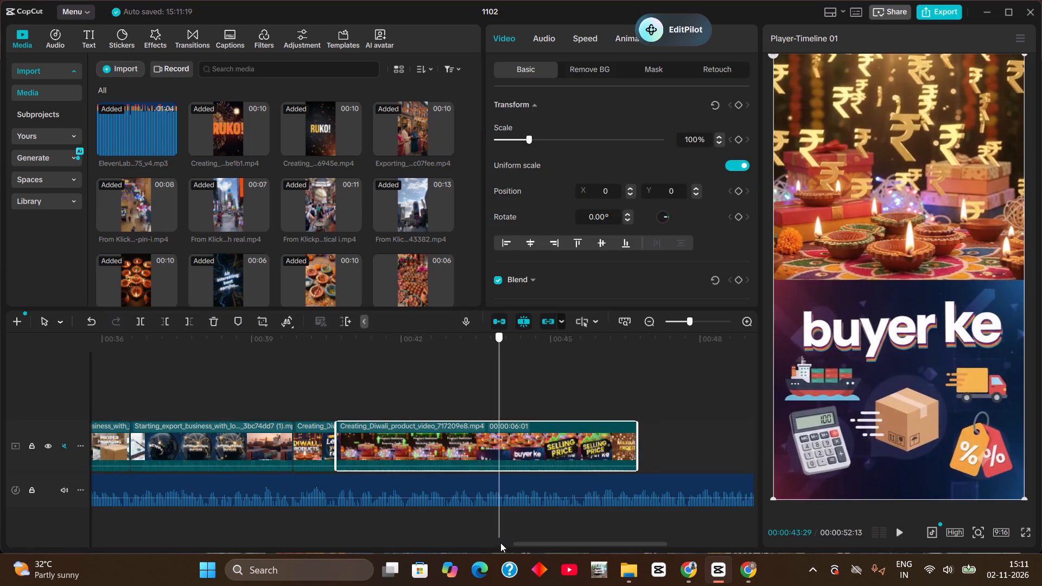
{"action": "left_click_drag", "start_coordinate": [500, 543], "coordinate": [480, 513]}
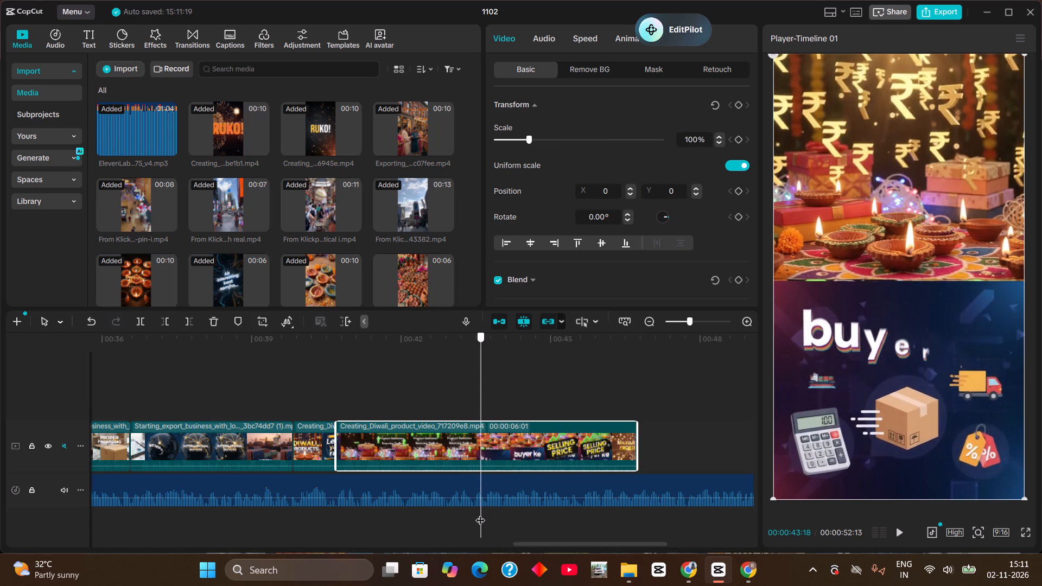
{"action": "left_click_drag", "start_coordinate": [480, 513], "coordinate": [465, 495]}
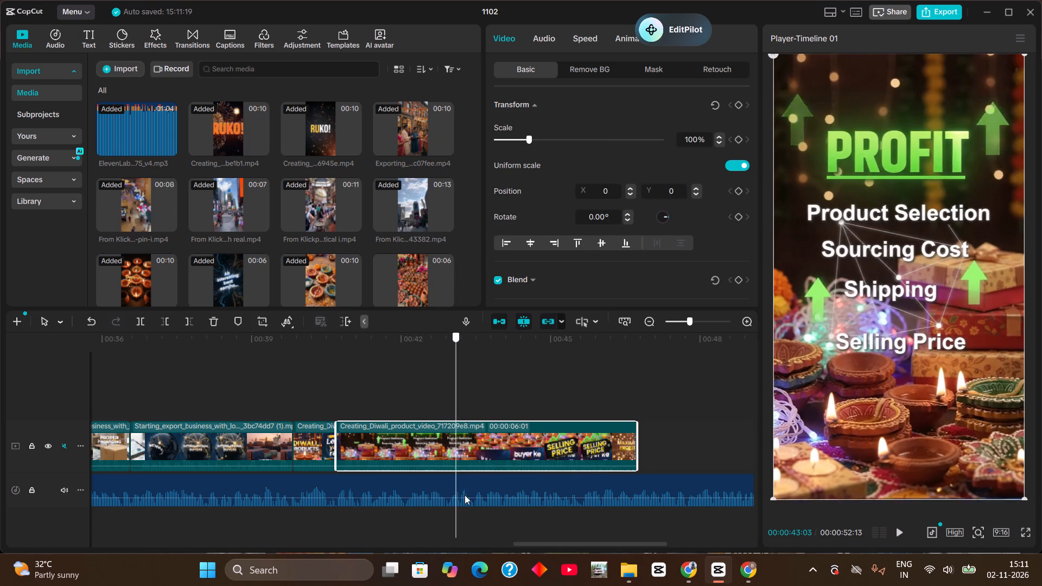
{"action": "left_click_drag", "start_coordinate": [465, 495], "coordinate": [456, 481]}
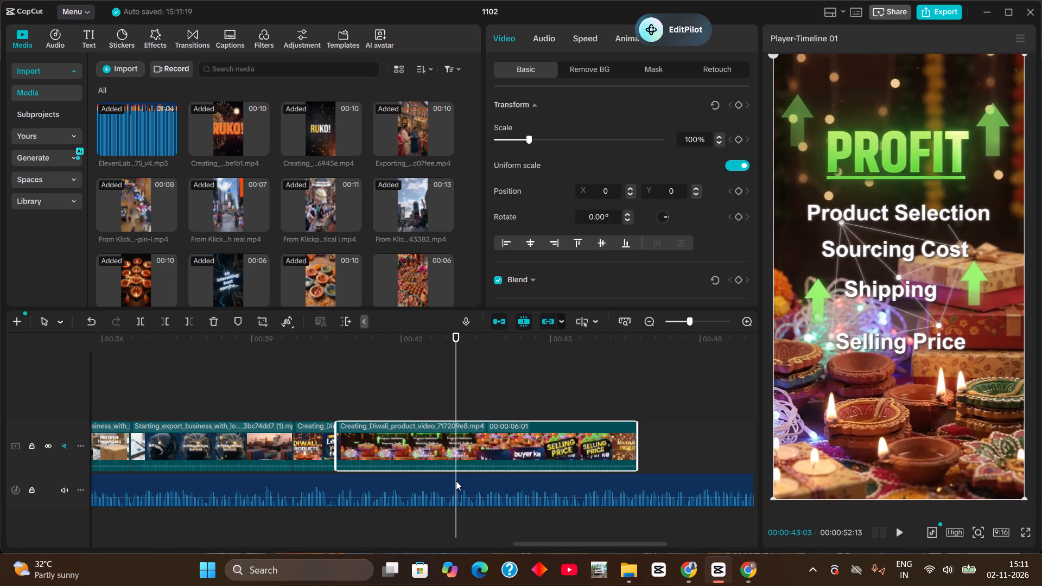
{"action": "left_click_drag", "start_coordinate": [338, 339], "coordinate": [344, 341]}
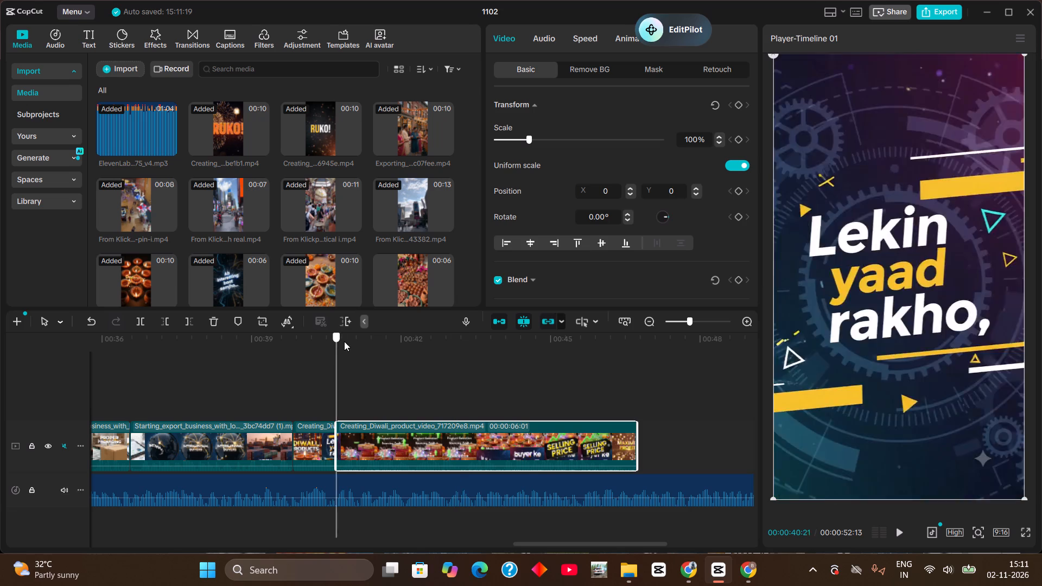
{"action": "left_click_drag", "start_coordinate": [344, 341], "coordinate": [602, 525]}
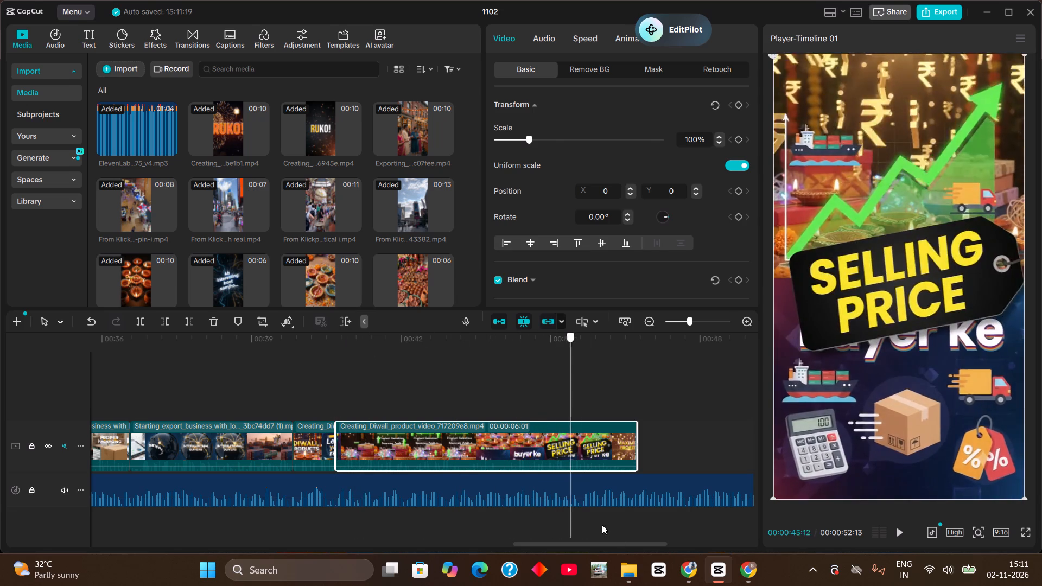
{"action": "left_click_drag", "start_coordinate": [602, 525], "coordinate": [541, 455]}
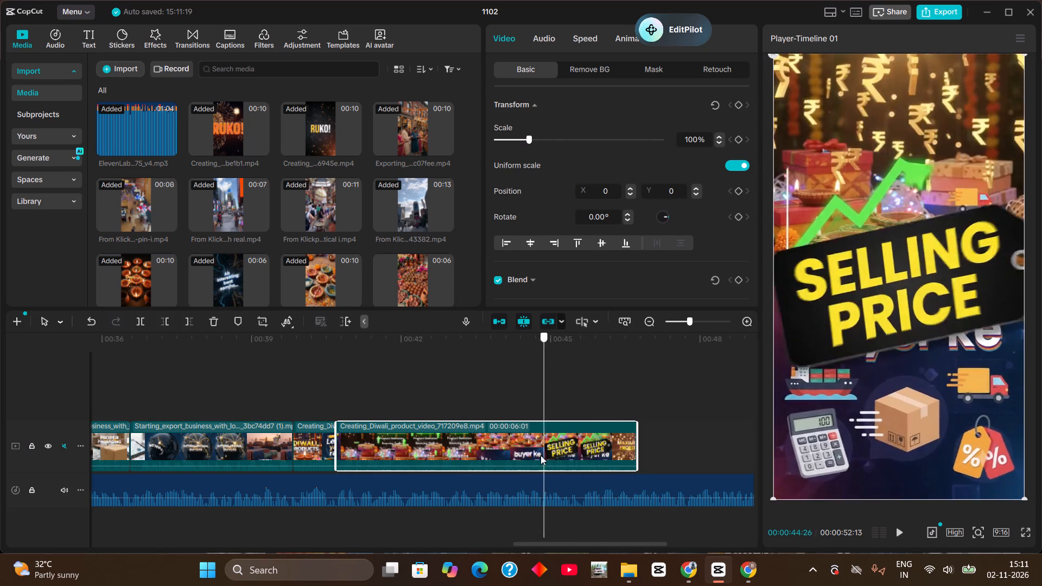
{"action": "left_click_drag", "start_coordinate": [541, 455], "coordinate": [463, 384]}
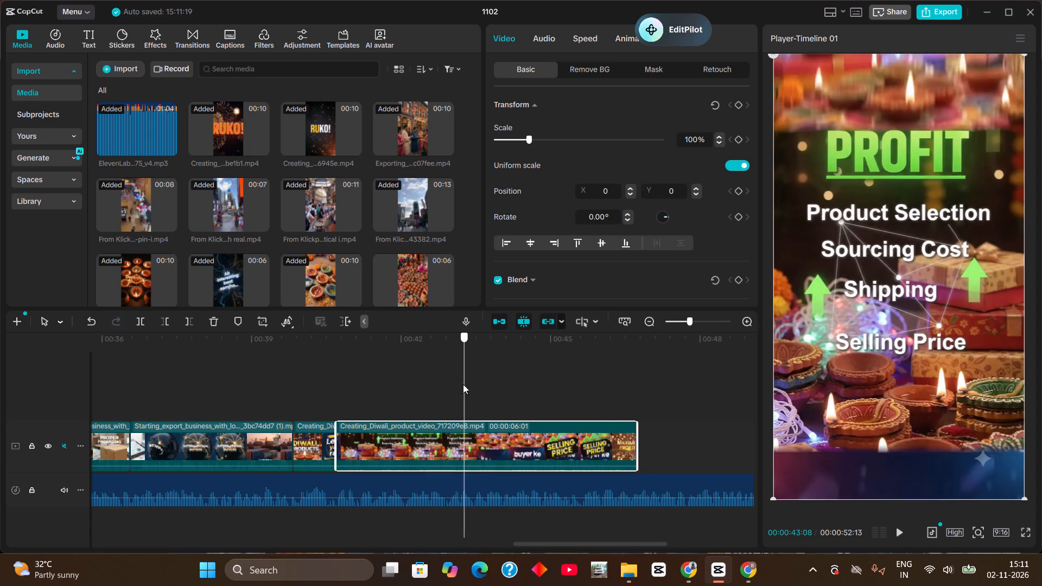
{"action": "left_click_drag", "start_coordinate": [463, 384], "coordinate": [449, 377]}
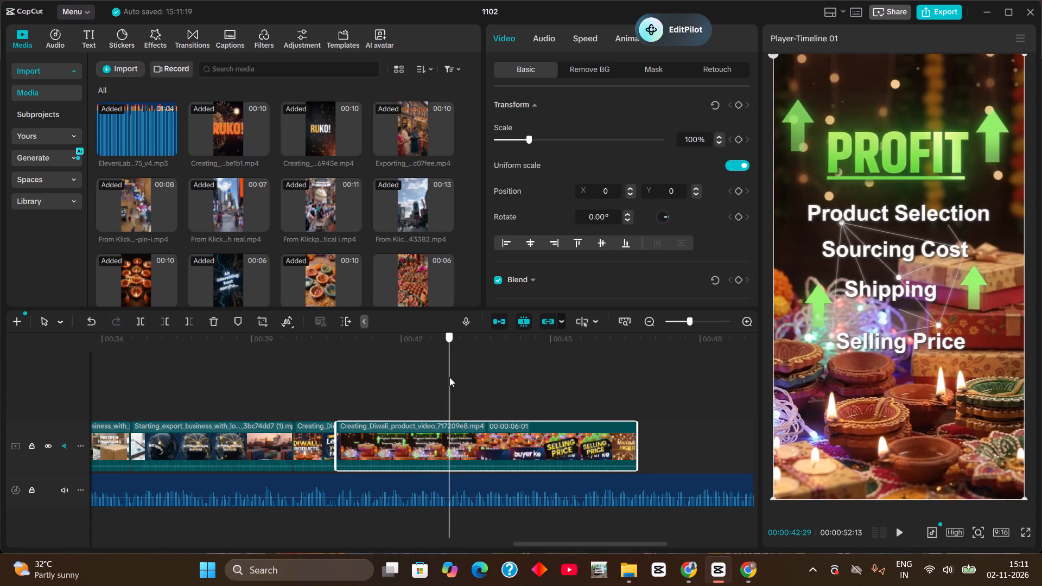
{"action": "left_click_drag", "start_coordinate": [449, 377], "coordinate": [450, 380]}
Examine the "Profit" visual up to where "buyer ke" replaces it, leaving the playhead at 00:00:43:13.
{"action": "left_click_drag", "start_coordinate": [341, 349], "coordinate": [391, 359]}
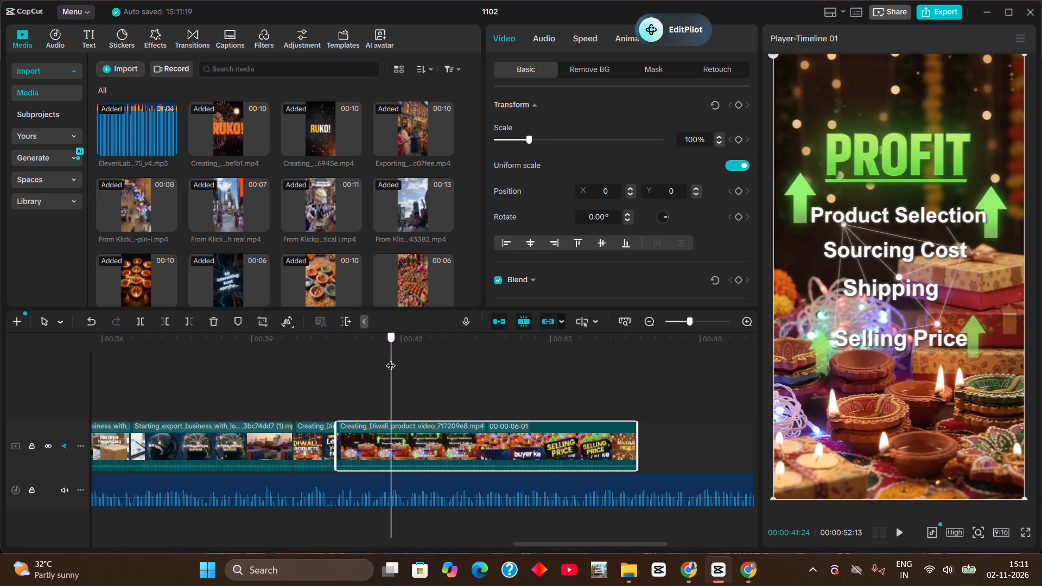
{"action": "left_click_drag", "start_coordinate": [391, 359], "coordinate": [450, 379]}
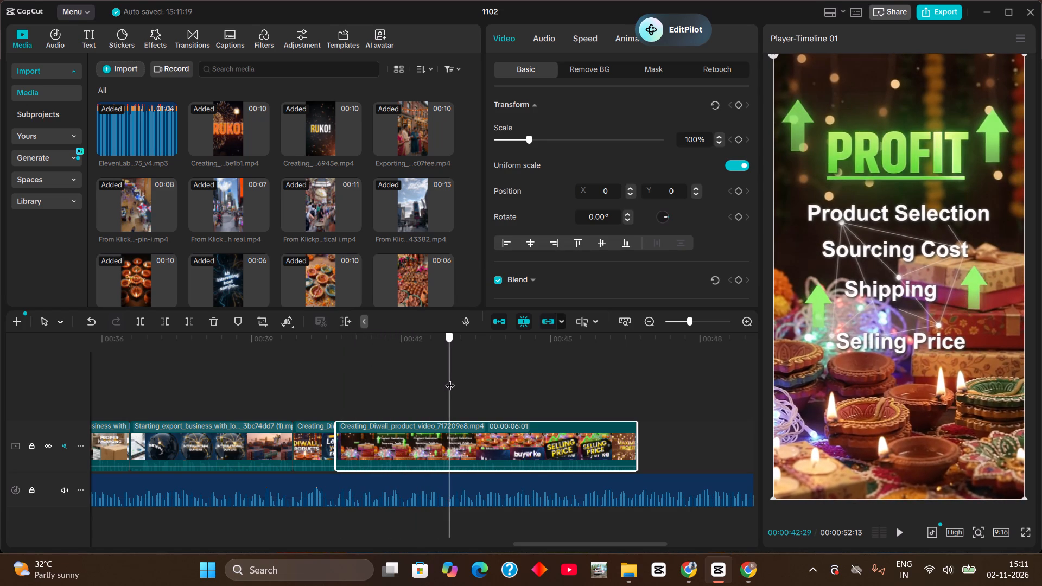
{"action": "left_click_drag", "start_coordinate": [450, 379], "coordinate": [456, 382]}
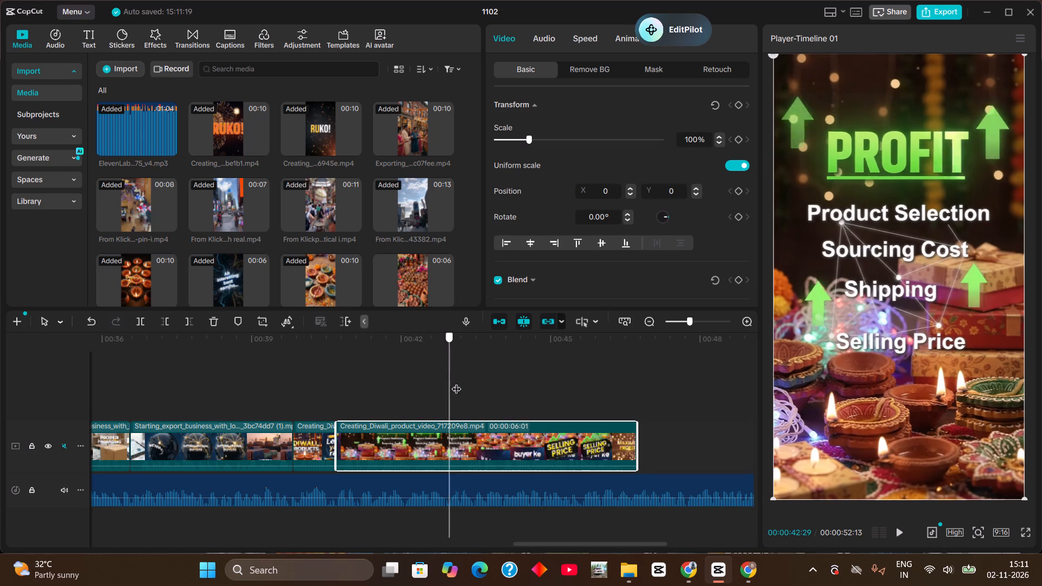
{"action": "left_click_drag", "start_coordinate": [456, 382], "coordinate": [458, 383]}
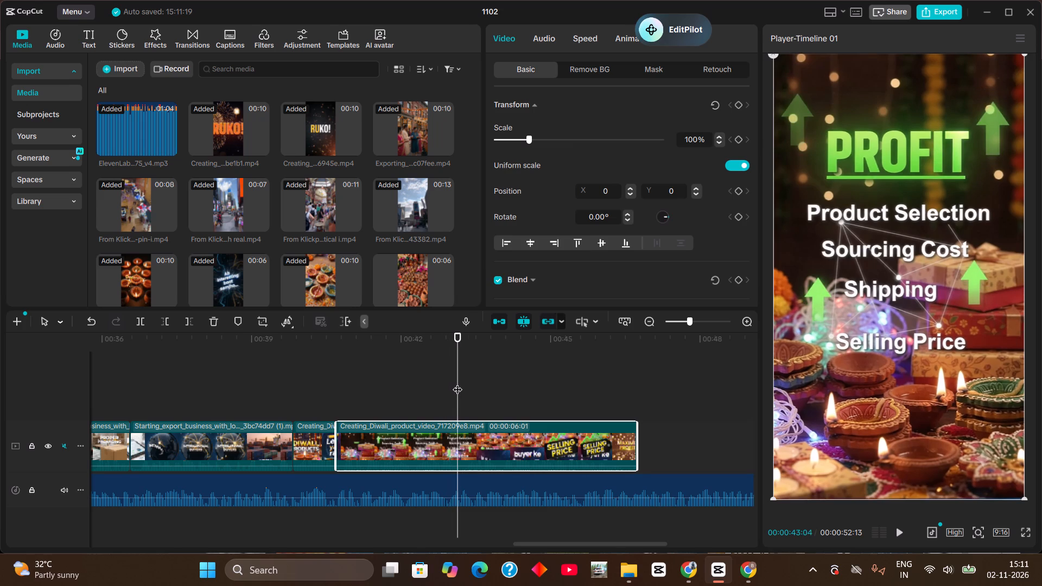
{"action": "left_click", "coordinate": [429, 340]}
{"action": "left_click_drag", "start_coordinate": [429, 340], "coordinate": [475, 351]}
{"action": "double_click", "coordinate": [475, 351]}
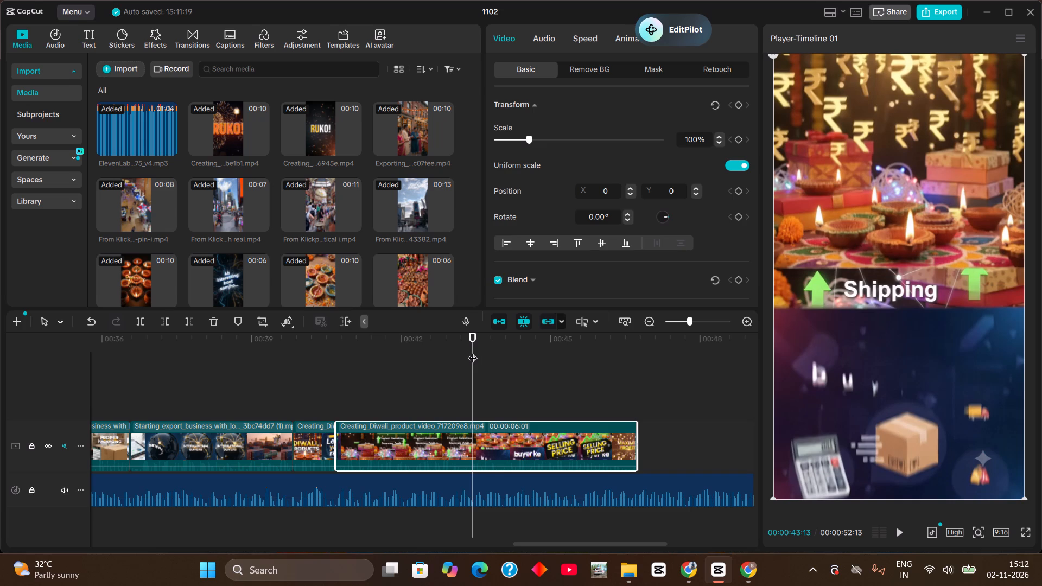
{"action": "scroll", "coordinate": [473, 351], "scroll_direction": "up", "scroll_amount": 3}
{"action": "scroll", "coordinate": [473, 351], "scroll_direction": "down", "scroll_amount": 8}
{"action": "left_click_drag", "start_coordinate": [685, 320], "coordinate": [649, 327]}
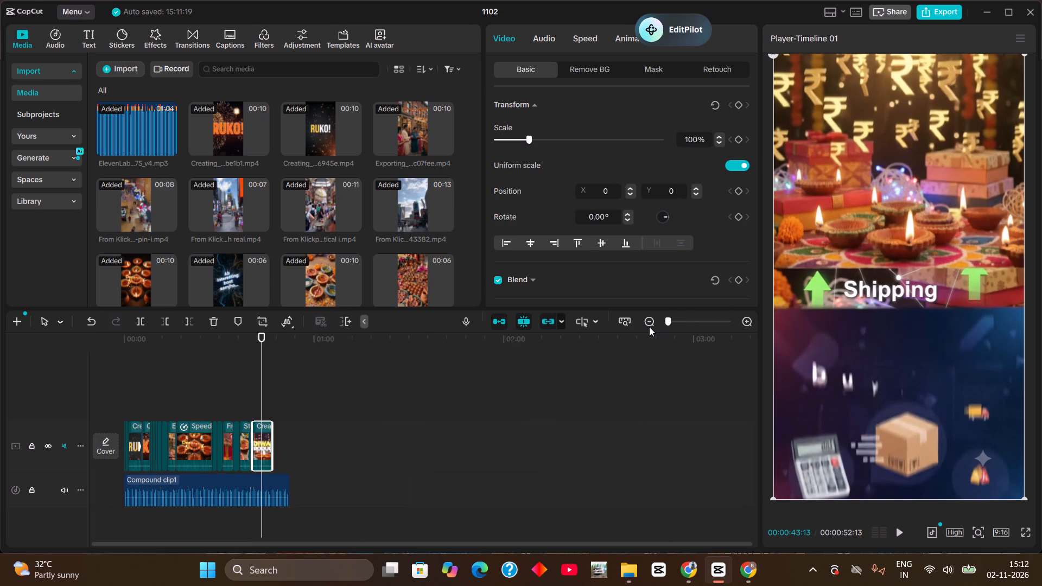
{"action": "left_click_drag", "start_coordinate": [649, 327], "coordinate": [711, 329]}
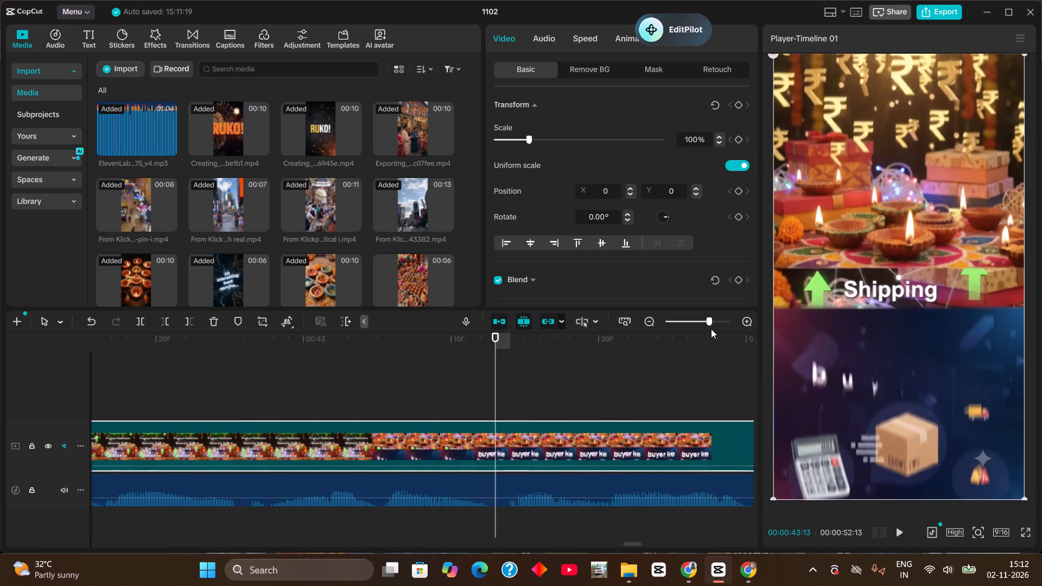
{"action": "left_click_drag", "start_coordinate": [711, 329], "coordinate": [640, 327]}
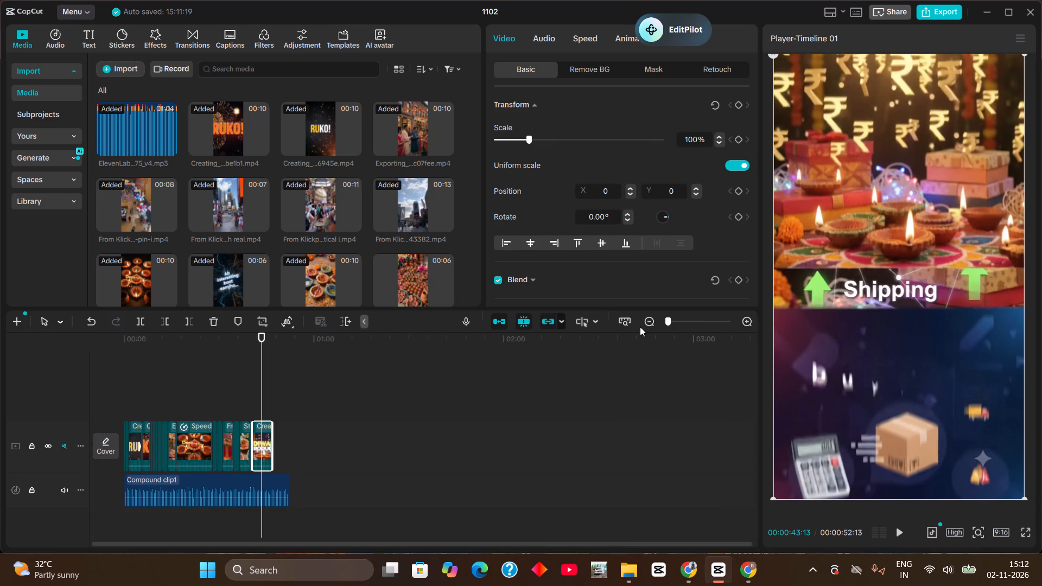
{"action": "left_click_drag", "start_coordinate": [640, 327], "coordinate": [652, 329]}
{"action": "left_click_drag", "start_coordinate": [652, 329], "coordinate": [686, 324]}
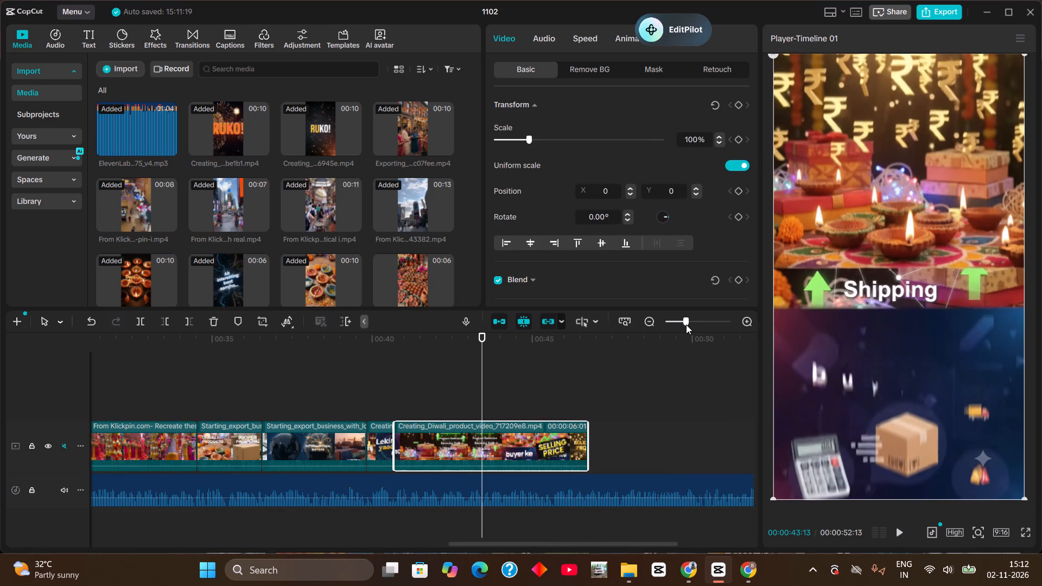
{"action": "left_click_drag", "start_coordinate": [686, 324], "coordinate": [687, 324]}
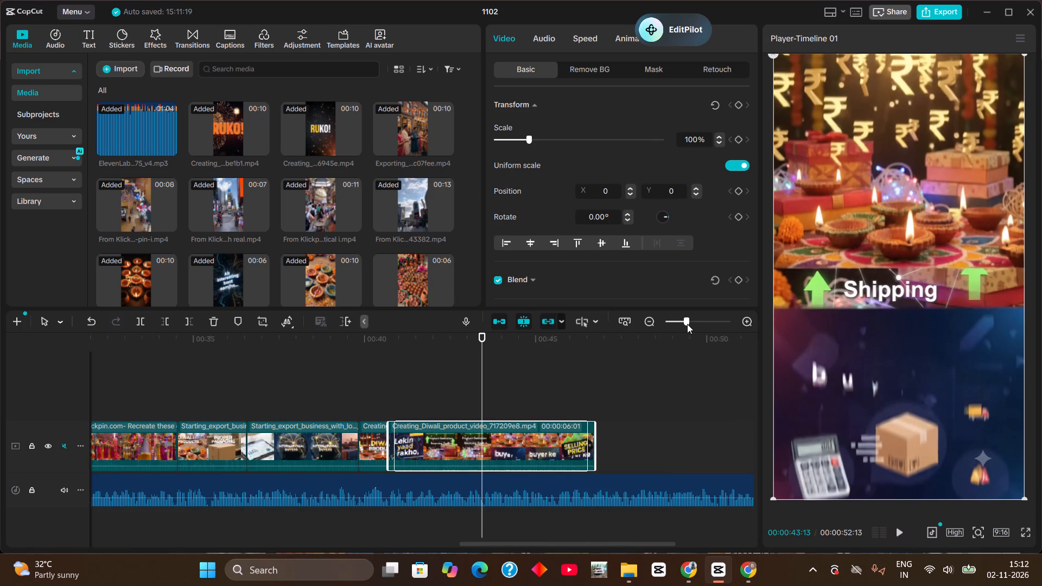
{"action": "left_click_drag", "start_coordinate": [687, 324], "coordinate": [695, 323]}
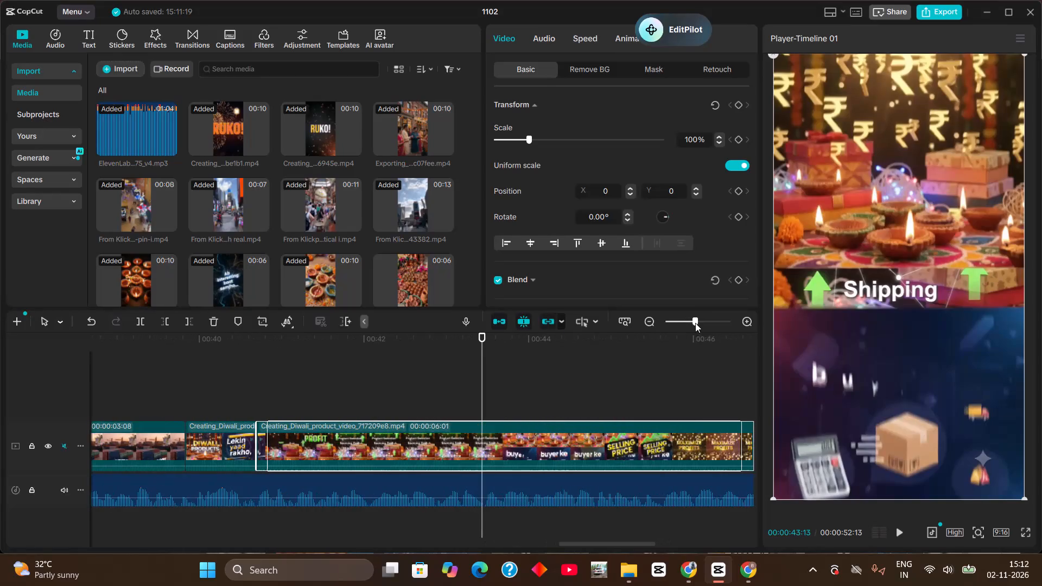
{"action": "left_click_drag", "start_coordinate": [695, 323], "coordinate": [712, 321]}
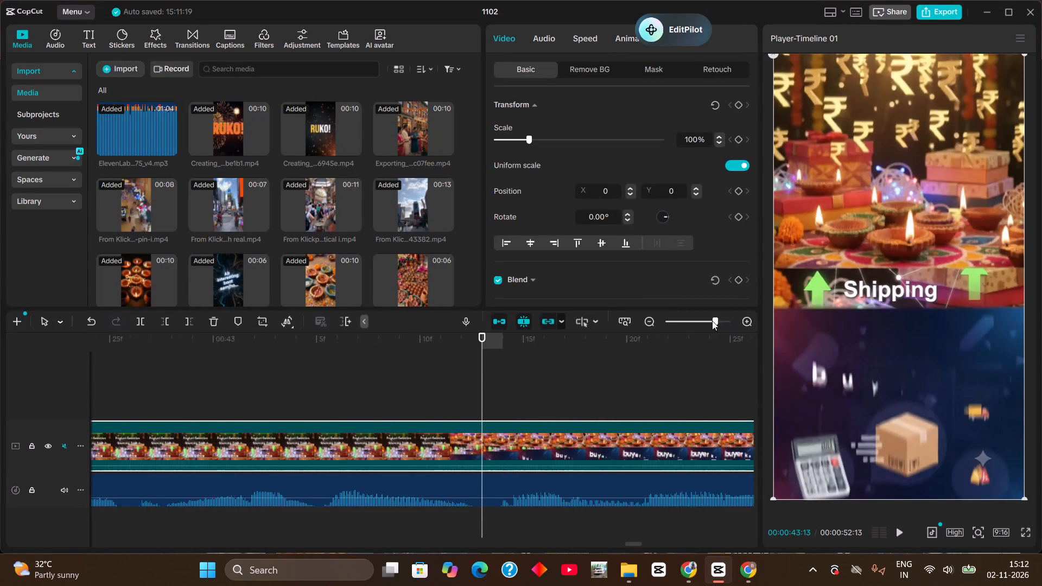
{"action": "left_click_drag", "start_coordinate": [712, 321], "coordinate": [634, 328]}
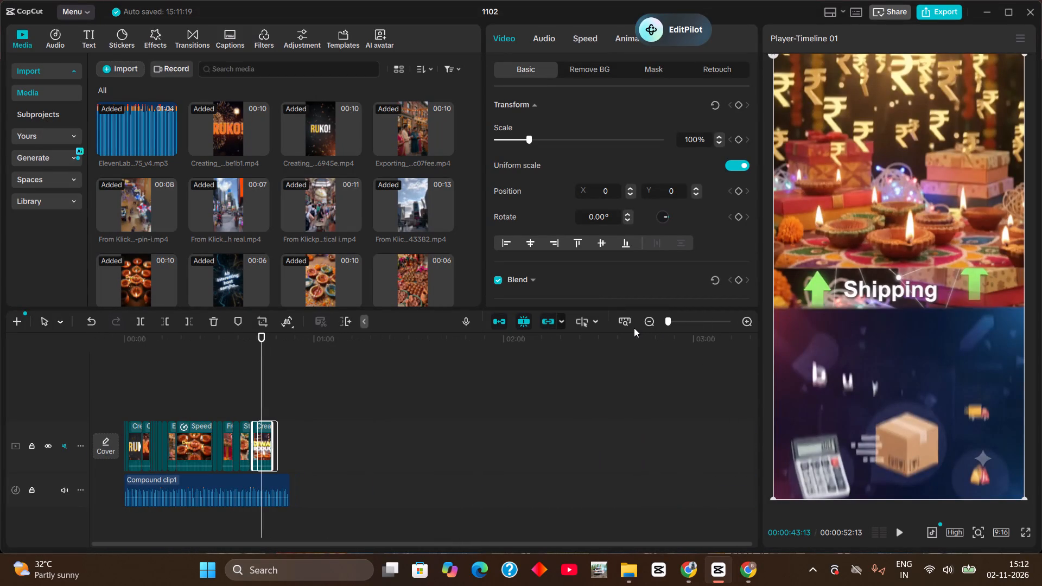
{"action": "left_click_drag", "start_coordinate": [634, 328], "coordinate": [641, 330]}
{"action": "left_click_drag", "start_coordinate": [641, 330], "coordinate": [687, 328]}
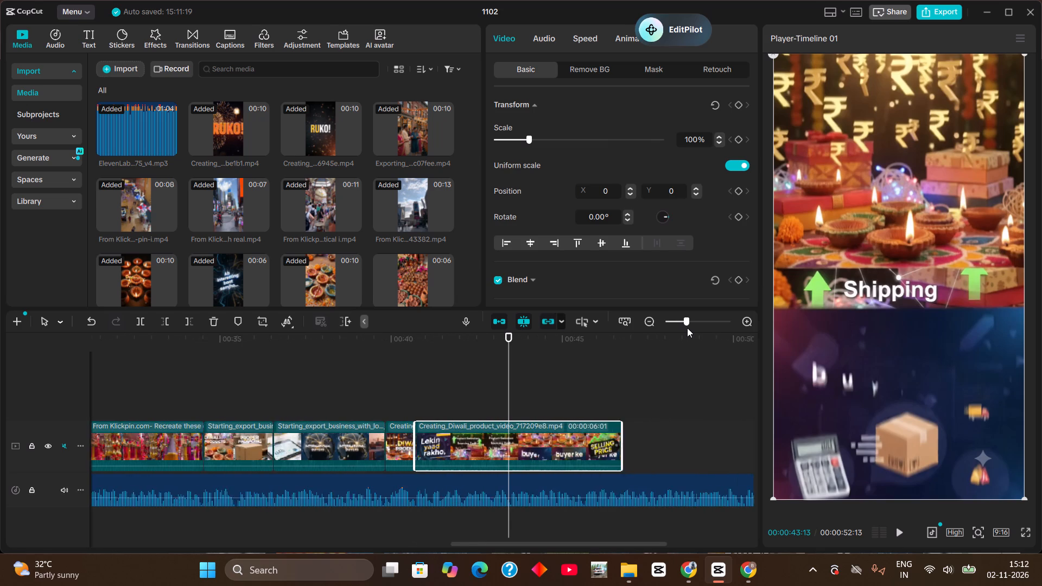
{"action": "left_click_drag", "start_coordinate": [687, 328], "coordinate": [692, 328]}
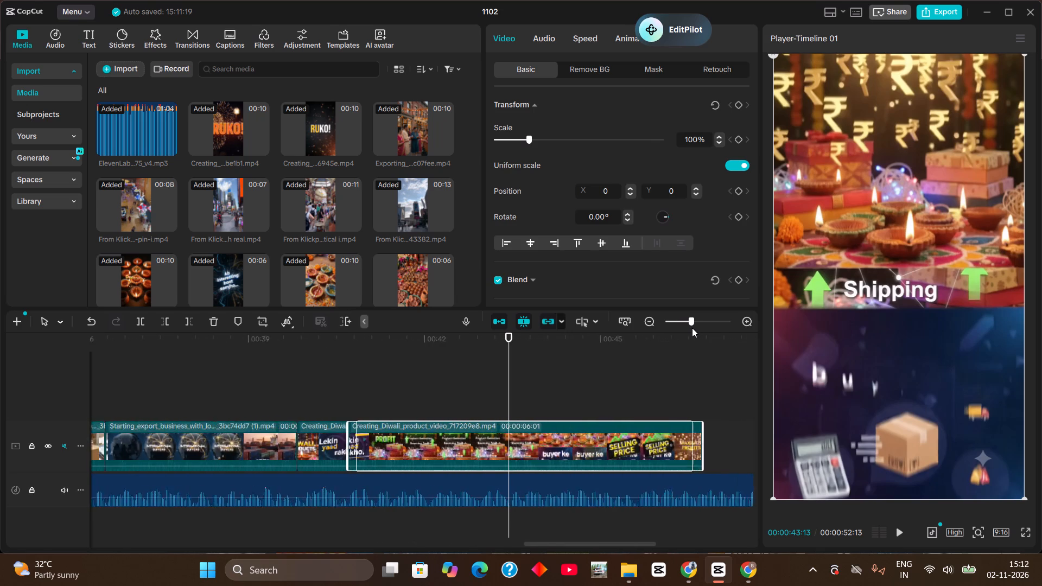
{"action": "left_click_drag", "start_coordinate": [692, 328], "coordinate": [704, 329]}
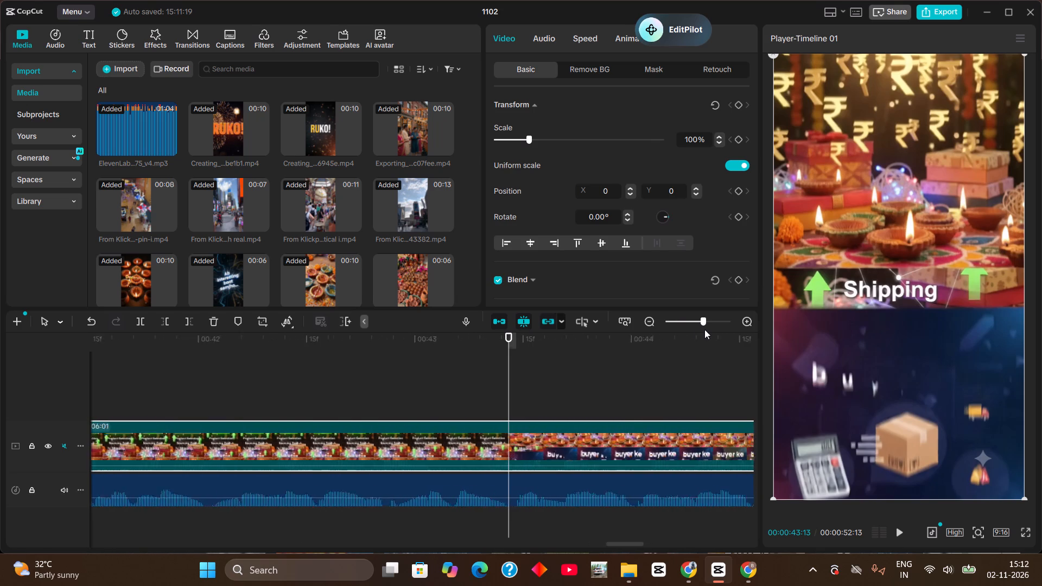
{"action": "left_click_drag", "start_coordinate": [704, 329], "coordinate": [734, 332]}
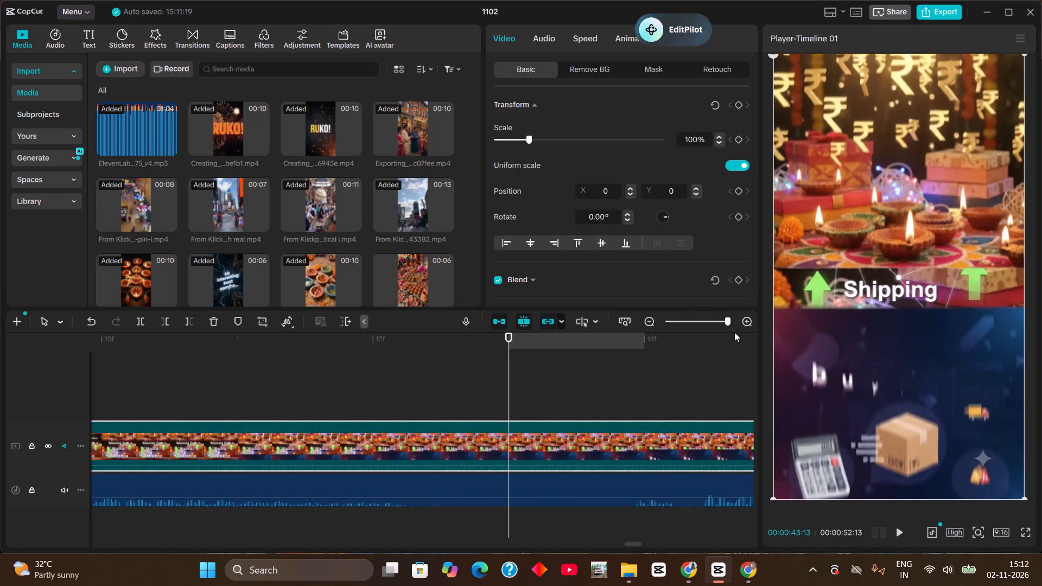
Review the visuals between "Lekin yaad rakho" and "Maximize Profits", ending with the playhead on the cut at 00:00:40:21.
{"action": "left_click_drag", "start_coordinate": [734, 332], "coordinate": [692, 330]}
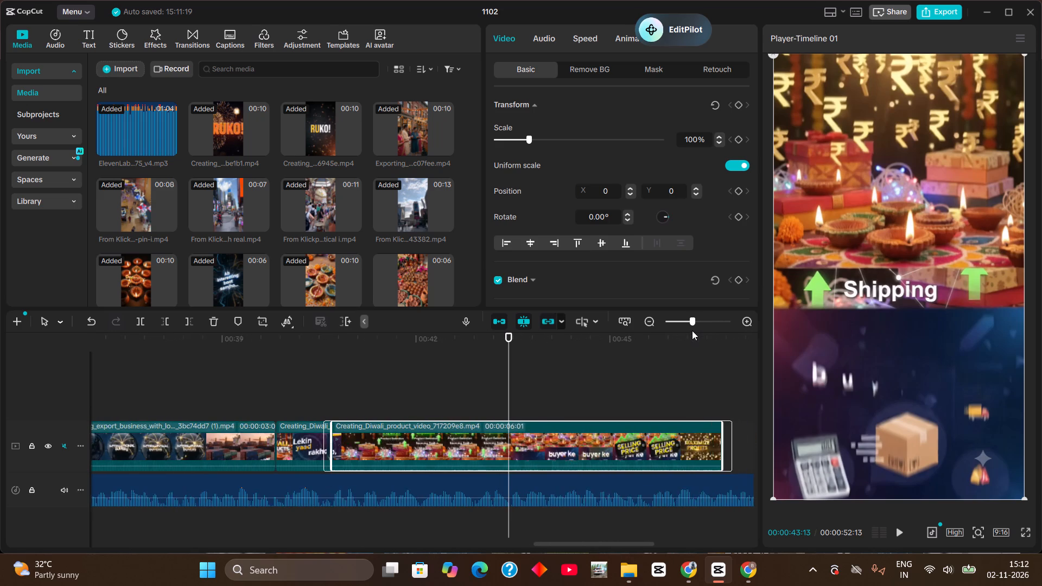
{"action": "left_click_drag", "start_coordinate": [692, 330], "coordinate": [701, 330]}
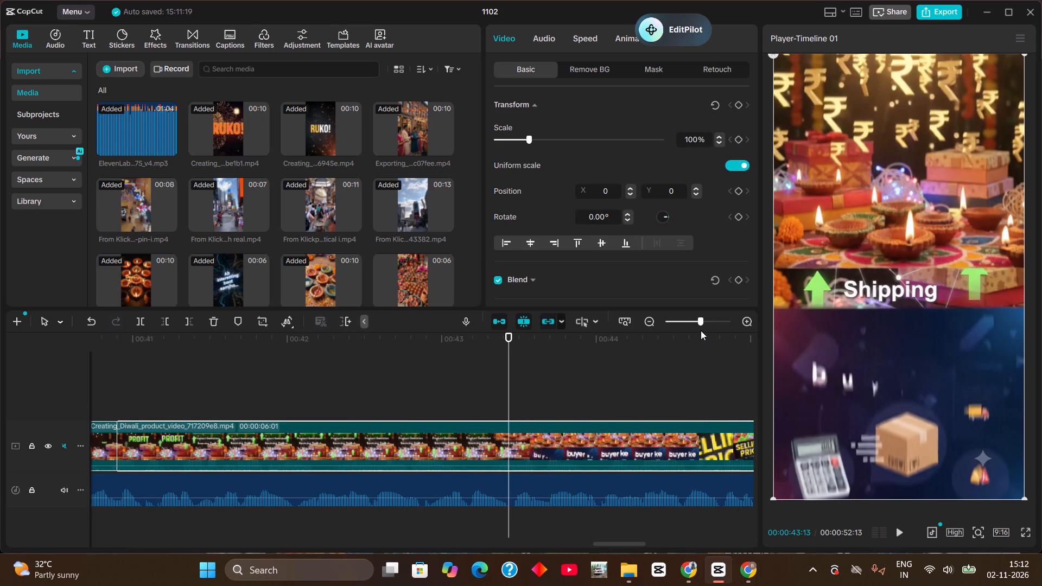
{"action": "left_click_drag", "start_coordinate": [701, 330], "coordinate": [699, 333]}
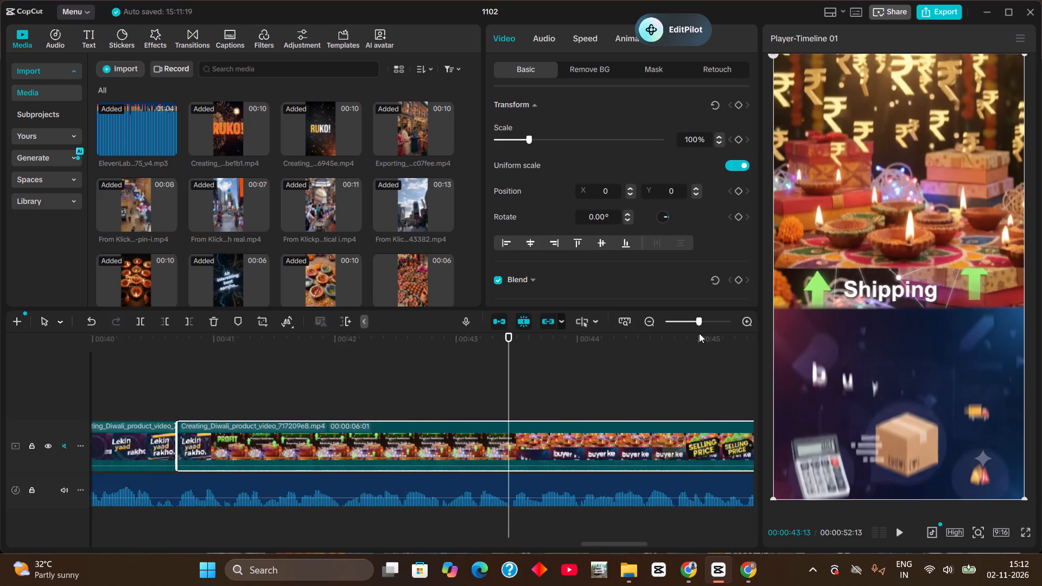
{"action": "left_click_drag", "start_coordinate": [699, 333], "coordinate": [691, 338]}
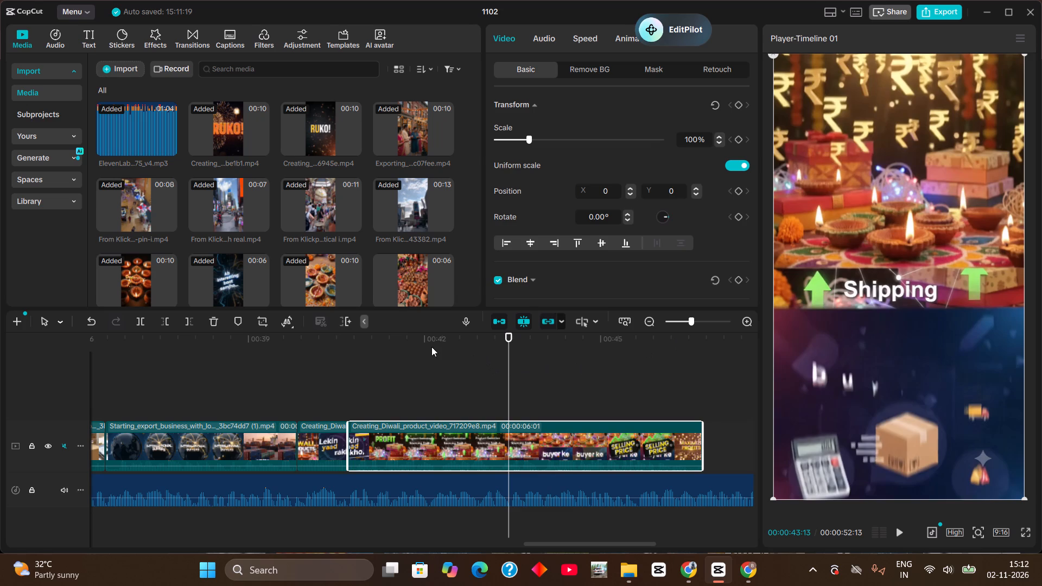
{"action": "left_click", "coordinate": [431, 347]}
{"action": "double_click", "coordinate": [453, 380]}
{"action": "left_click_drag", "start_coordinate": [371, 343], "coordinate": [675, 382]}
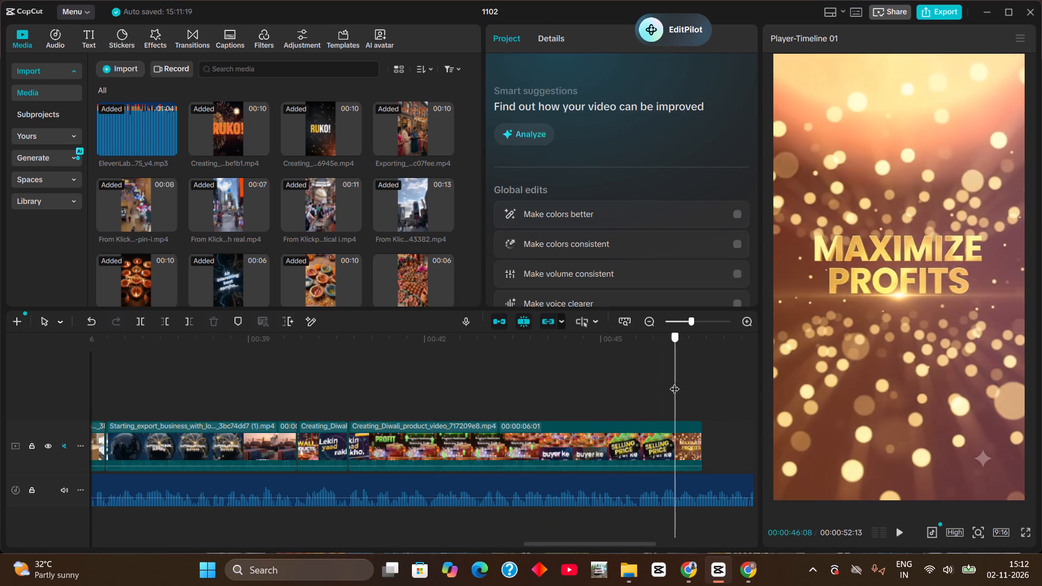
{"action": "left_click_drag", "start_coordinate": [675, 382], "coordinate": [317, 393]}
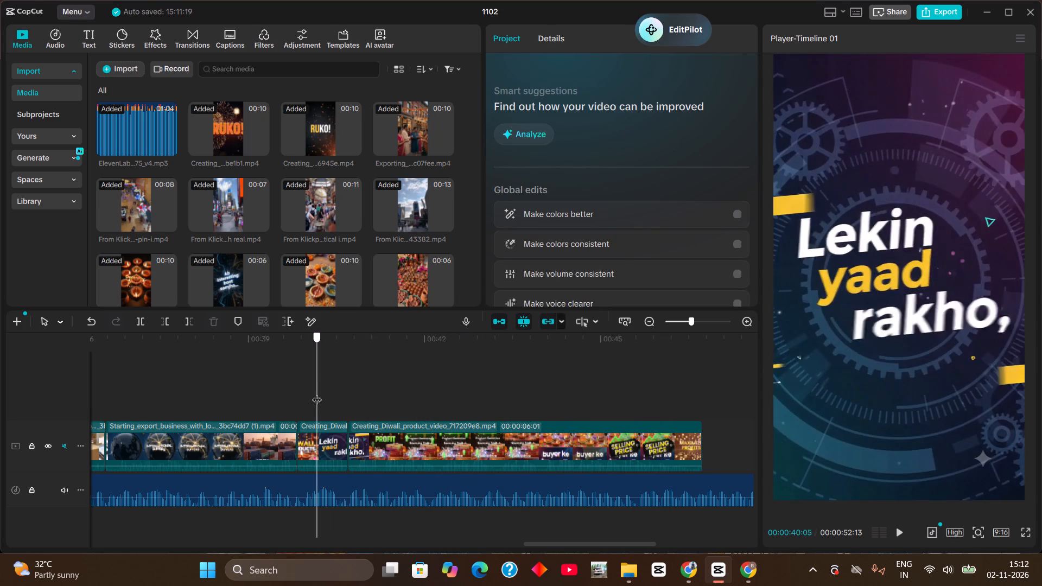
{"action": "left_click_drag", "start_coordinate": [317, 393], "coordinate": [329, 408]}
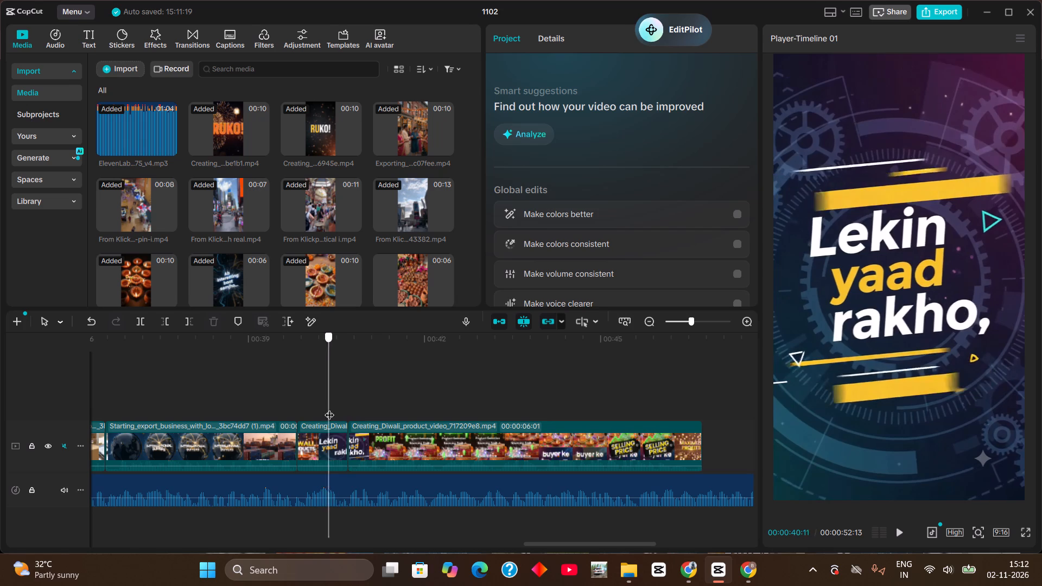
{"action": "left_click_drag", "start_coordinate": [329, 408], "coordinate": [350, 410]}
{"action": "left_click", "coordinate": [350, 410]}
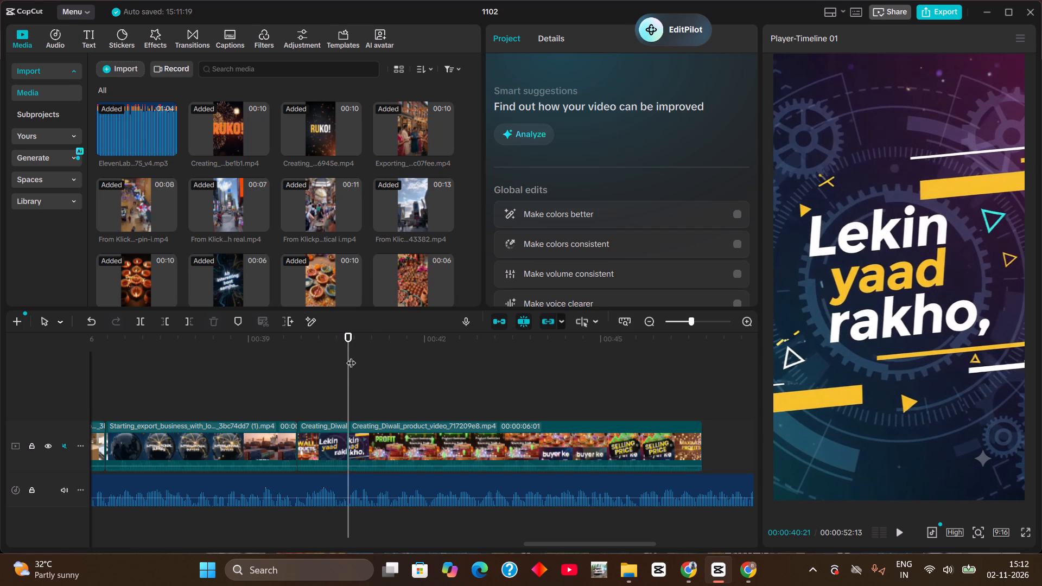
Review from "Lekin yaad rakho" through "Profit" to the "buyer ke" visual, leaving the playhead at 00:00:44:07.
{"action": "left_click", "coordinate": [294, 351]}
{"action": "left_click_drag", "start_coordinate": [294, 351], "coordinate": [336, 360]}
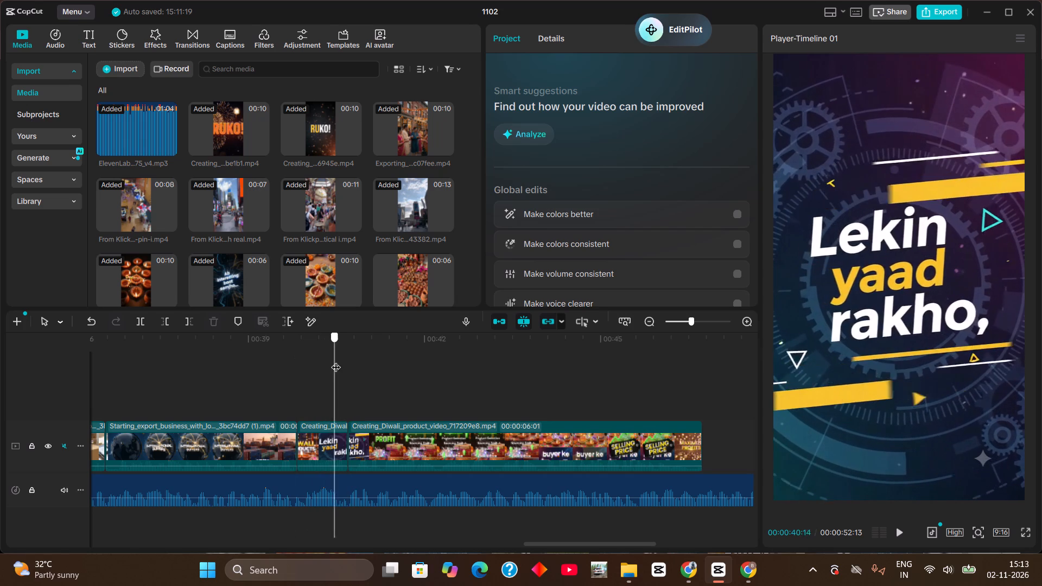
{"action": "left_click_drag", "start_coordinate": [336, 360], "coordinate": [433, 439]}
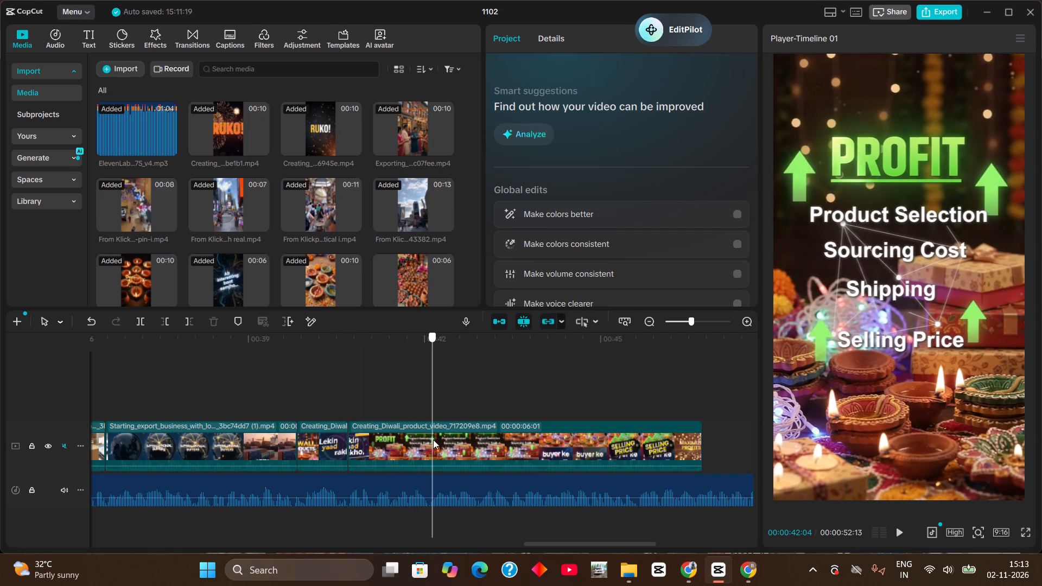
{"action": "left_click_drag", "start_coordinate": [433, 439], "coordinate": [532, 402]}
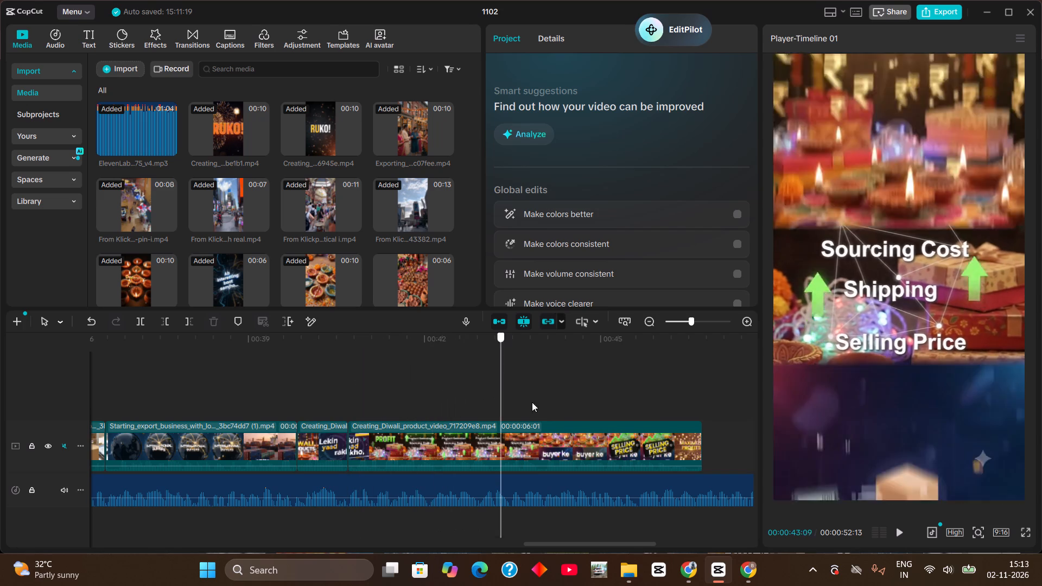
{"action": "left_click_drag", "start_coordinate": [532, 402], "coordinate": [556, 409]}
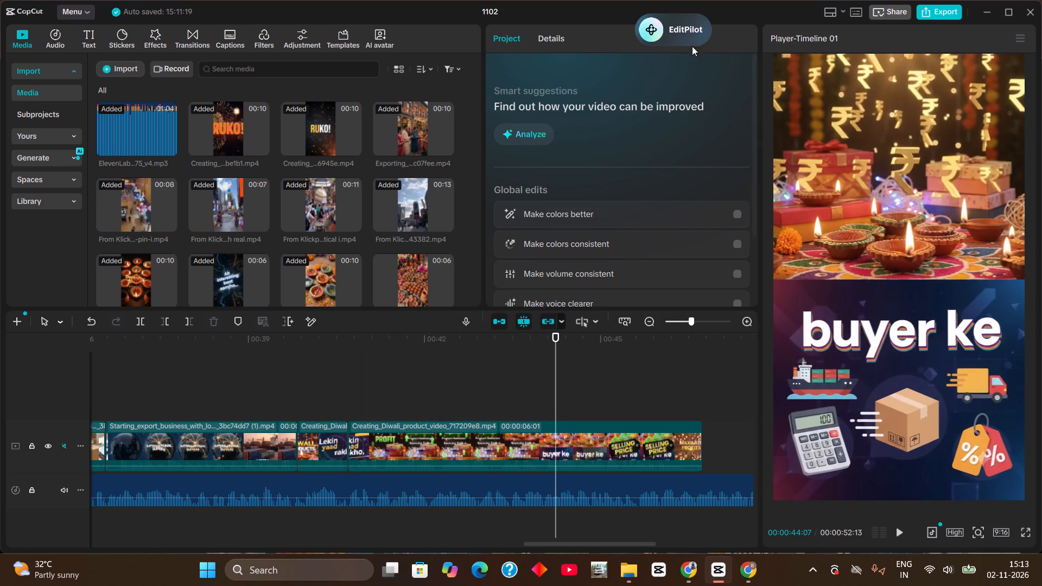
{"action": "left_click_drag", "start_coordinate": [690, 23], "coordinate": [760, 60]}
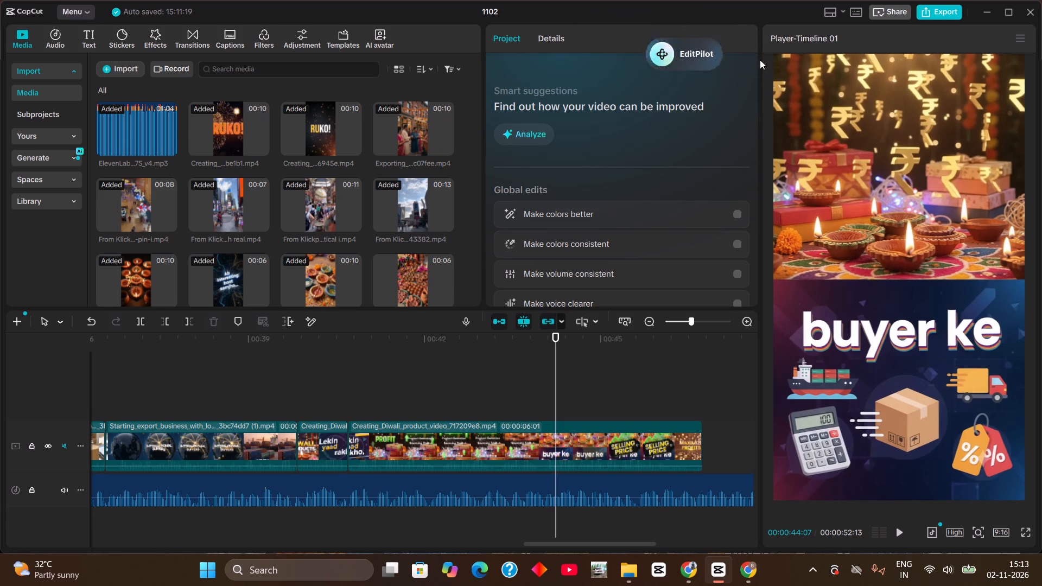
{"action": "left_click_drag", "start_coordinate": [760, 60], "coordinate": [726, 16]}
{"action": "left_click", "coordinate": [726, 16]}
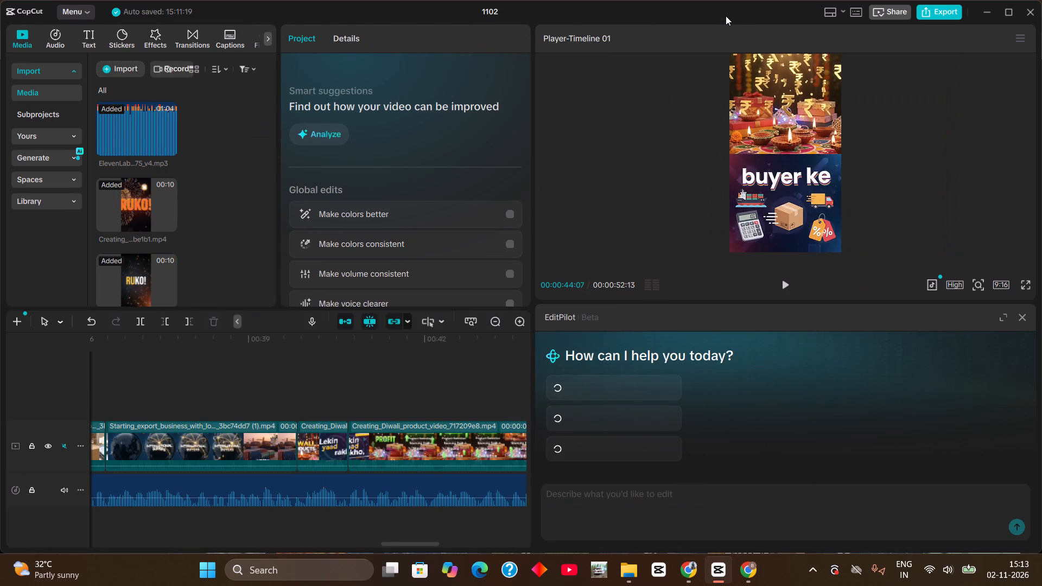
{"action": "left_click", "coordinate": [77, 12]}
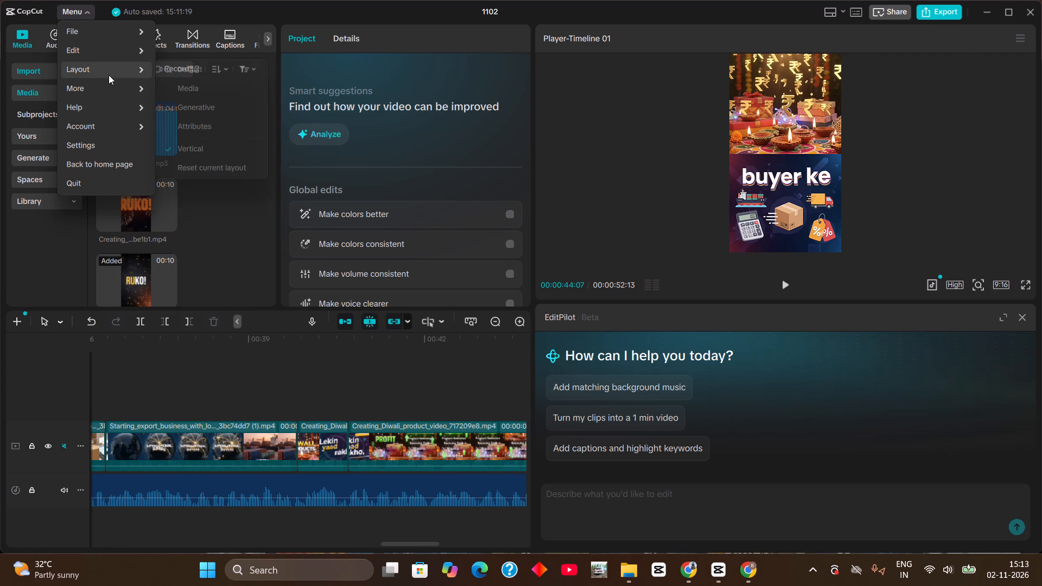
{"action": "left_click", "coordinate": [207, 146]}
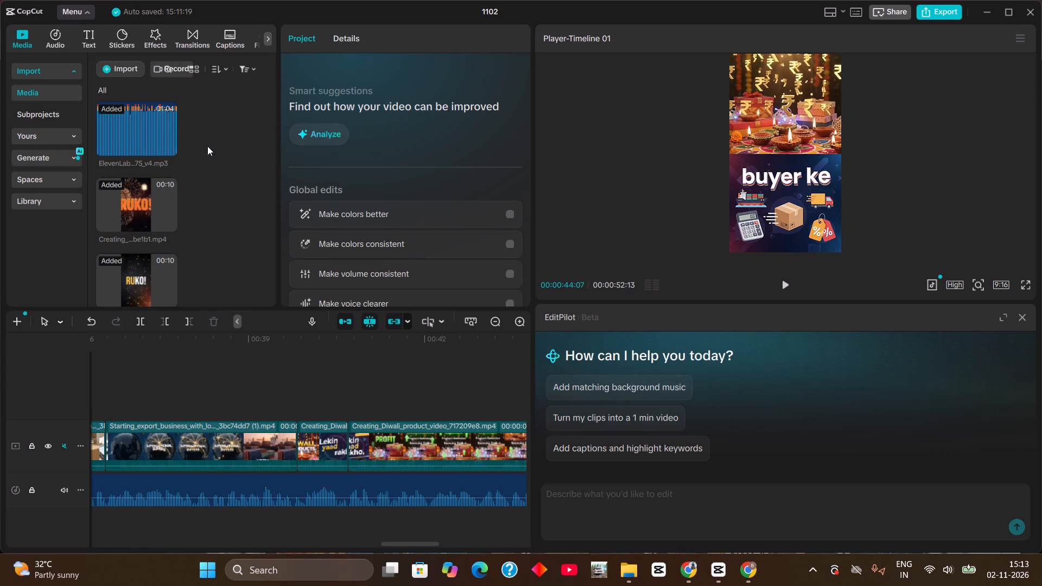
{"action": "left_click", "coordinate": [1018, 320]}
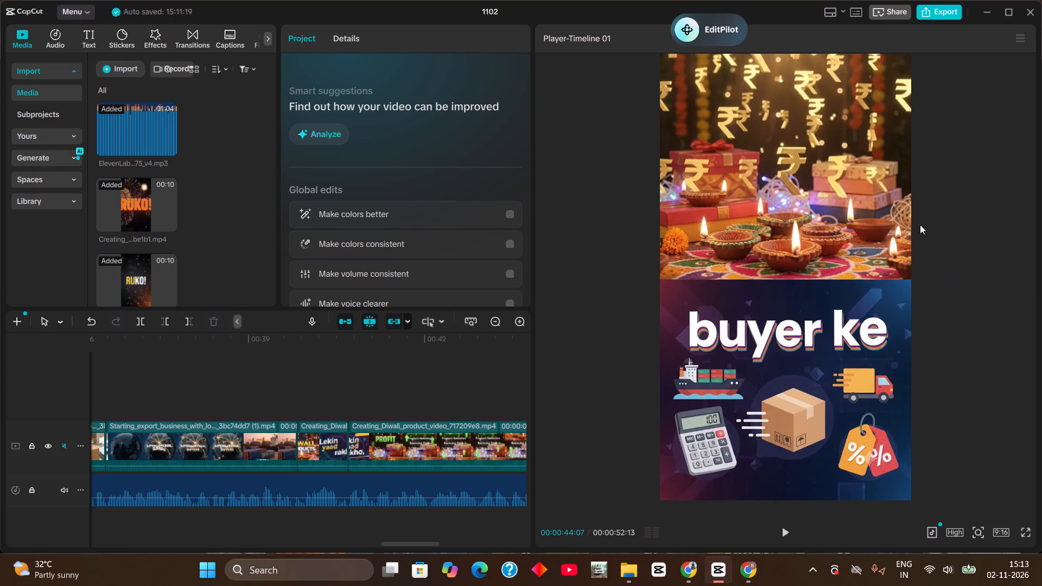
Move the floating EditPilot button away from the player, to the upper edge between the media and project areas.
{"action": "left_click_drag", "start_coordinate": [726, 38], "coordinate": [522, 0]}
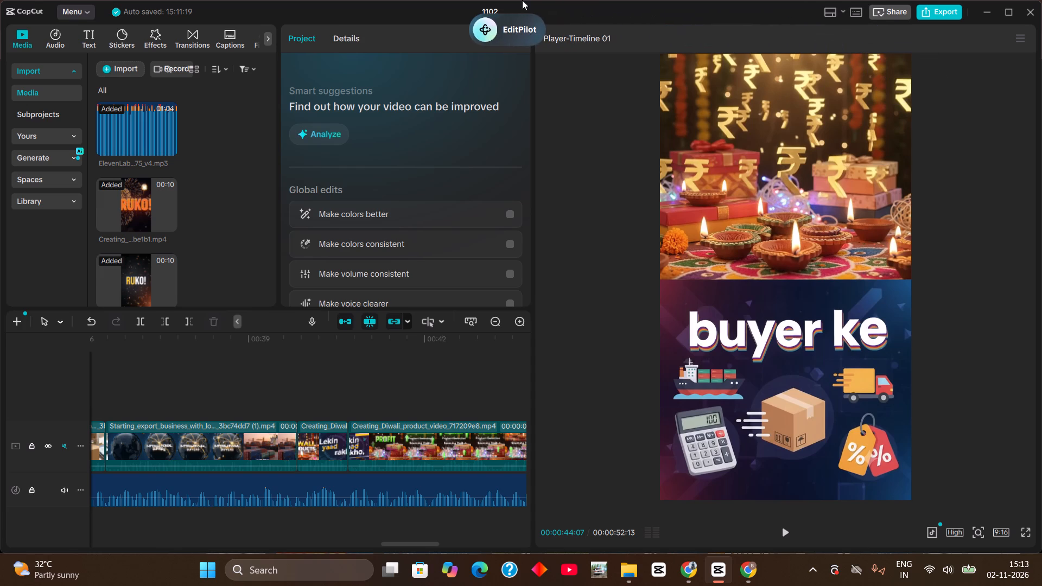
{"action": "left_click_drag", "start_coordinate": [522, 0], "coordinate": [472, 30]}
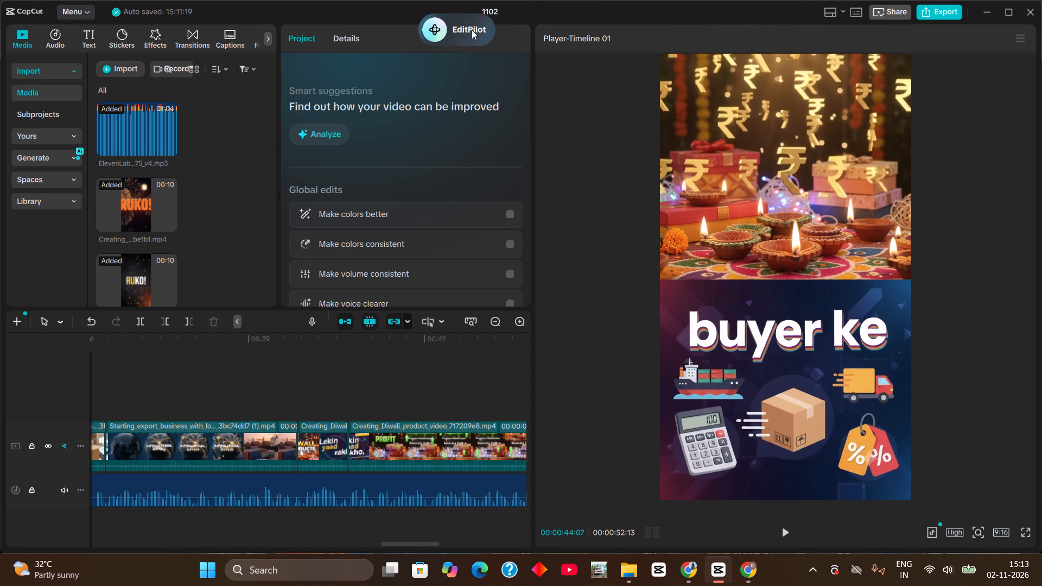
{"action": "left_click_drag", "start_coordinate": [472, 30], "coordinate": [429, 8]}
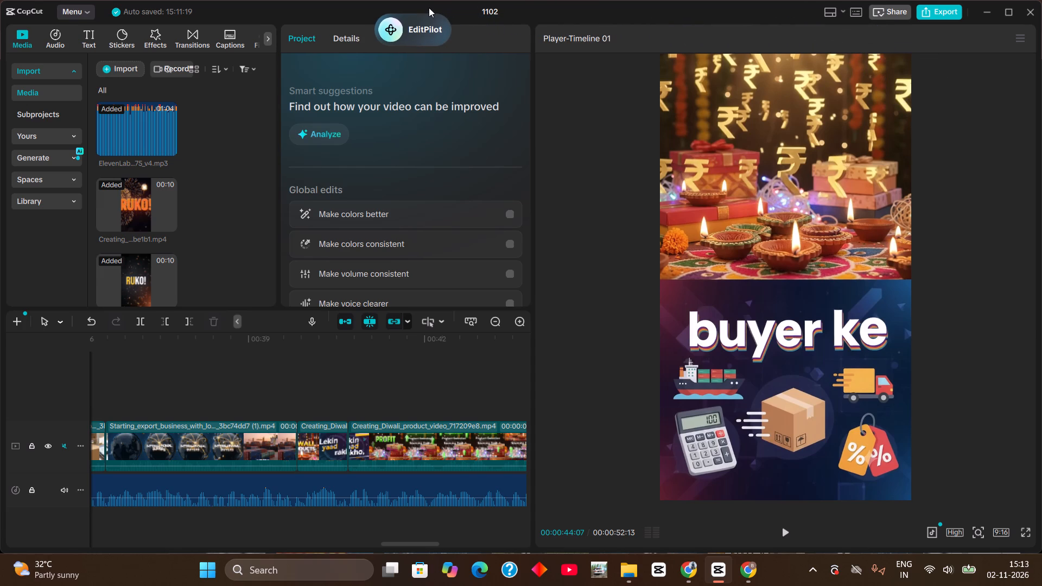
{"action": "left_click_drag", "start_coordinate": [429, 8], "coordinate": [439, 1]}
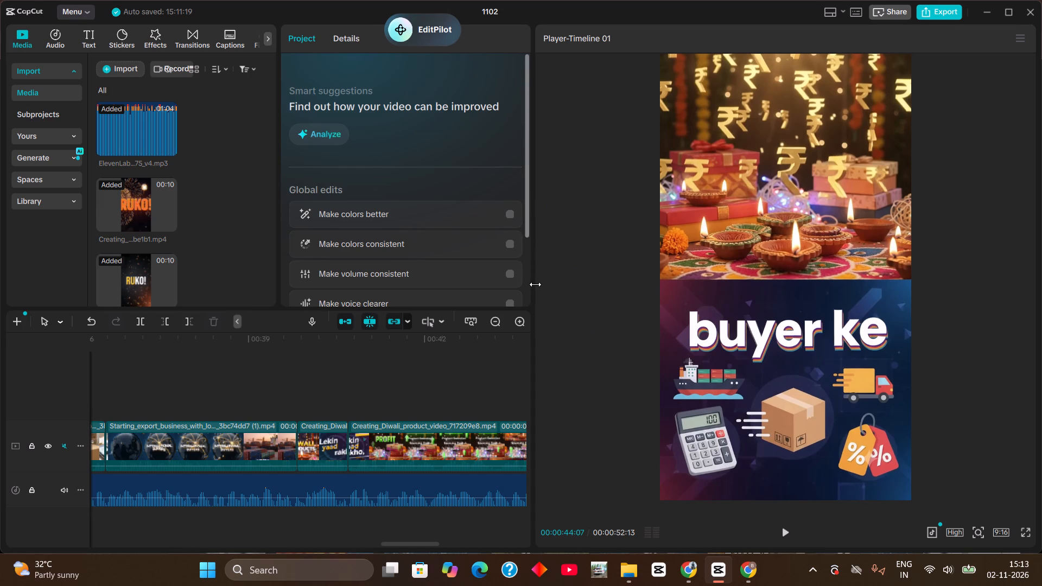
Widen the timeline and project area by narrowing the player to about the vertical preview's width.
{"action": "left_click_drag", "start_coordinate": [535, 284], "coordinate": [575, 291]}
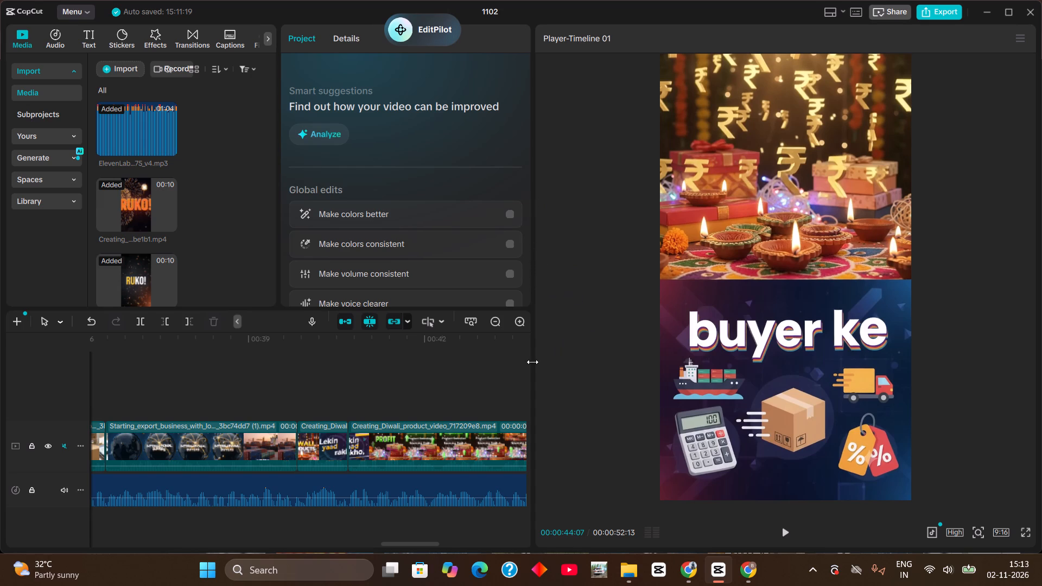
{"action": "left_click_drag", "start_coordinate": [532, 362], "coordinate": [863, 343]}
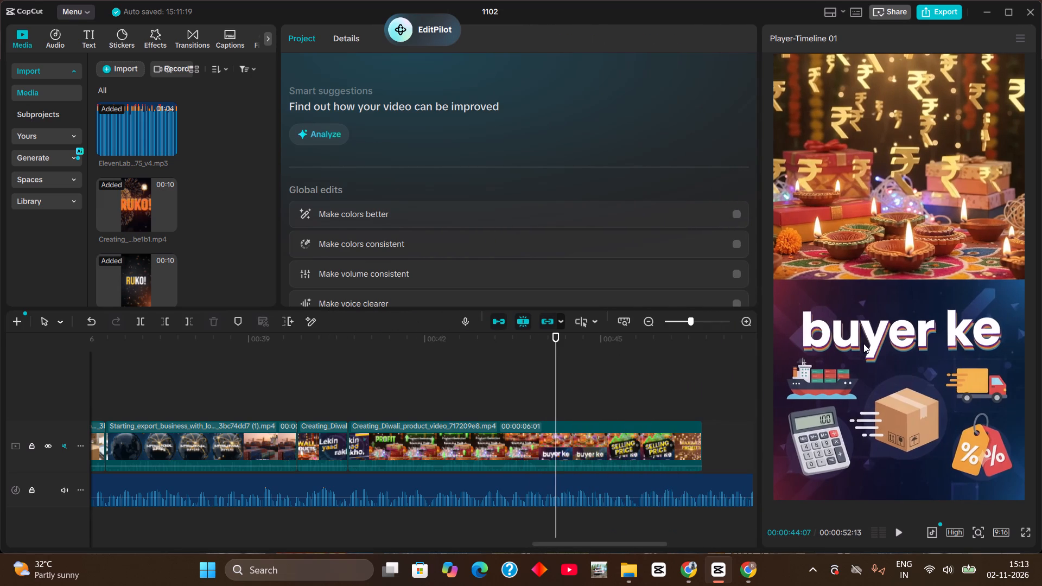
{"action": "left_click_drag", "start_coordinate": [863, 343], "coordinate": [755, 354]}
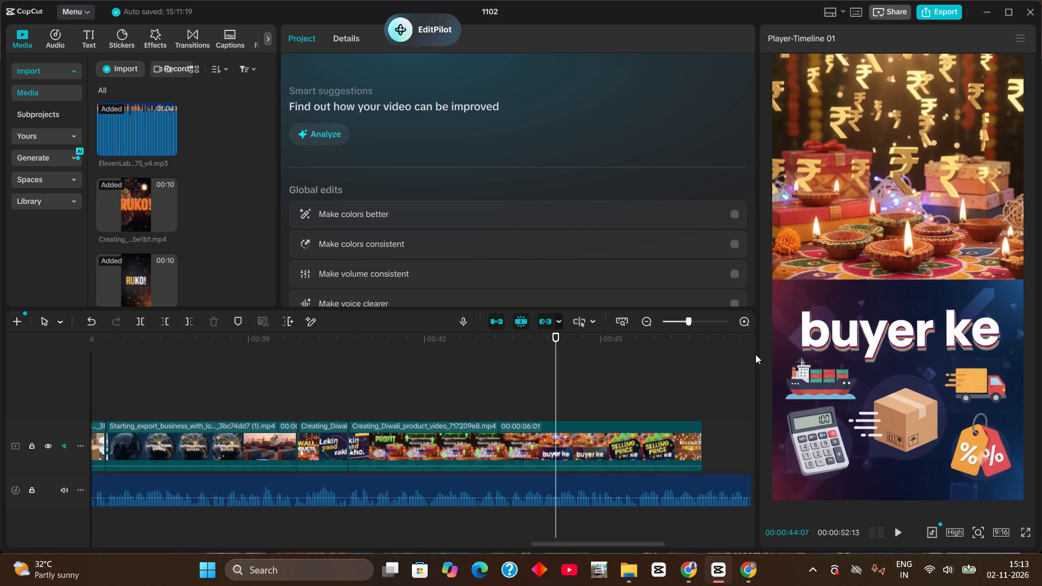
Recheck the "Profit", "buyer ke" and "Selling Price" visuals, returning the playhead to the cut after "Lekin yaad rakho" at 00:00:40:21.
{"action": "left_click_drag", "start_coordinate": [332, 346], "coordinate": [447, 368]}
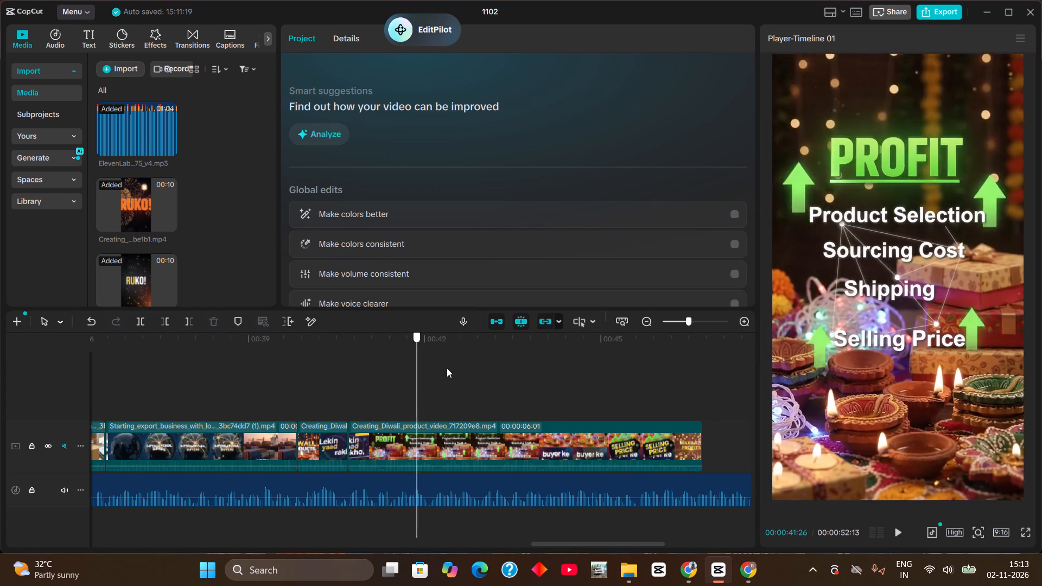
{"action": "left_click_drag", "start_coordinate": [447, 368], "coordinate": [550, 399]}
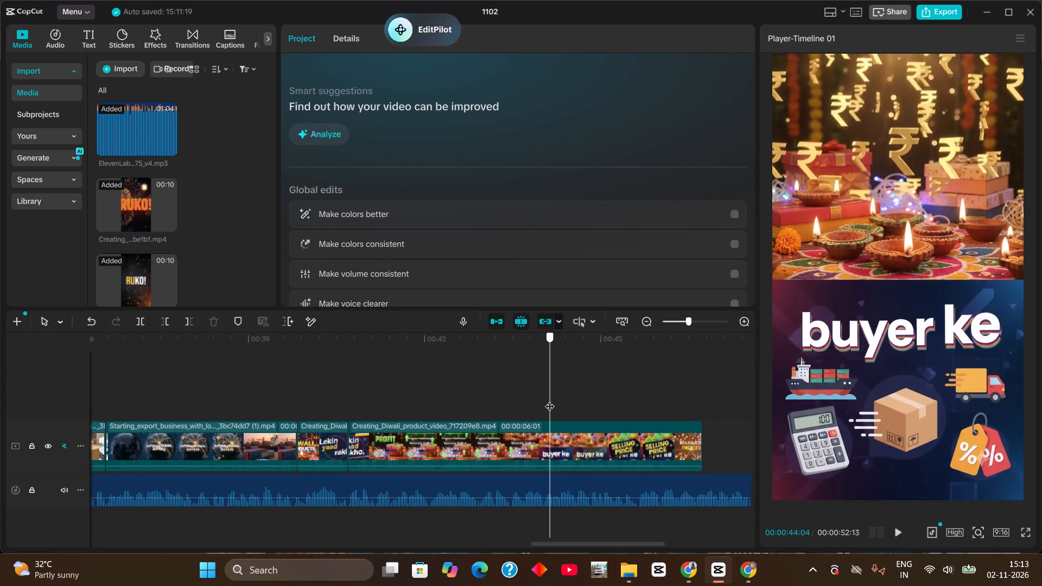
{"action": "left_click_drag", "start_coordinate": [550, 399], "coordinate": [319, 421]}
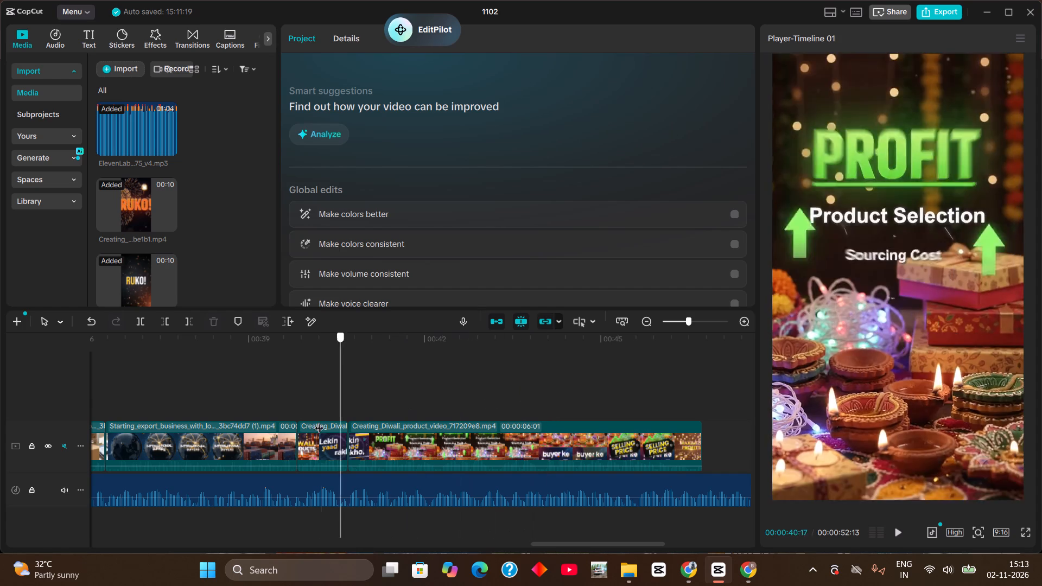
{"action": "left_click_drag", "start_coordinate": [319, 421], "coordinate": [645, 441]}
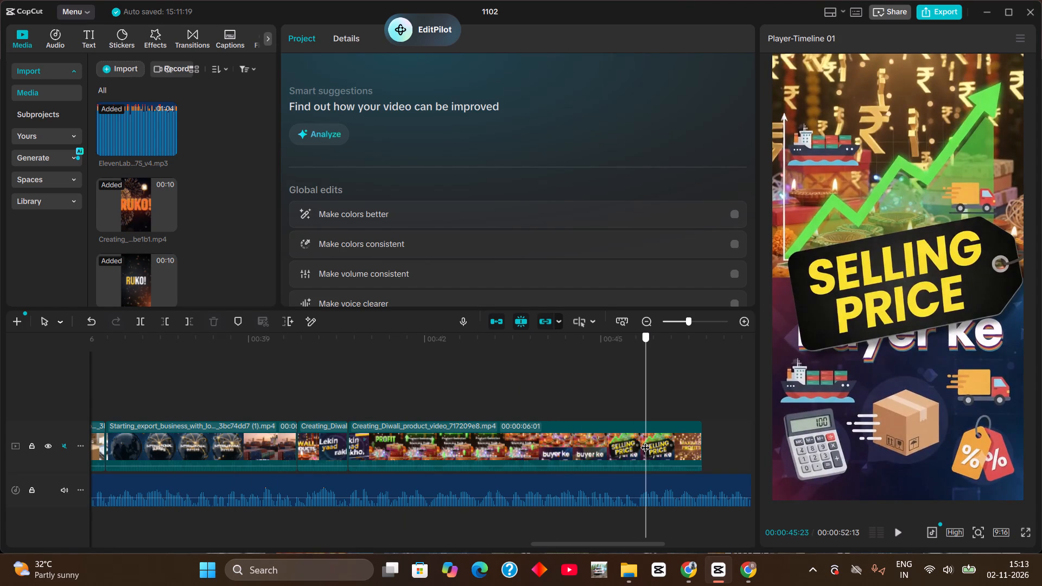
{"action": "left_click_drag", "start_coordinate": [645, 441], "coordinate": [348, 423]}
{"action": "left_click", "coordinate": [348, 423]}
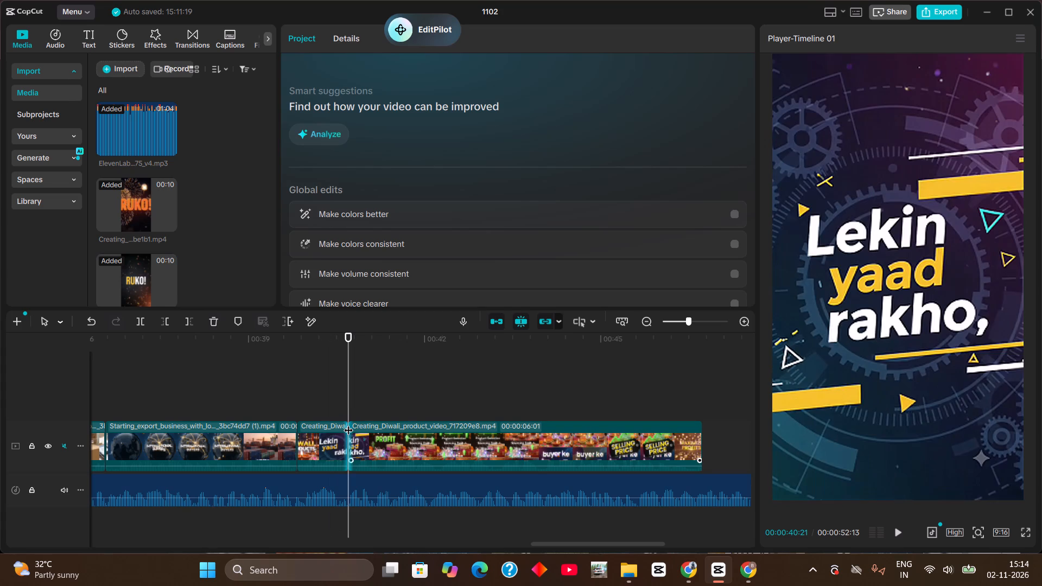
Check the opening of the "Profit" visual and return the playhead to the video's start at 00:00:00:00.
{"action": "left_click", "coordinate": [697, 319]}
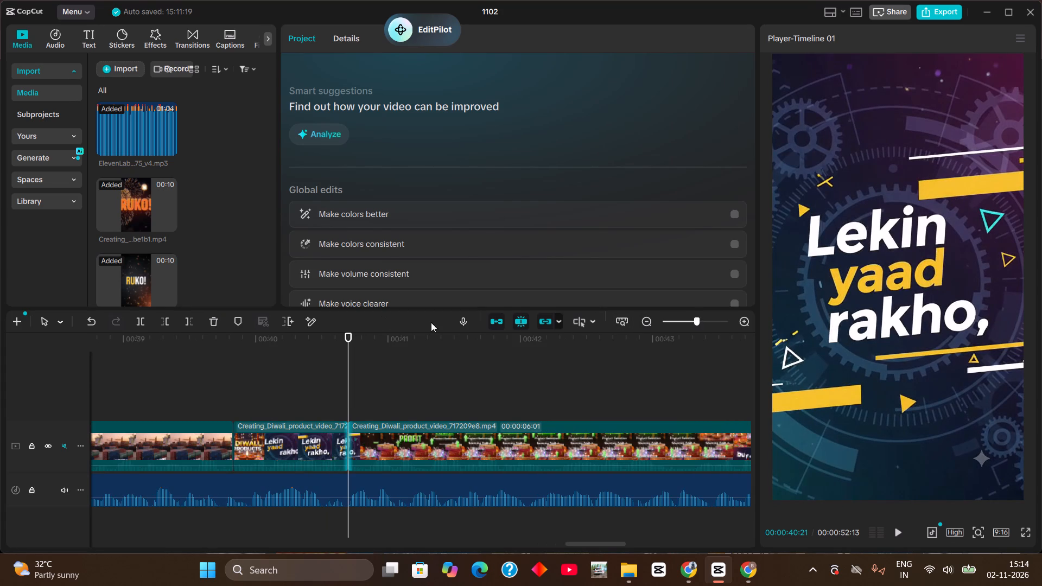
{"action": "left_click", "coordinate": [680, 318]}
{"action": "left_click", "coordinate": [689, 322]}
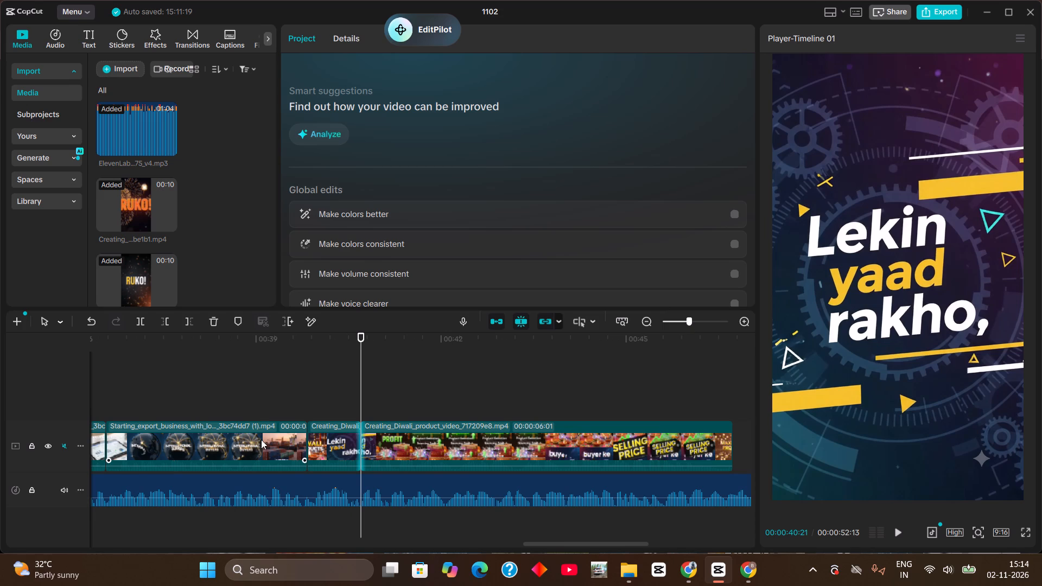
{"action": "left_click", "coordinate": [364, 335]}
{"action": "left_click_drag", "start_coordinate": [364, 335], "coordinate": [380, 354]}
{"action": "left_click", "coordinate": [380, 354]}
{"action": "left_click", "coordinate": [393, 379]}
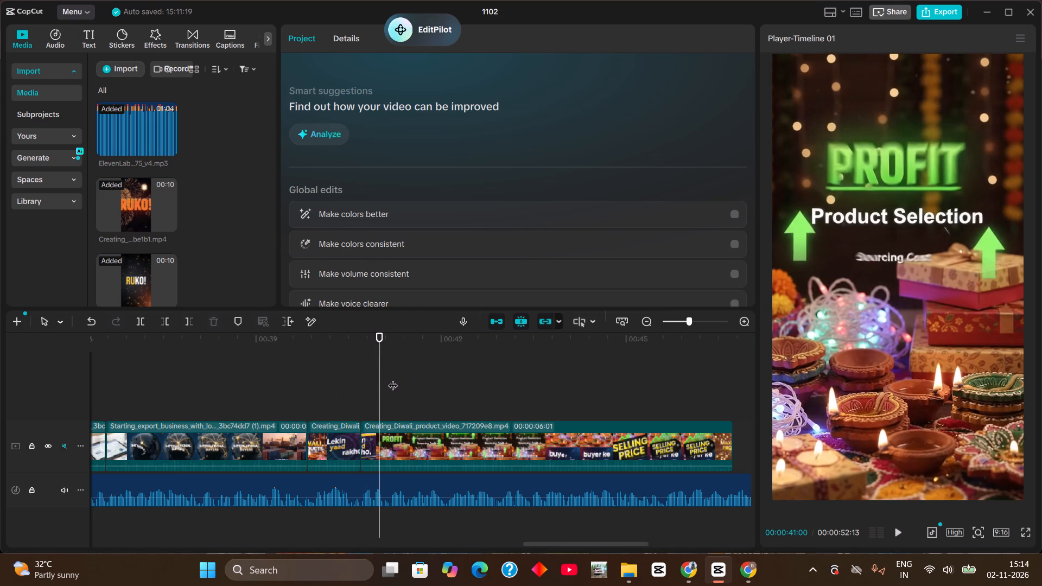
{"action": "left_click_drag", "start_coordinate": [350, 345], "coordinate": [466, 401]}
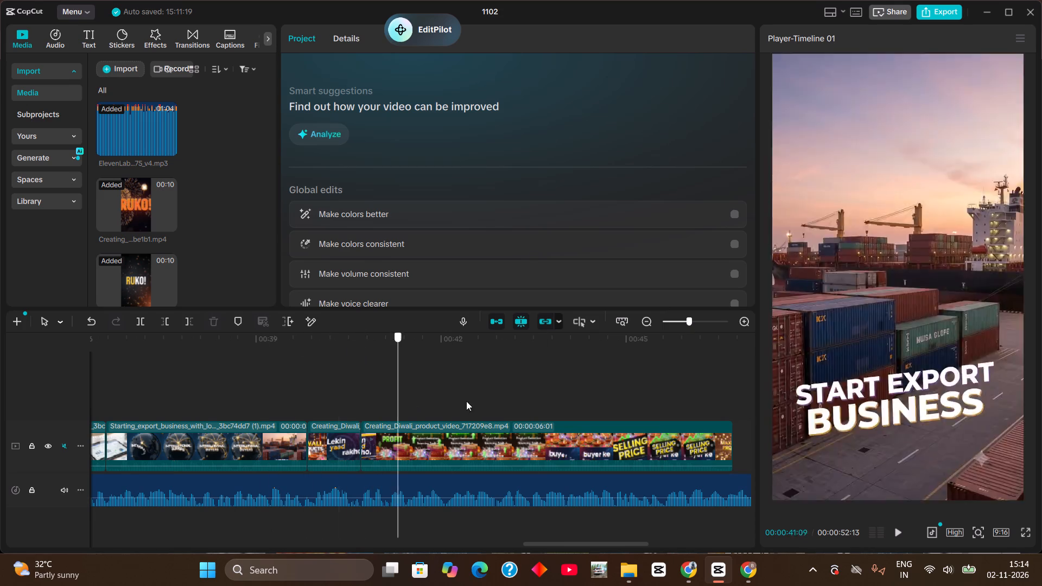
{"action": "left_click_drag", "start_coordinate": [466, 401], "coordinate": [0, 436]}
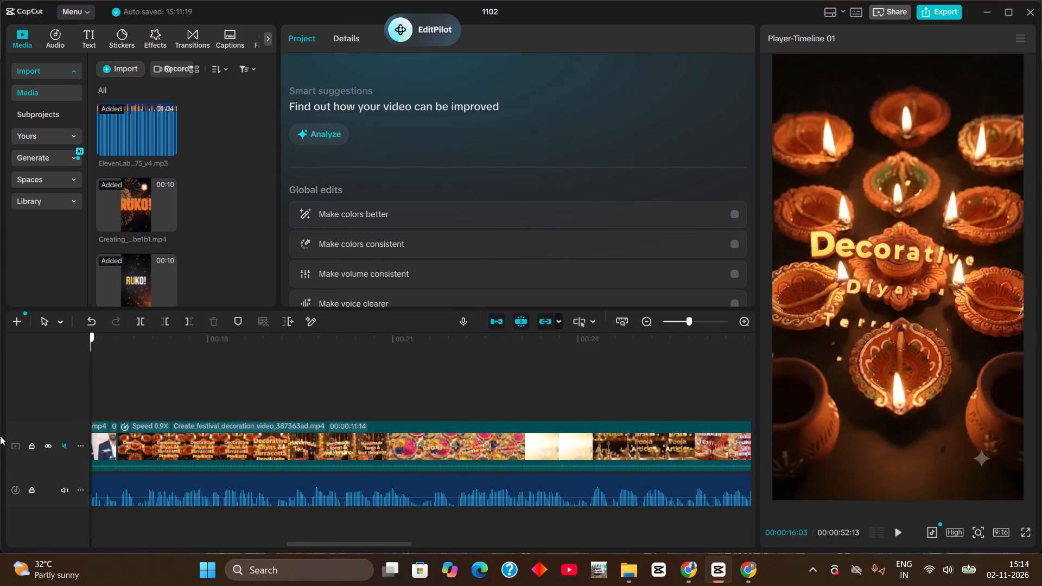
{"action": "left_click_drag", "start_coordinate": [0, 436], "coordinate": [177, 426]}
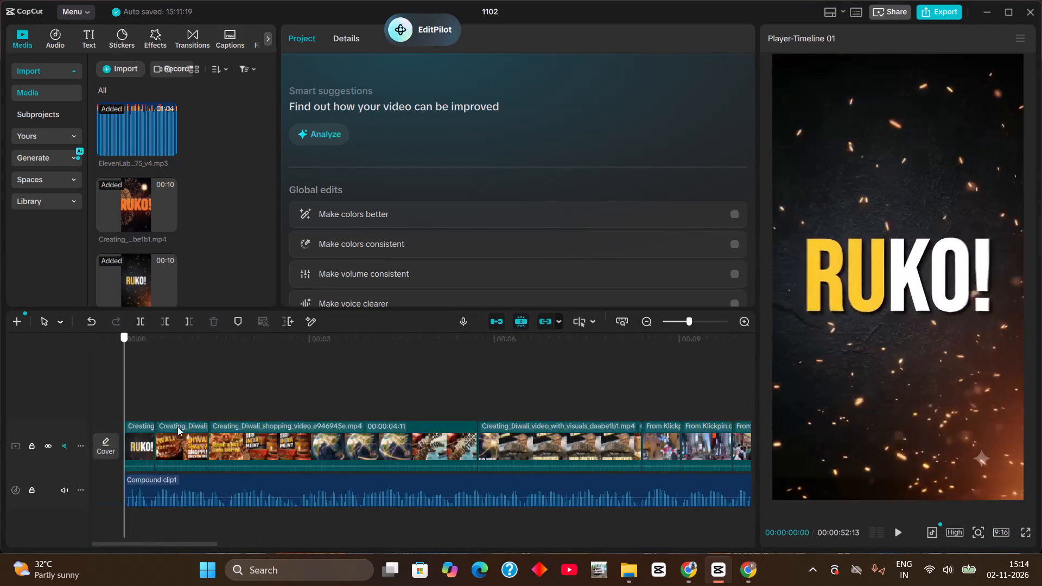
Examine the end of the visuals against the voiceover, then check the "Start Export Business" and "Lekin yaad rakho" shots around 00:00:39:22.
{"action": "left_click_drag", "start_coordinate": [177, 426], "coordinate": [790, 468]}
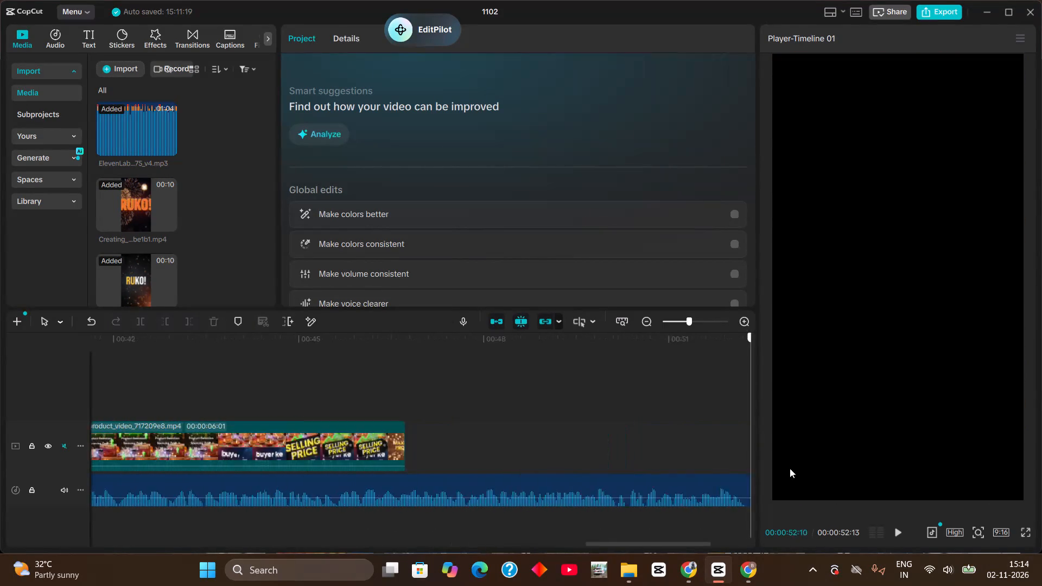
{"action": "left_click_drag", "start_coordinate": [790, 468], "coordinate": [326, 460]}
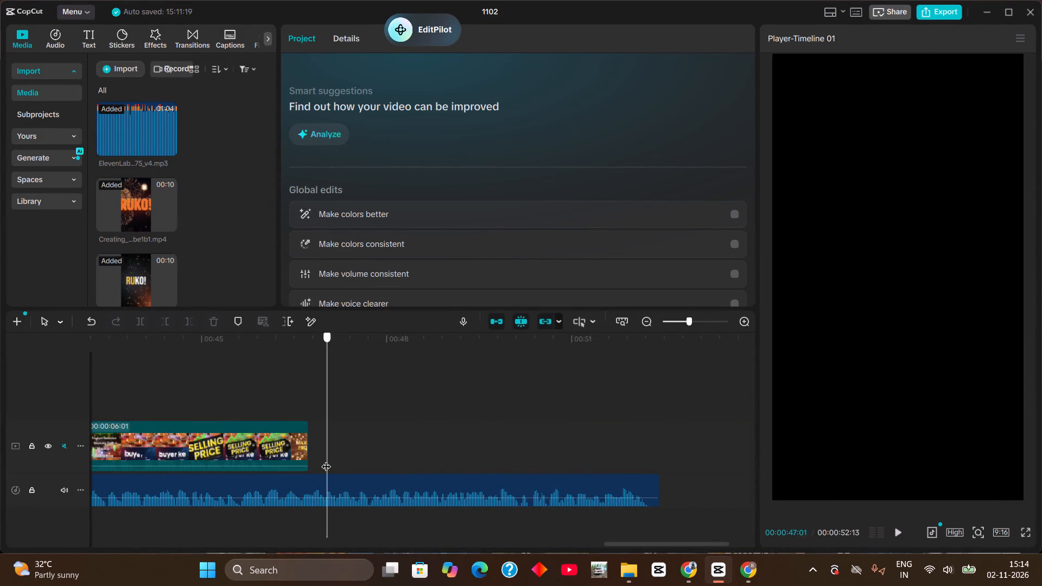
{"action": "left_click_drag", "start_coordinate": [326, 460], "coordinate": [128, 430]}
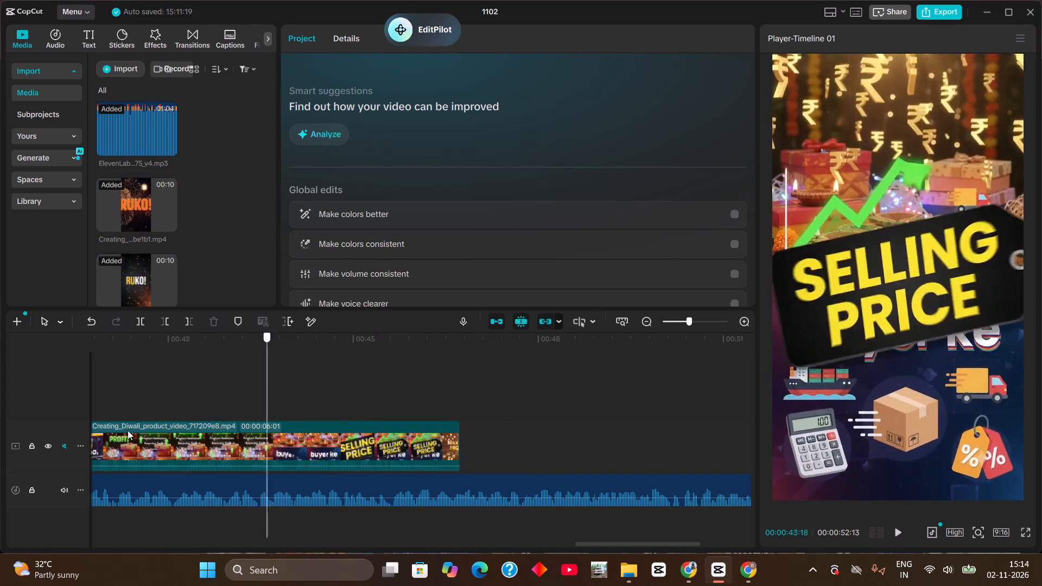
{"action": "left_click_drag", "start_coordinate": [128, 430], "coordinate": [392, 443]}
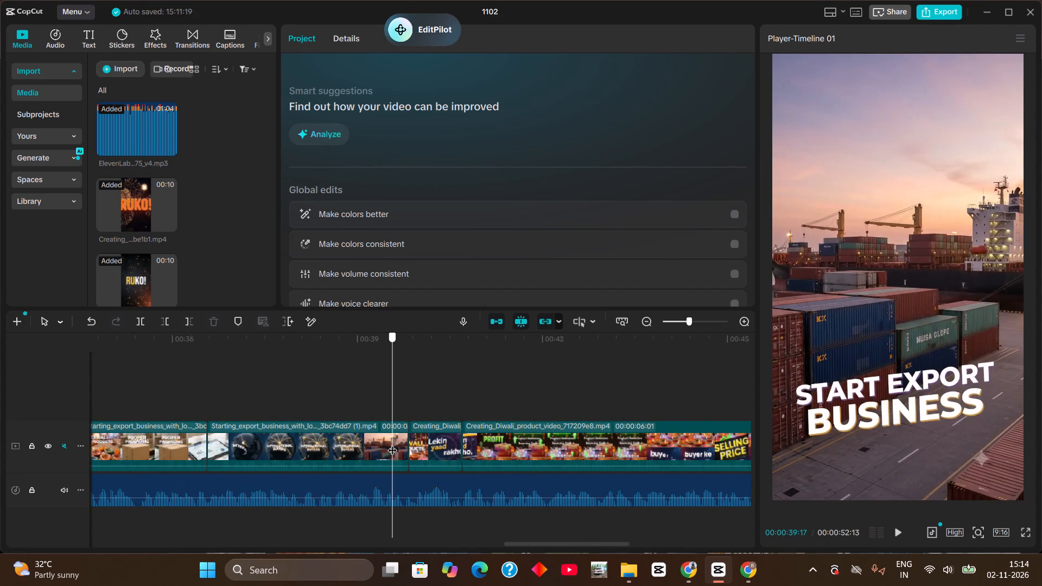
{"action": "left_click_drag", "start_coordinate": [392, 443], "coordinate": [428, 451]}
{"action": "triple_click", "coordinate": [428, 451]}
{"action": "left_click", "coordinate": [428, 451]}
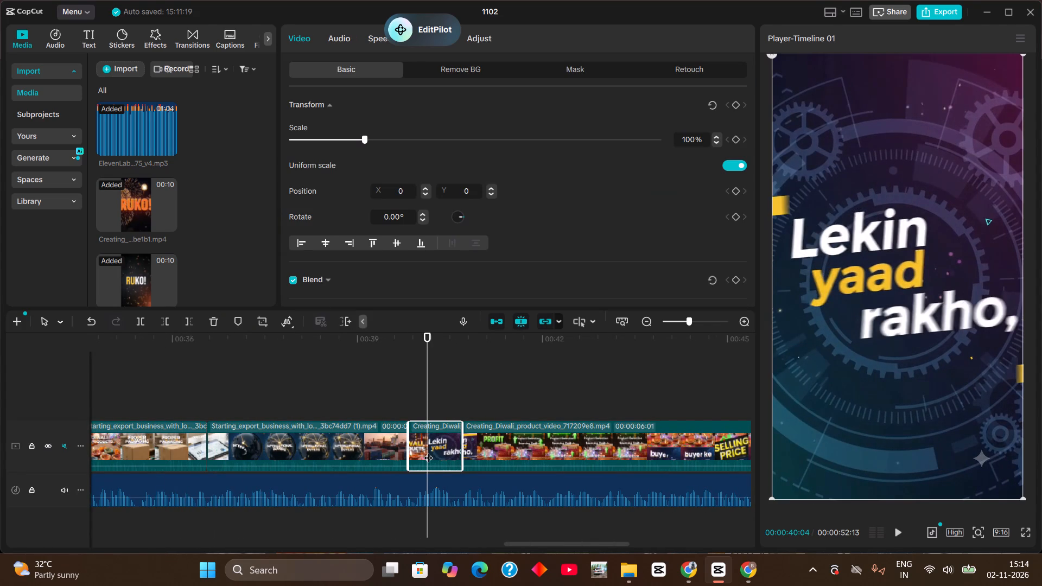
{"action": "left_click", "coordinate": [402, 385]}
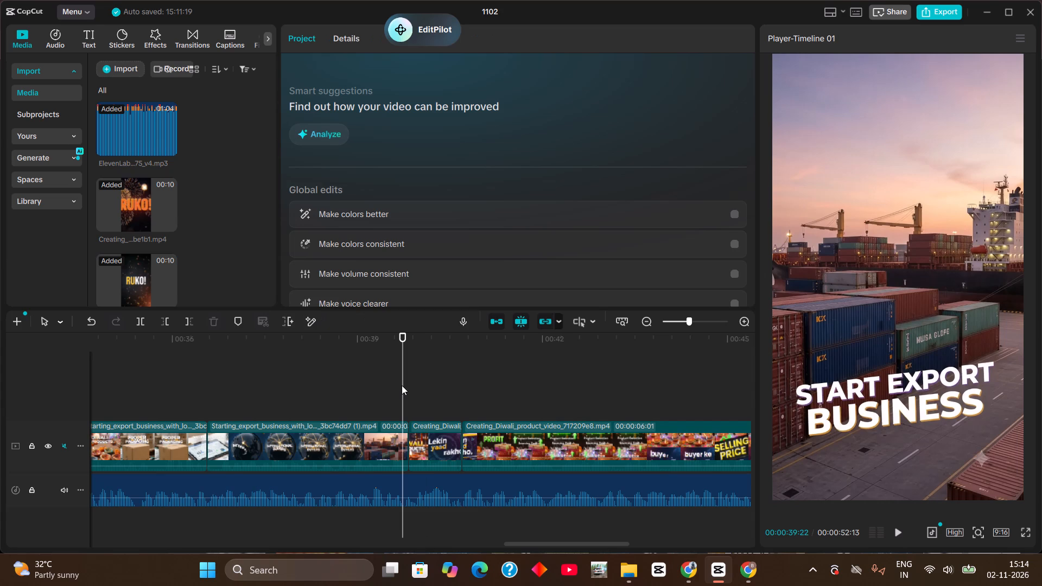
Scrub through the "Lekin yaad rakho", "Profit", "Selling Price" and "buyer ke" visuals, leaving the playhead on "buyer ke" at 00:00:44:12.
{"action": "left_click_drag", "start_coordinate": [402, 385], "coordinate": [449, 397]}
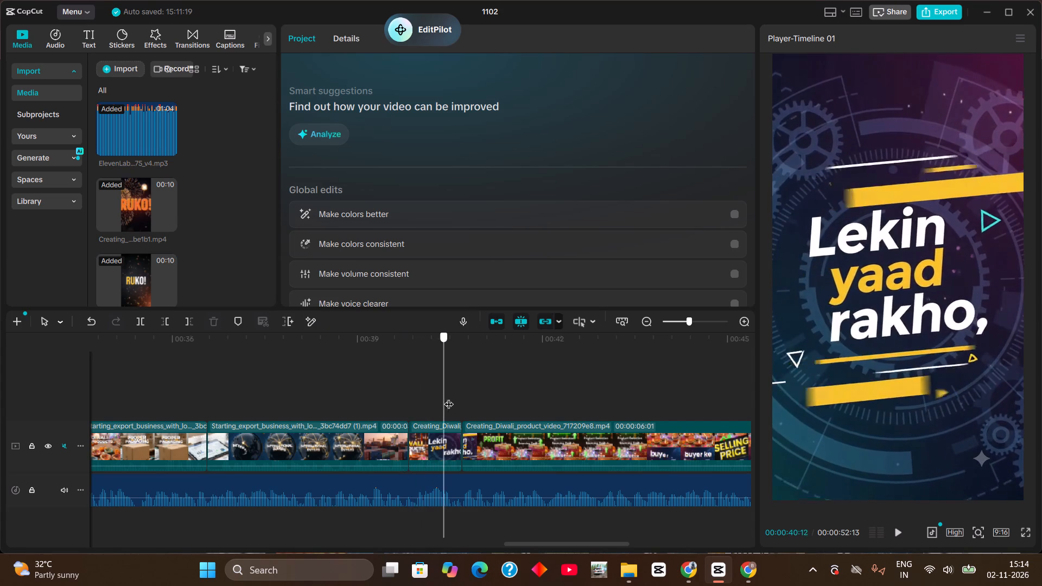
{"action": "left_click_drag", "start_coordinate": [449, 397], "coordinate": [595, 440]}
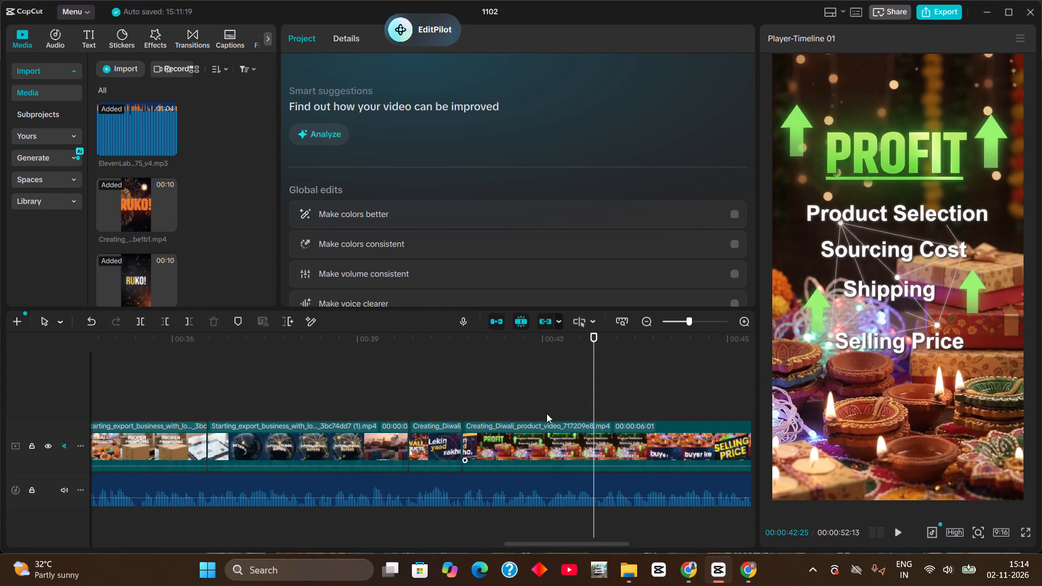
{"action": "left_click_drag", "start_coordinate": [595, 386], "coordinate": [619, 390]}
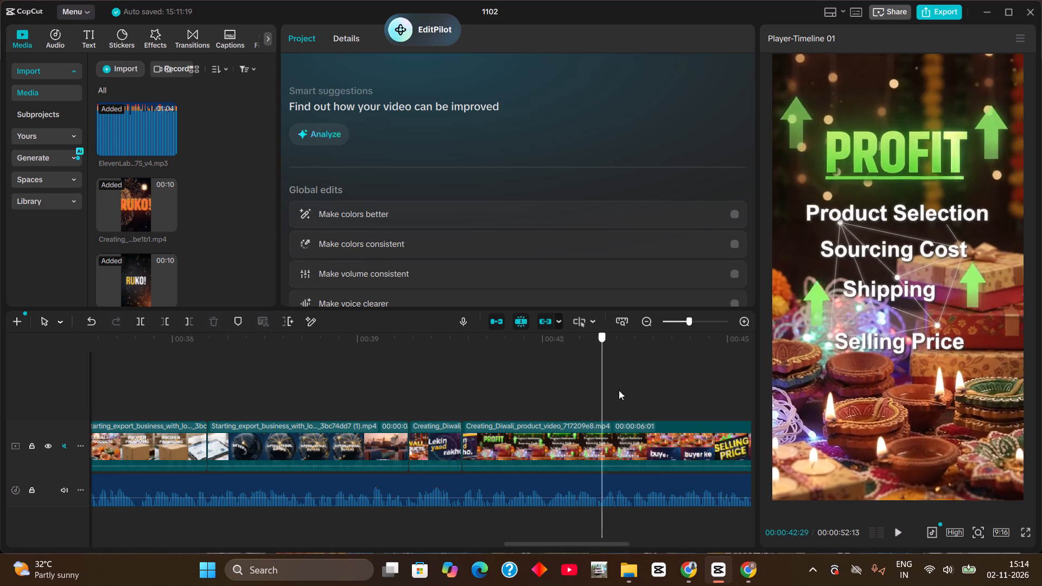
{"action": "left_click_drag", "start_coordinate": [619, 390], "coordinate": [506, 403]}
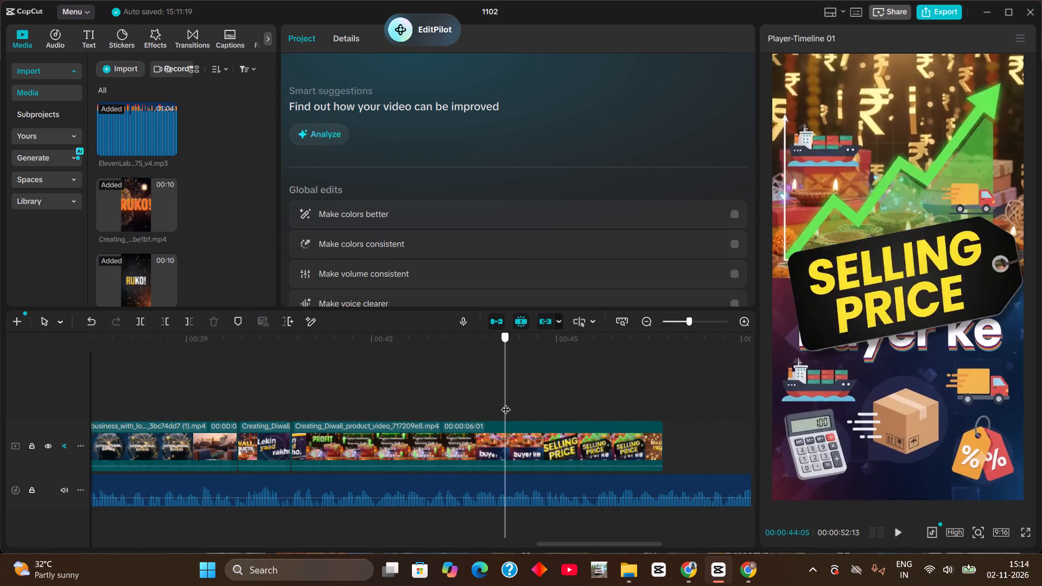
{"action": "left_click_drag", "start_coordinate": [506, 403], "coordinate": [421, 345]}
{"action": "double_click", "coordinate": [421, 345]}
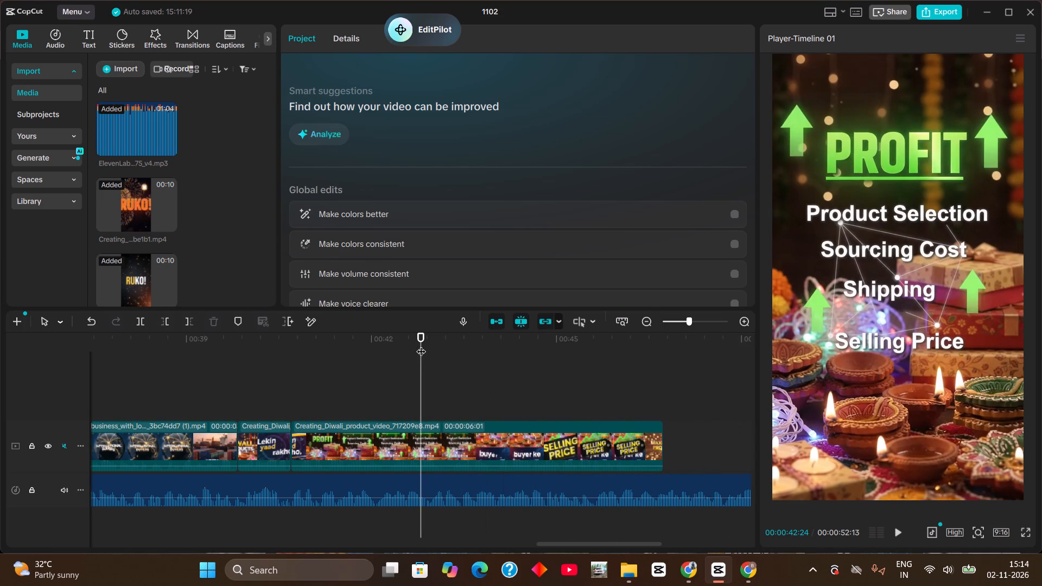
{"action": "left_click_drag", "start_coordinate": [421, 345], "coordinate": [514, 379]}
{"action": "left_click", "coordinate": [514, 379]}
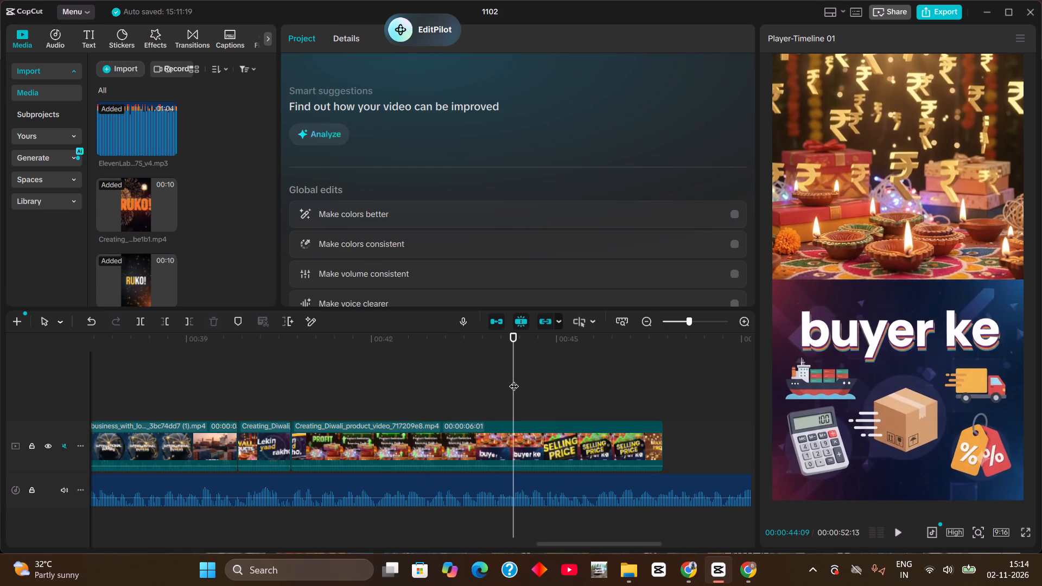
{"action": "left_click_drag", "start_coordinate": [514, 379], "coordinate": [529, 408]}
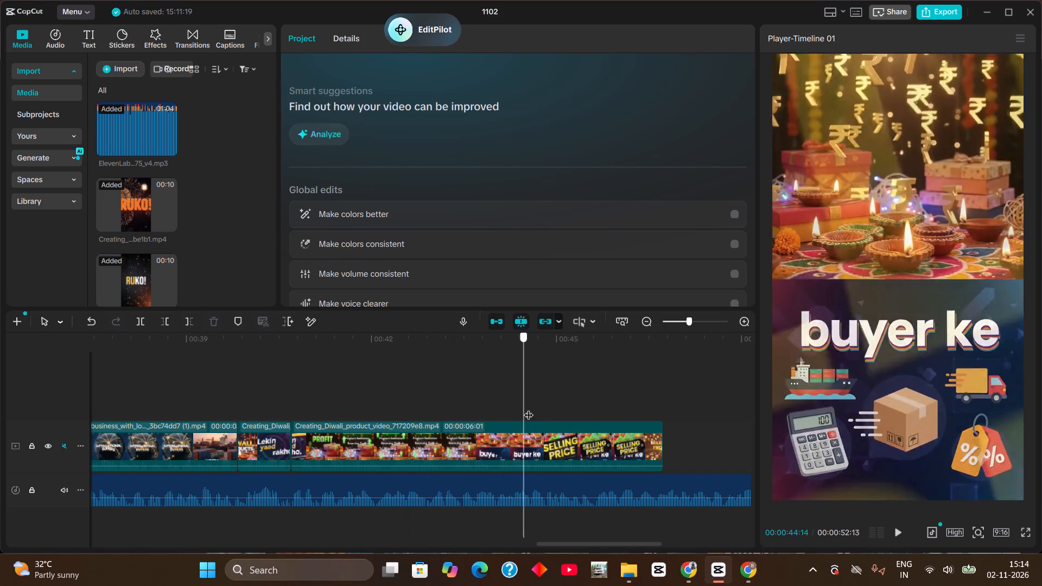
{"action": "left_click_drag", "start_coordinate": [529, 408], "coordinate": [495, 396]}
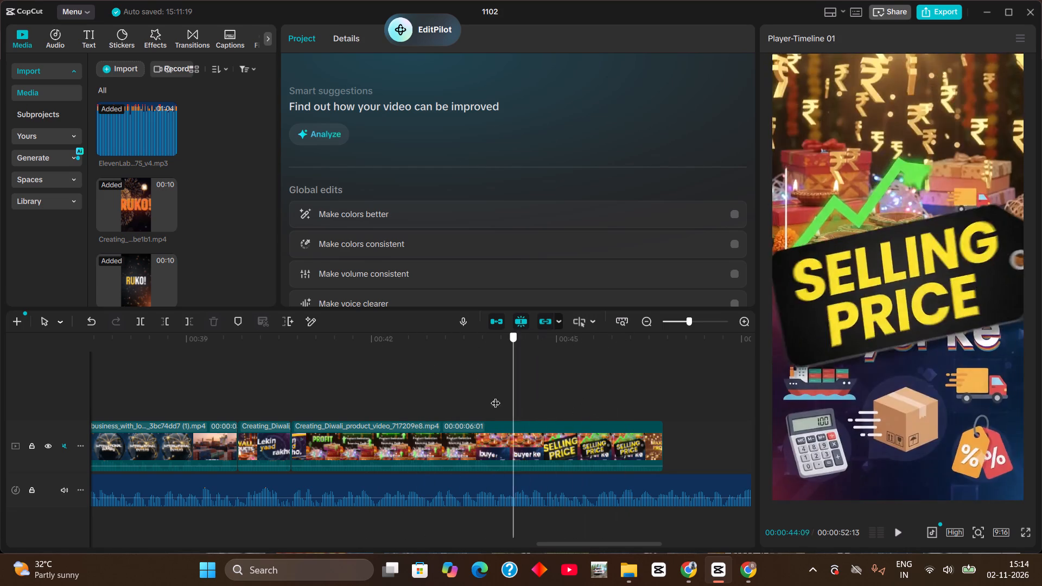
{"action": "left_click_drag", "start_coordinate": [495, 396], "coordinate": [479, 393]}
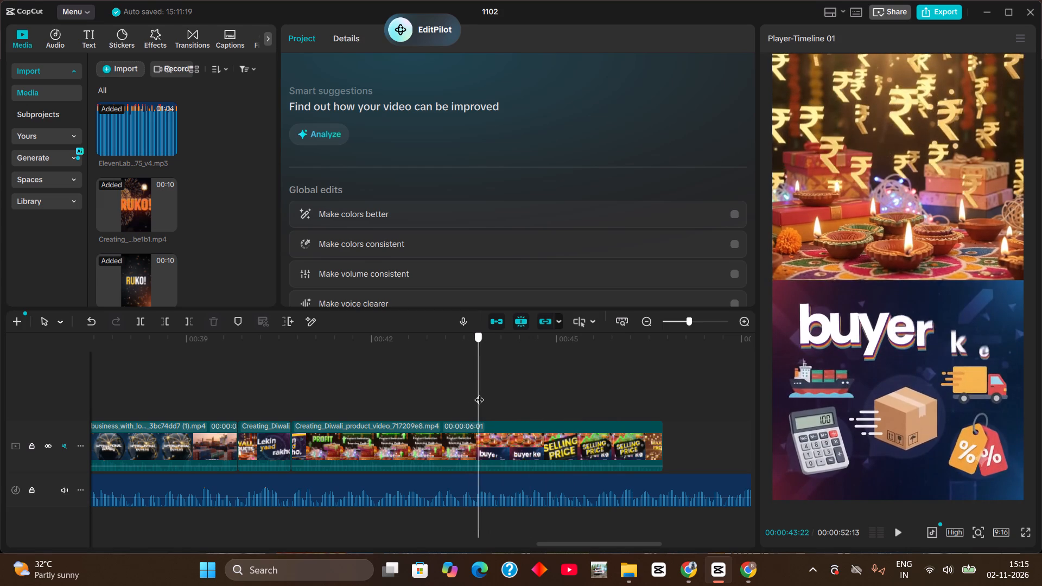
{"action": "left_click_drag", "start_coordinate": [479, 393], "coordinate": [518, 394]}
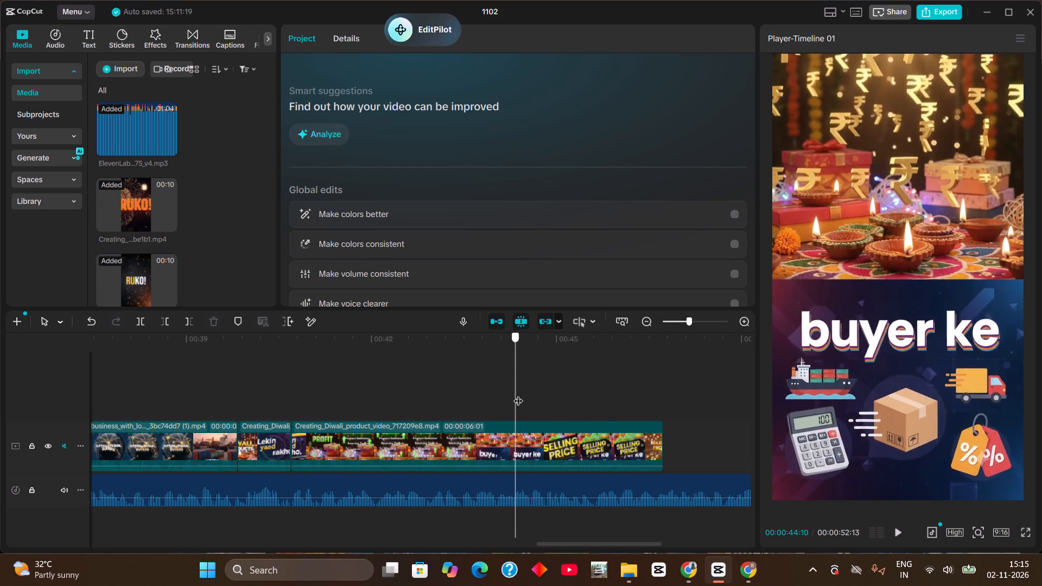
{"action": "left_click_drag", "start_coordinate": [518, 394], "coordinate": [523, 391]}
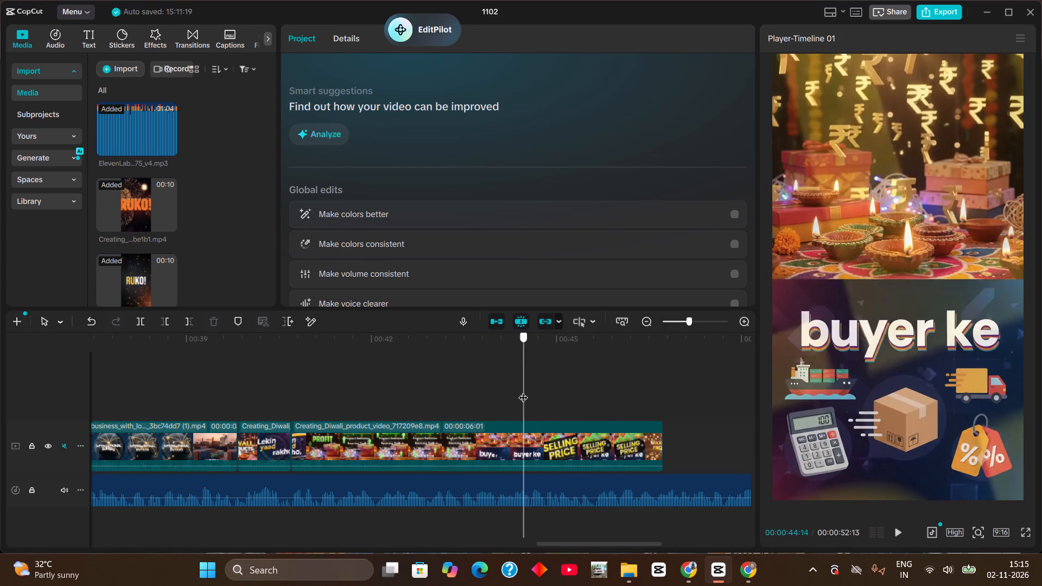
{"action": "left_click_drag", "start_coordinate": [523, 391], "coordinate": [519, 388]}
{"action": "left_click", "coordinate": [519, 388]}
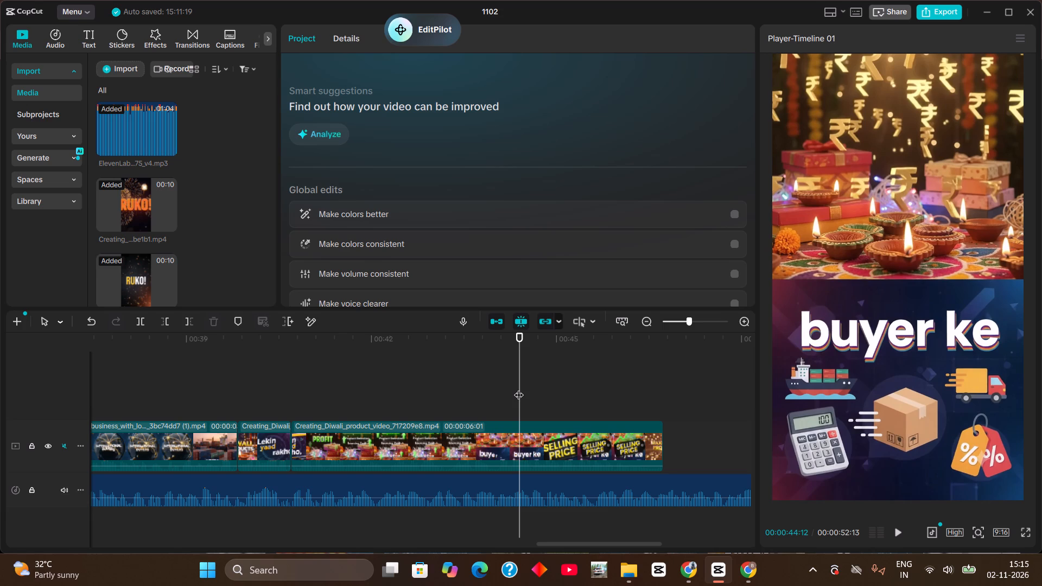
Select the last product clip and review it from "Profit" to "Maximize Profits", leaving the playhead at the "buyer ke" opening at 00:00:43:18.
{"action": "left_click", "coordinate": [536, 442]}
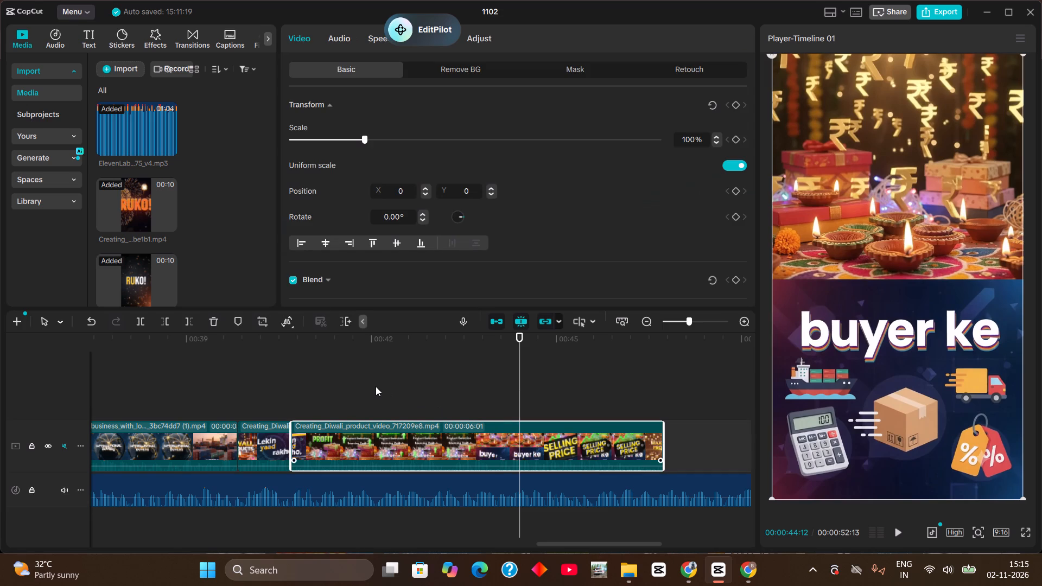
{"action": "left_click", "coordinate": [274, 352]}
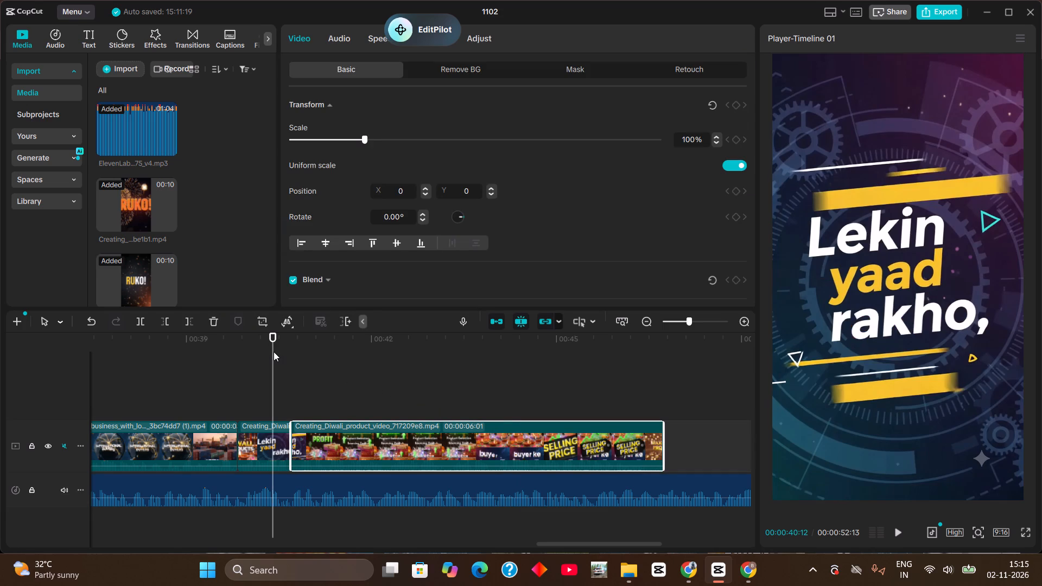
{"action": "left_click_drag", "start_coordinate": [274, 352], "coordinate": [271, 355]}
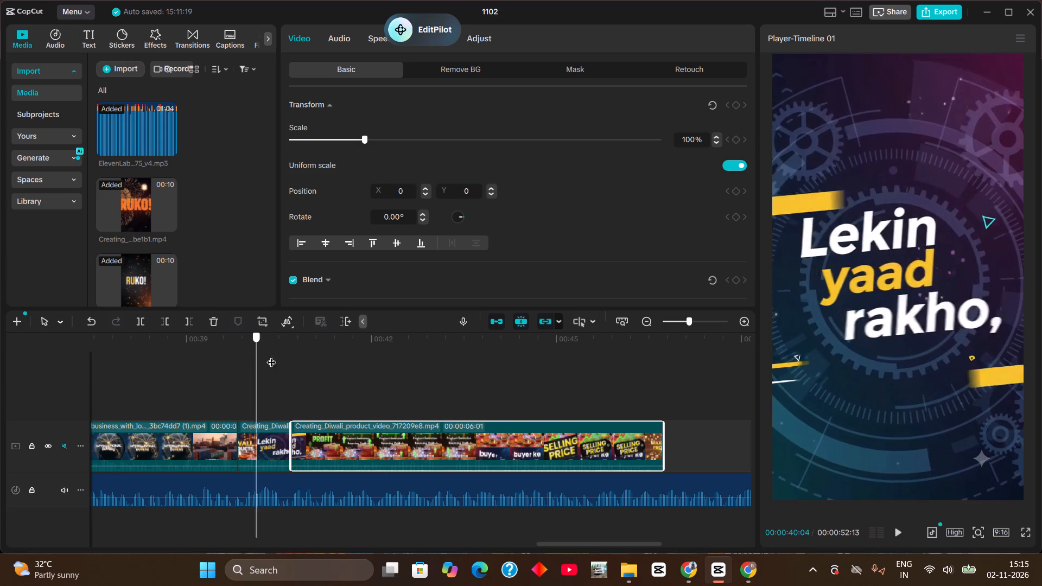
{"action": "left_click_drag", "start_coordinate": [271, 355], "coordinate": [522, 394]}
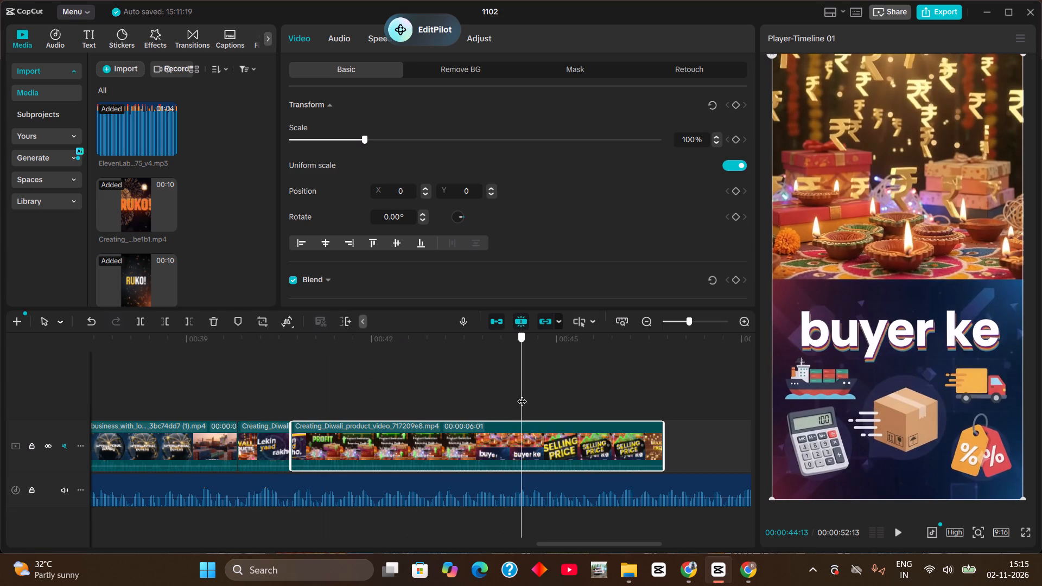
{"action": "left_click_drag", "start_coordinate": [522, 394], "coordinate": [361, 345]}
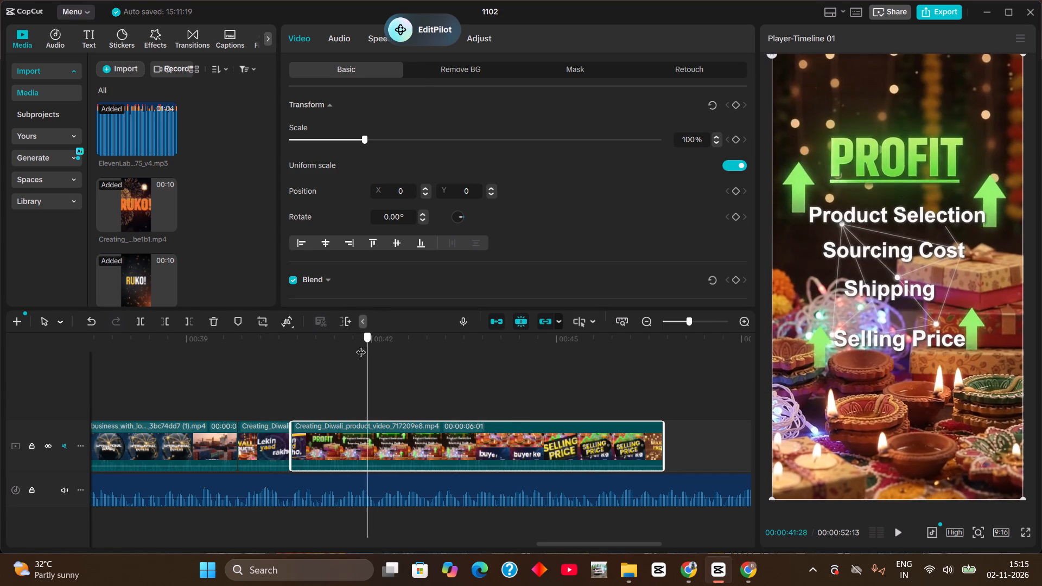
{"action": "left_click_drag", "start_coordinate": [361, 345], "coordinate": [301, 337]}
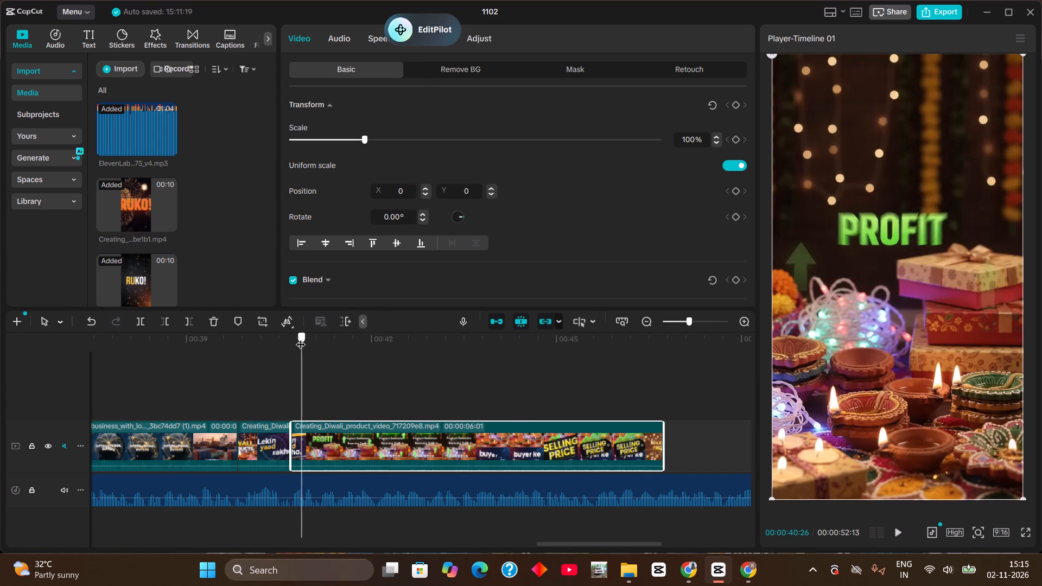
{"action": "left_click_drag", "start_coordinate": [301, 337], "coordinate": [457, 324]}
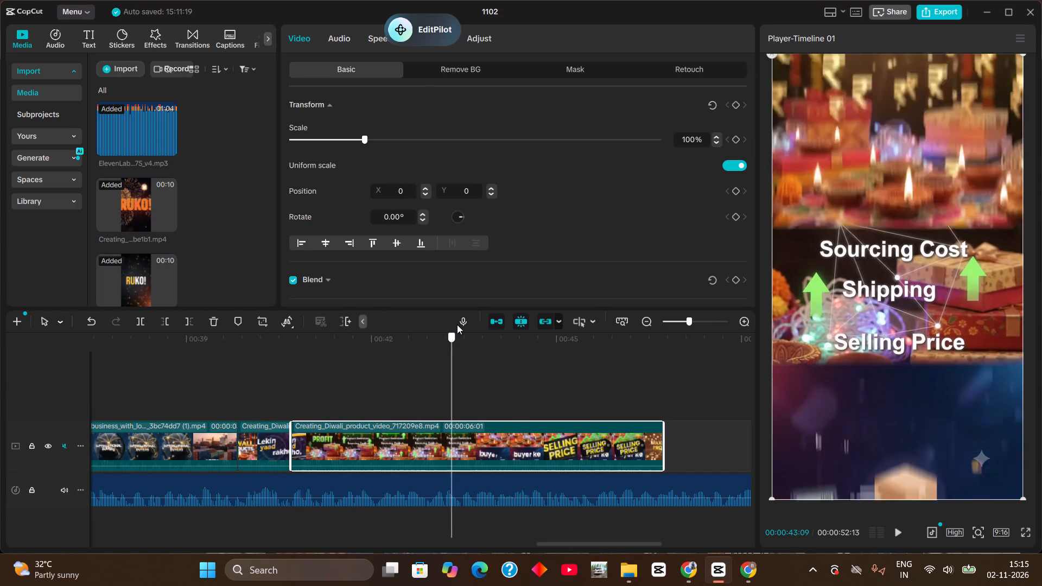
{"action": "left_click_drag", "start_coordinate": [457, 324], "coordinate": [617, 321]}
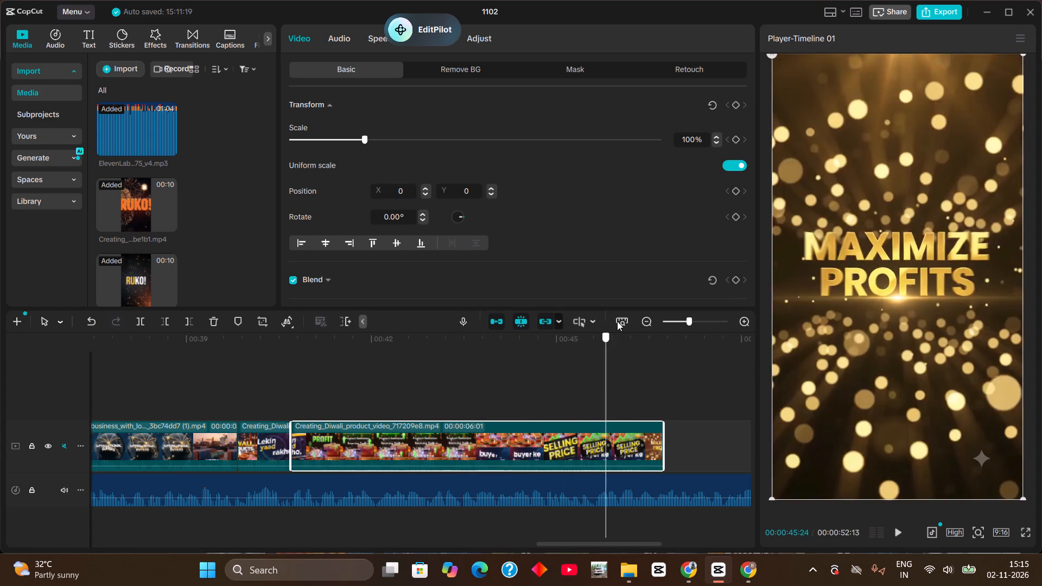
{"action": "left_click_drag", "start_coordinate": [617, 321], "coordinate": [471, 312]}
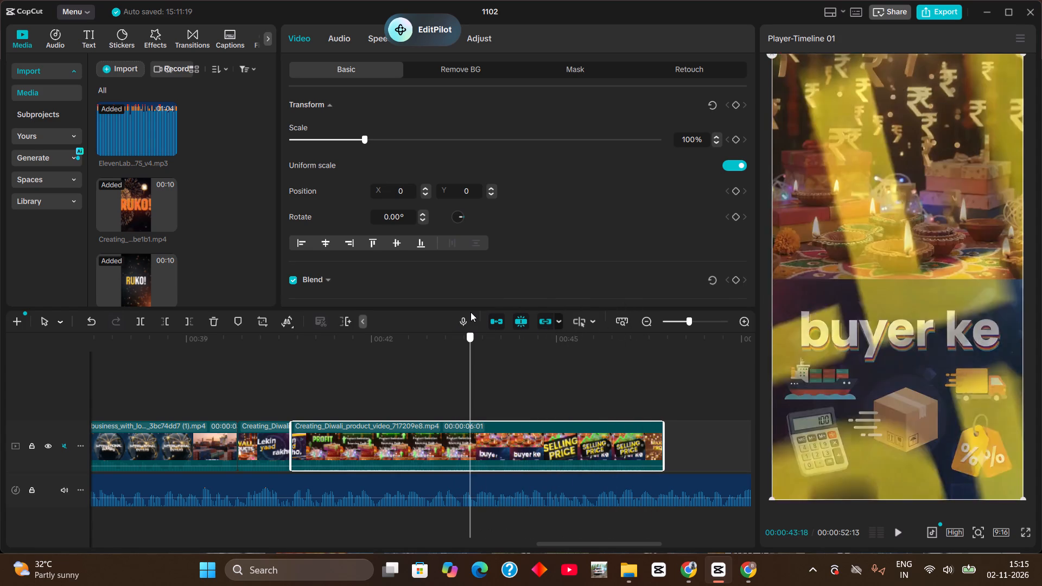
{"action": "left_click_drag", "start_coordinate": [471, 312], "coordinate": [470, 312]}
{"action": "left_click", "coordinate": [470, 312]}
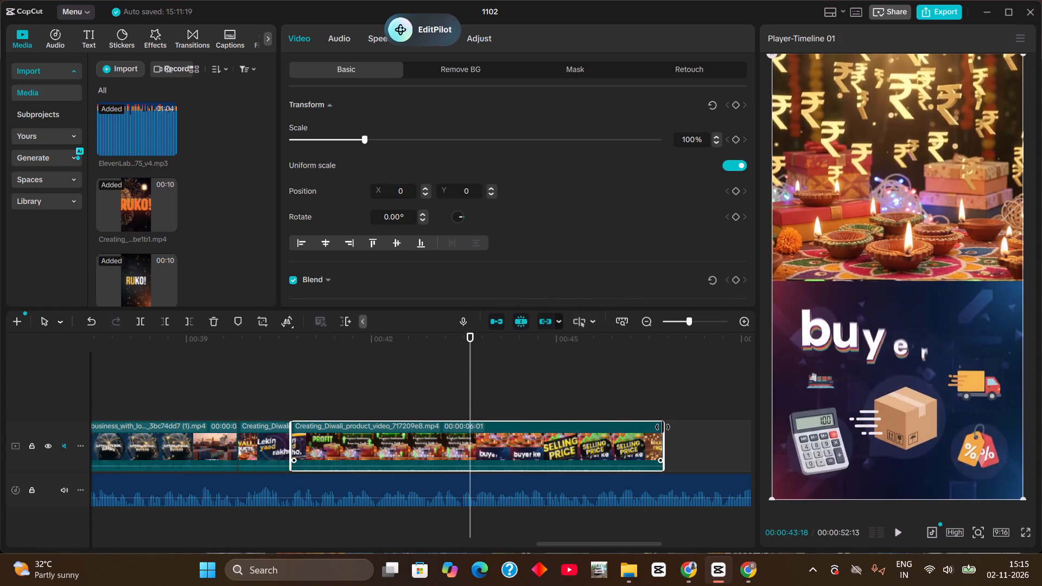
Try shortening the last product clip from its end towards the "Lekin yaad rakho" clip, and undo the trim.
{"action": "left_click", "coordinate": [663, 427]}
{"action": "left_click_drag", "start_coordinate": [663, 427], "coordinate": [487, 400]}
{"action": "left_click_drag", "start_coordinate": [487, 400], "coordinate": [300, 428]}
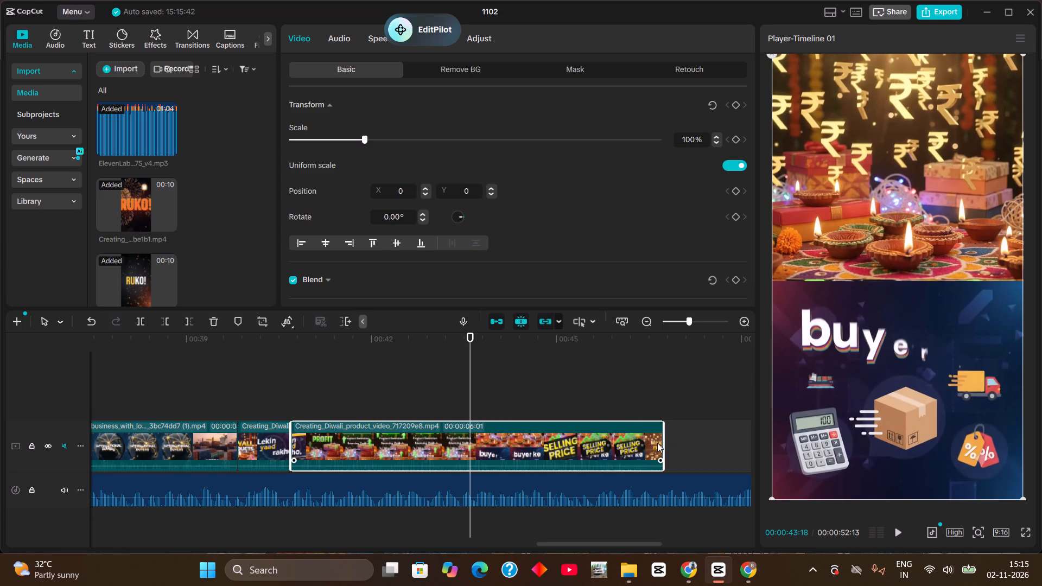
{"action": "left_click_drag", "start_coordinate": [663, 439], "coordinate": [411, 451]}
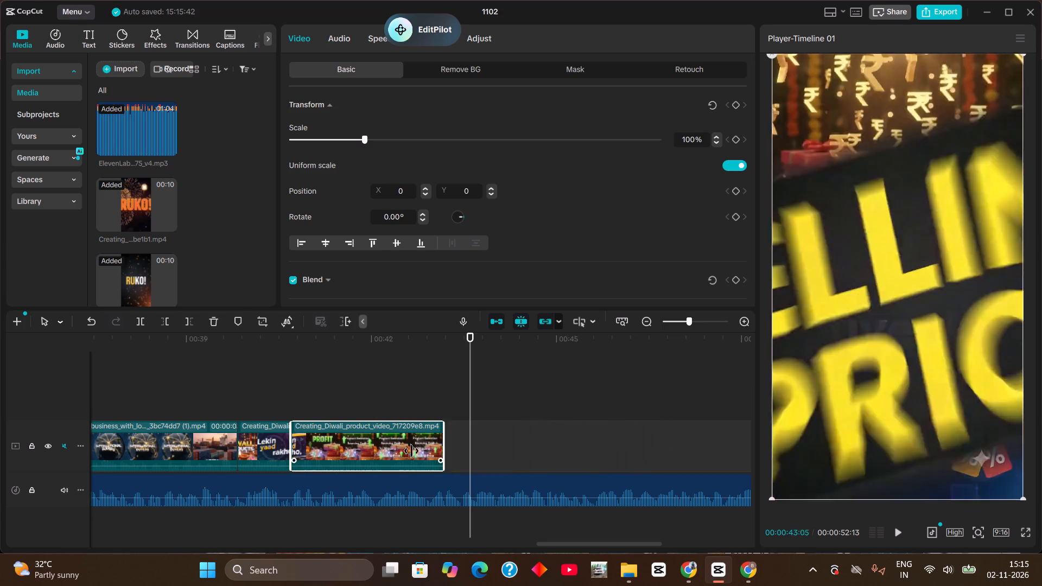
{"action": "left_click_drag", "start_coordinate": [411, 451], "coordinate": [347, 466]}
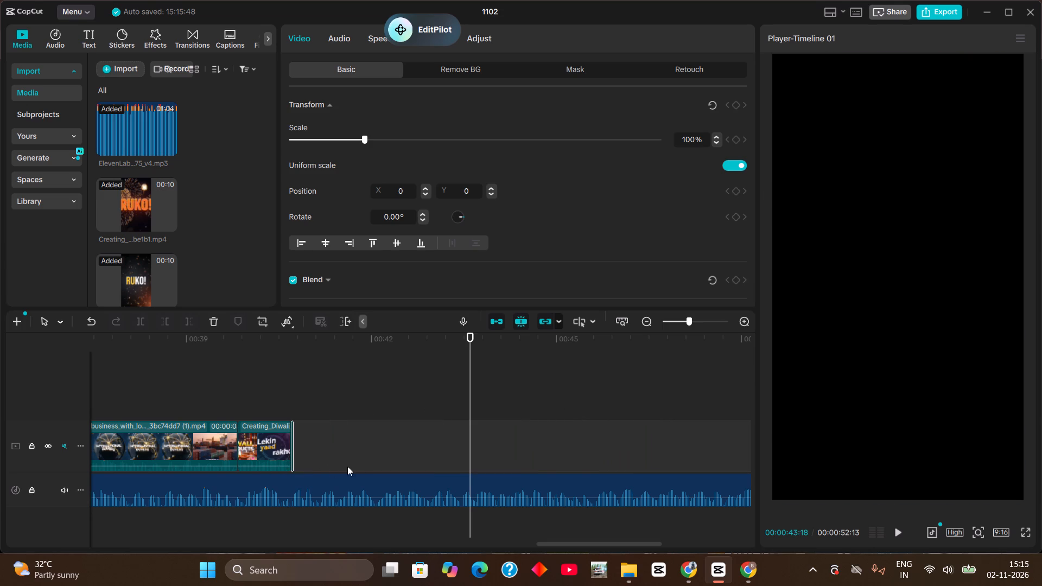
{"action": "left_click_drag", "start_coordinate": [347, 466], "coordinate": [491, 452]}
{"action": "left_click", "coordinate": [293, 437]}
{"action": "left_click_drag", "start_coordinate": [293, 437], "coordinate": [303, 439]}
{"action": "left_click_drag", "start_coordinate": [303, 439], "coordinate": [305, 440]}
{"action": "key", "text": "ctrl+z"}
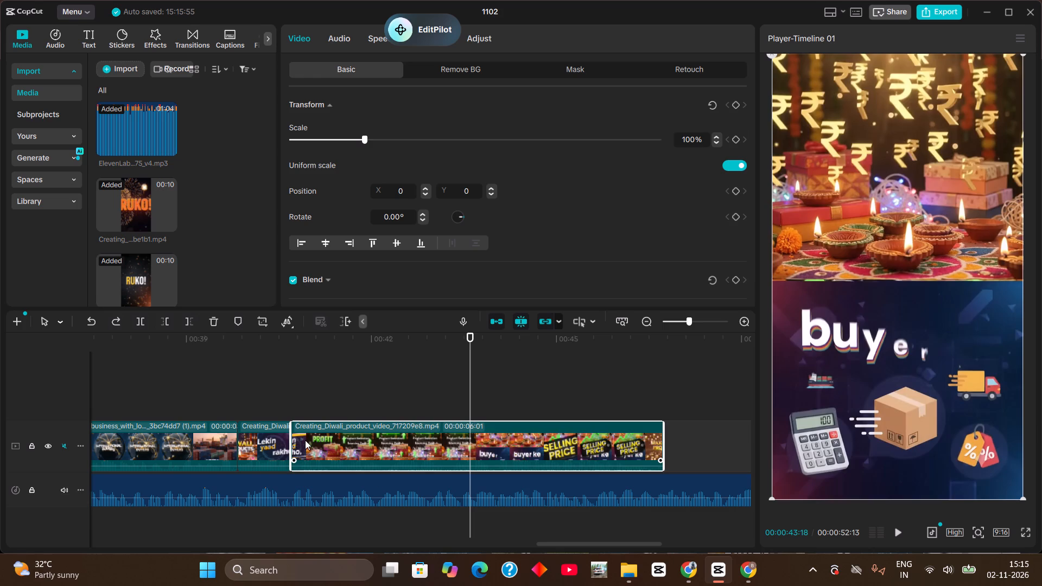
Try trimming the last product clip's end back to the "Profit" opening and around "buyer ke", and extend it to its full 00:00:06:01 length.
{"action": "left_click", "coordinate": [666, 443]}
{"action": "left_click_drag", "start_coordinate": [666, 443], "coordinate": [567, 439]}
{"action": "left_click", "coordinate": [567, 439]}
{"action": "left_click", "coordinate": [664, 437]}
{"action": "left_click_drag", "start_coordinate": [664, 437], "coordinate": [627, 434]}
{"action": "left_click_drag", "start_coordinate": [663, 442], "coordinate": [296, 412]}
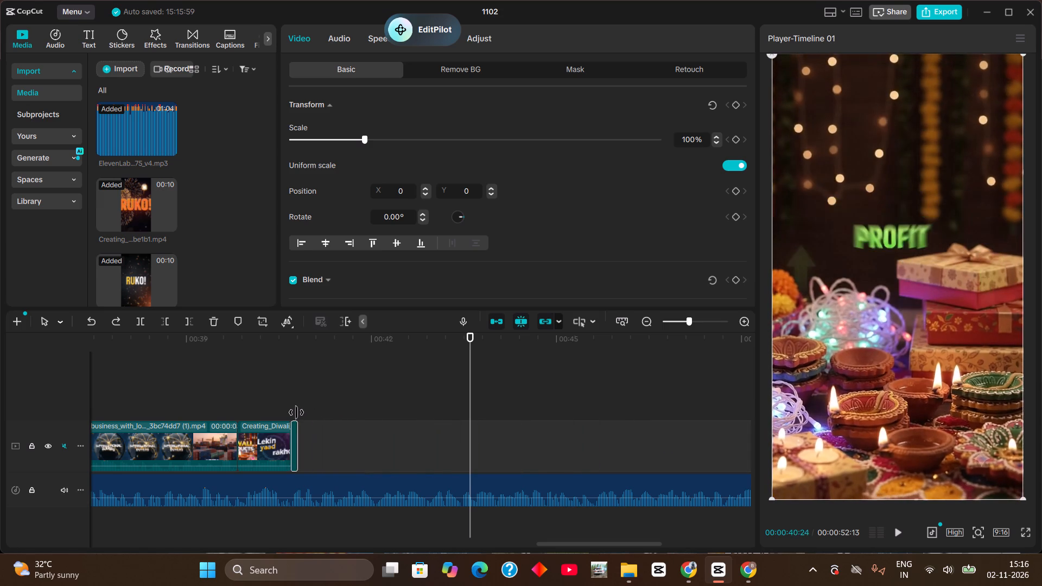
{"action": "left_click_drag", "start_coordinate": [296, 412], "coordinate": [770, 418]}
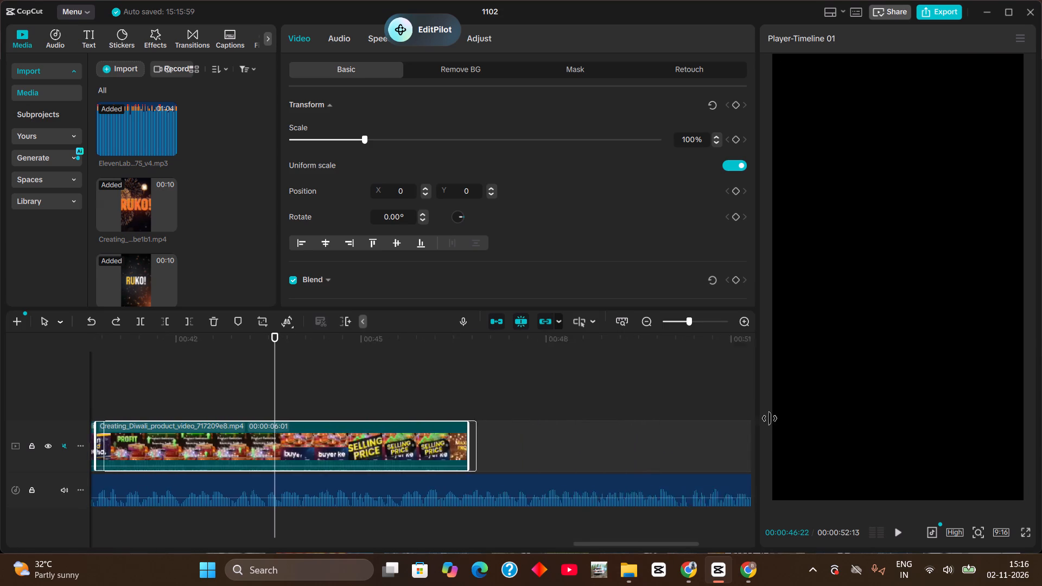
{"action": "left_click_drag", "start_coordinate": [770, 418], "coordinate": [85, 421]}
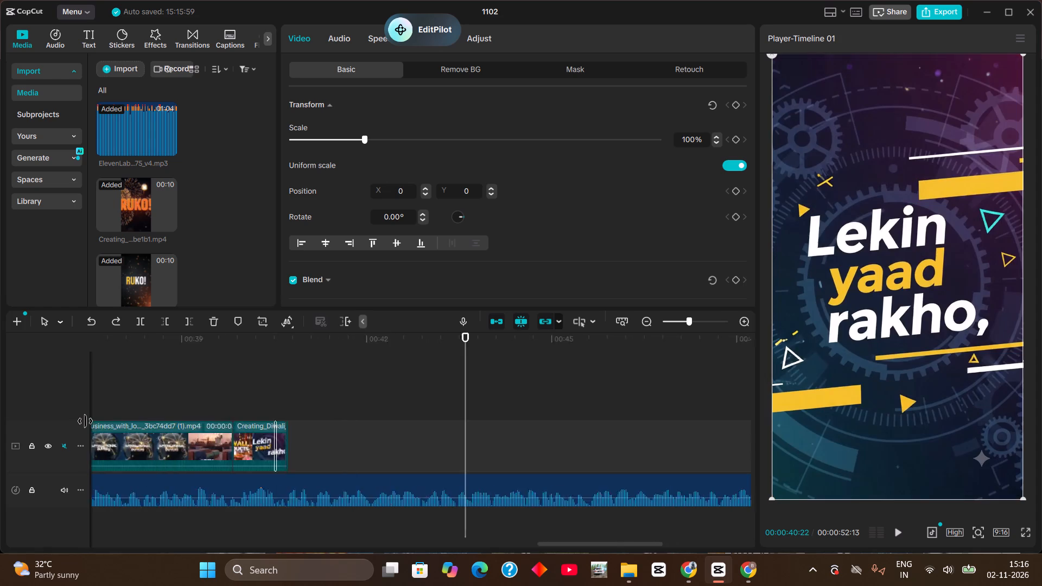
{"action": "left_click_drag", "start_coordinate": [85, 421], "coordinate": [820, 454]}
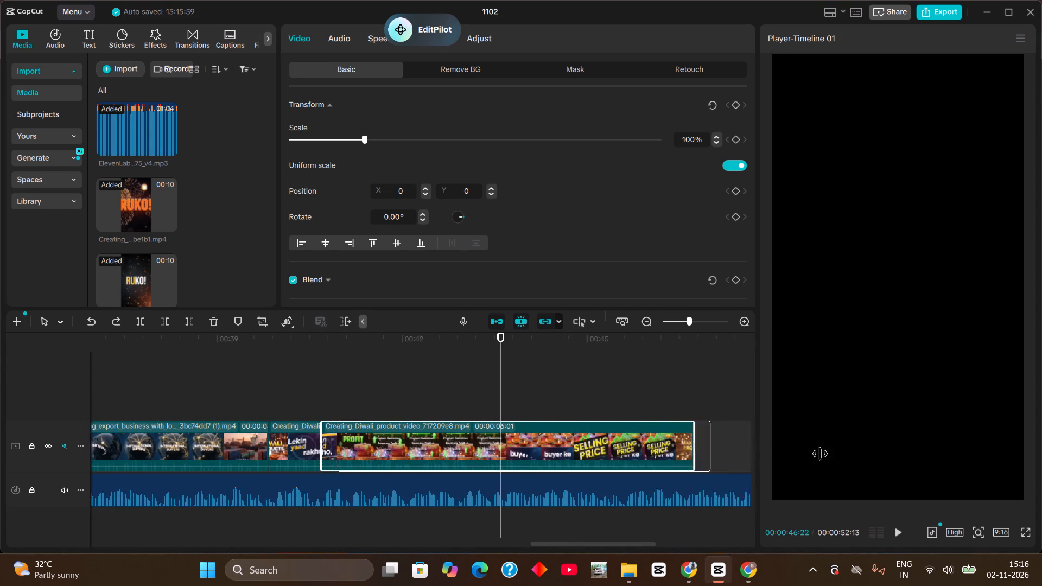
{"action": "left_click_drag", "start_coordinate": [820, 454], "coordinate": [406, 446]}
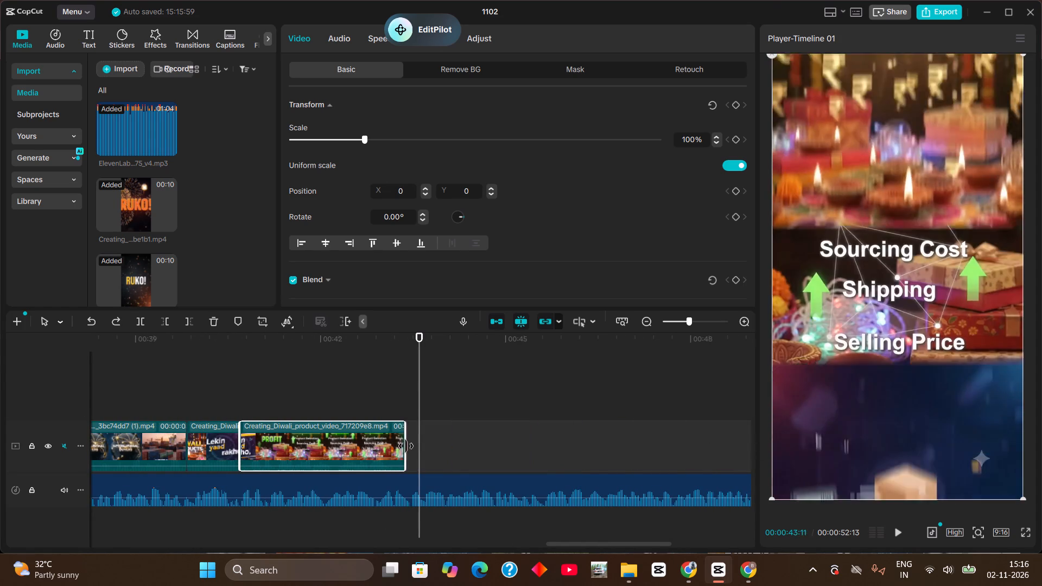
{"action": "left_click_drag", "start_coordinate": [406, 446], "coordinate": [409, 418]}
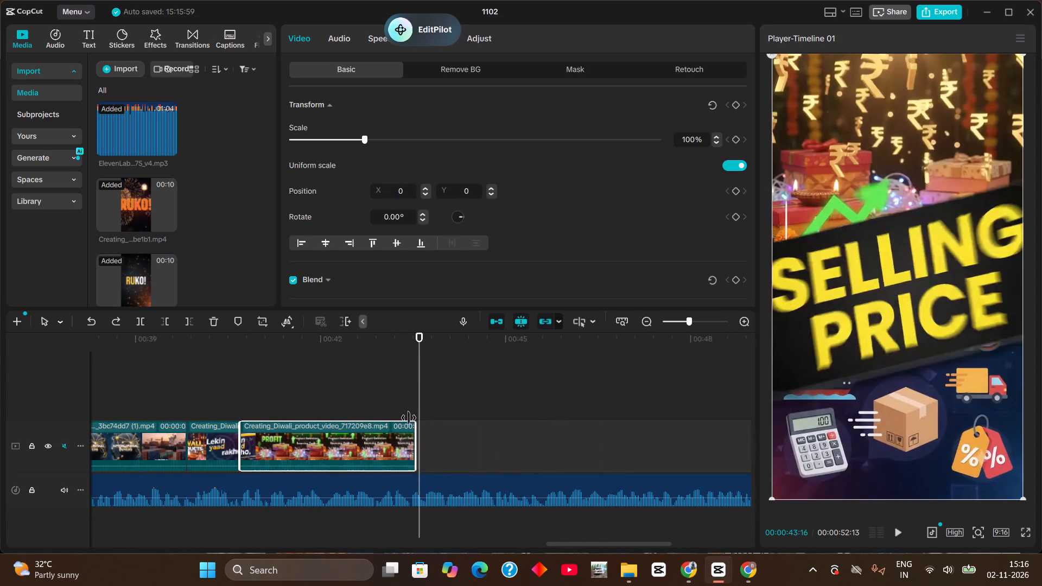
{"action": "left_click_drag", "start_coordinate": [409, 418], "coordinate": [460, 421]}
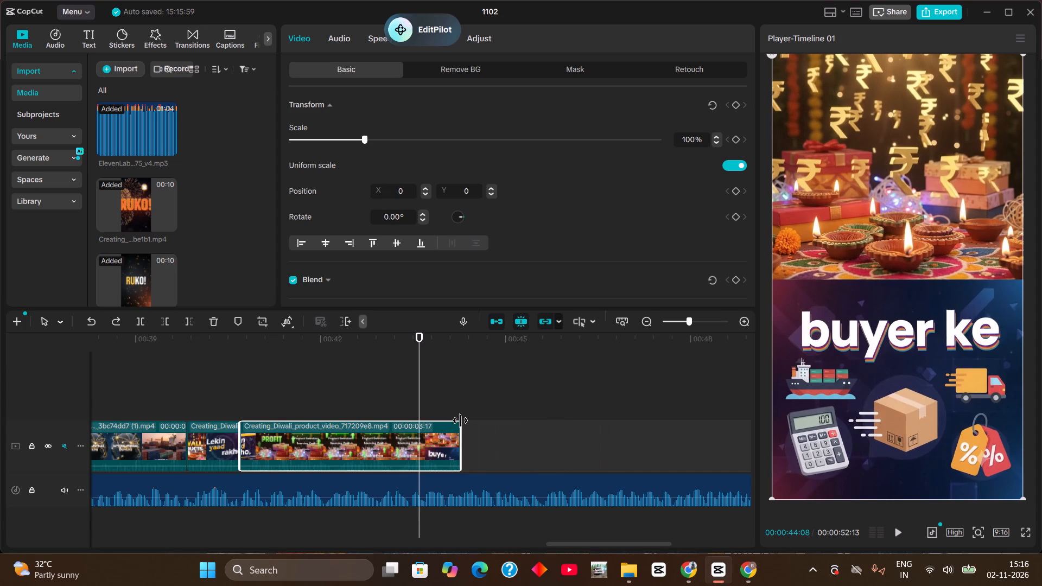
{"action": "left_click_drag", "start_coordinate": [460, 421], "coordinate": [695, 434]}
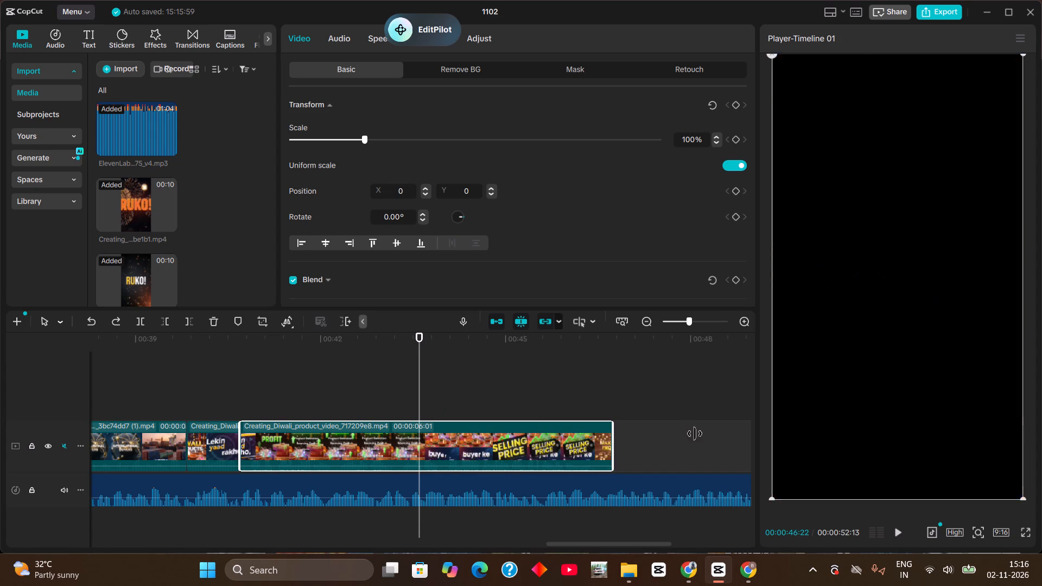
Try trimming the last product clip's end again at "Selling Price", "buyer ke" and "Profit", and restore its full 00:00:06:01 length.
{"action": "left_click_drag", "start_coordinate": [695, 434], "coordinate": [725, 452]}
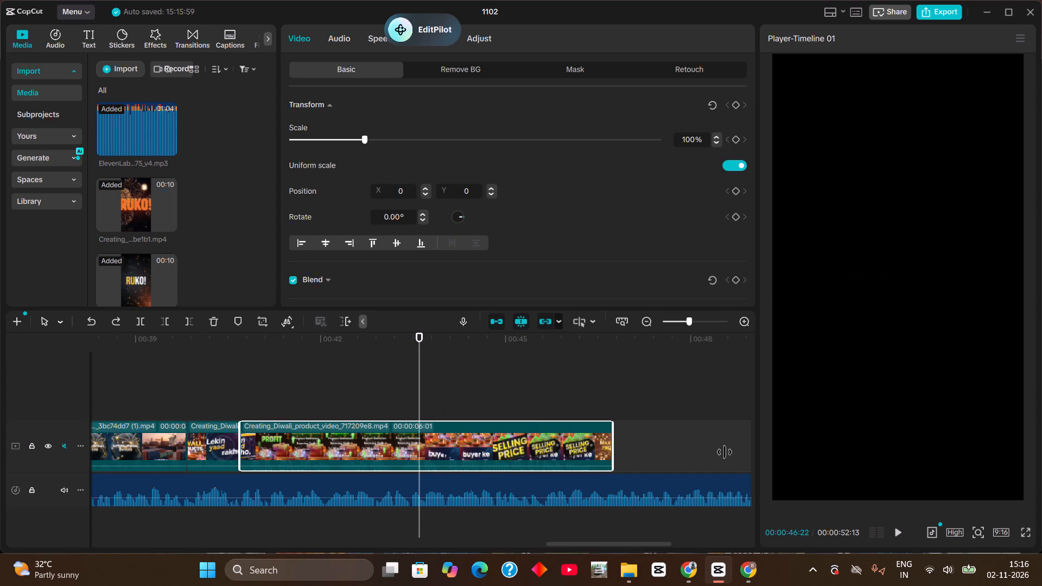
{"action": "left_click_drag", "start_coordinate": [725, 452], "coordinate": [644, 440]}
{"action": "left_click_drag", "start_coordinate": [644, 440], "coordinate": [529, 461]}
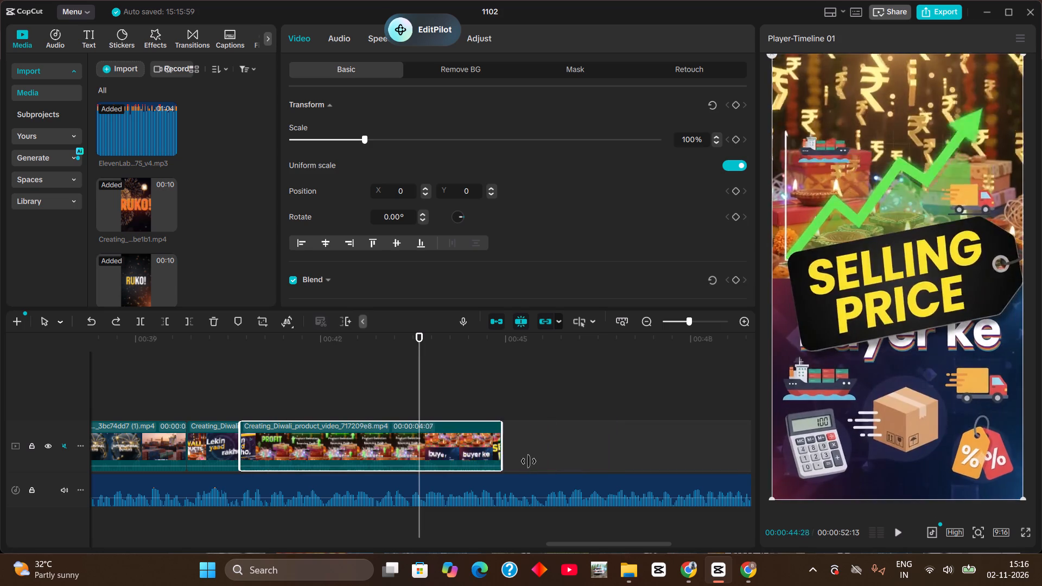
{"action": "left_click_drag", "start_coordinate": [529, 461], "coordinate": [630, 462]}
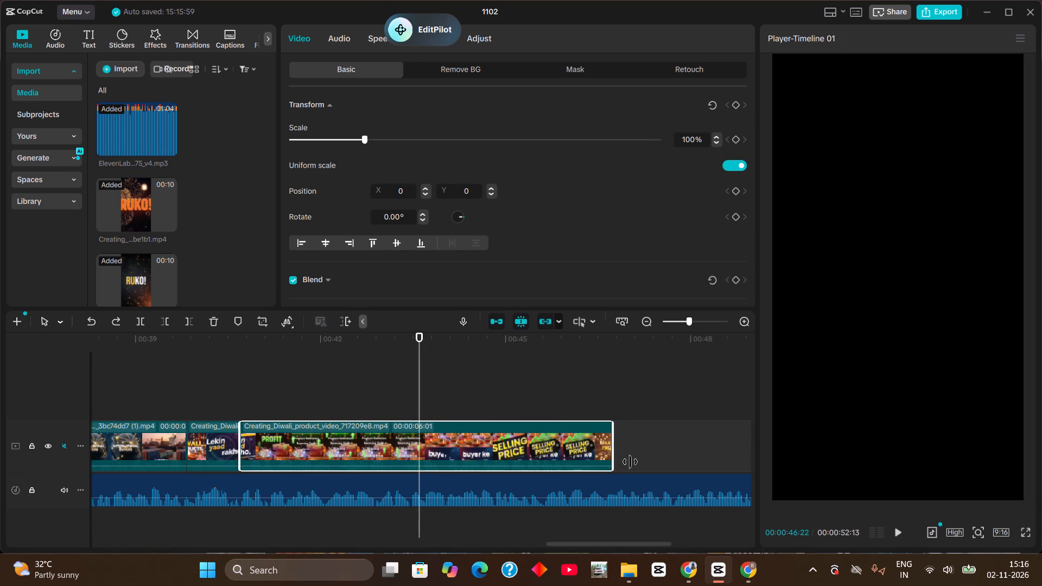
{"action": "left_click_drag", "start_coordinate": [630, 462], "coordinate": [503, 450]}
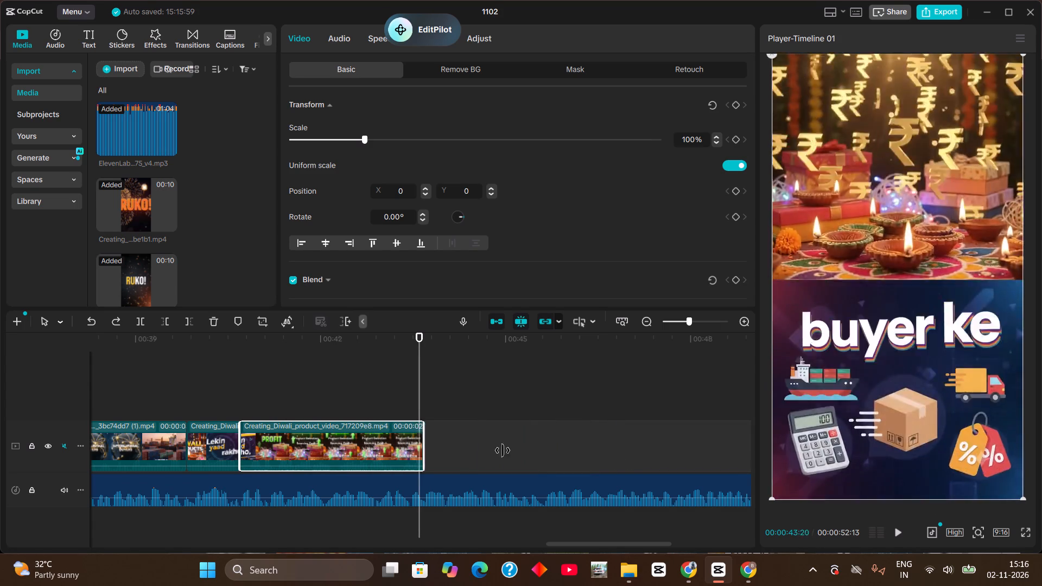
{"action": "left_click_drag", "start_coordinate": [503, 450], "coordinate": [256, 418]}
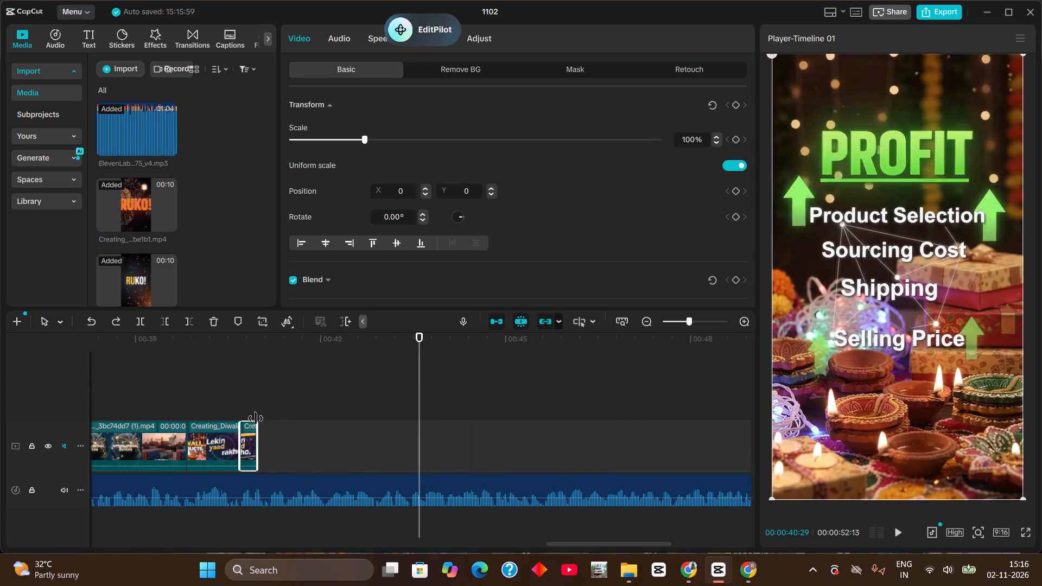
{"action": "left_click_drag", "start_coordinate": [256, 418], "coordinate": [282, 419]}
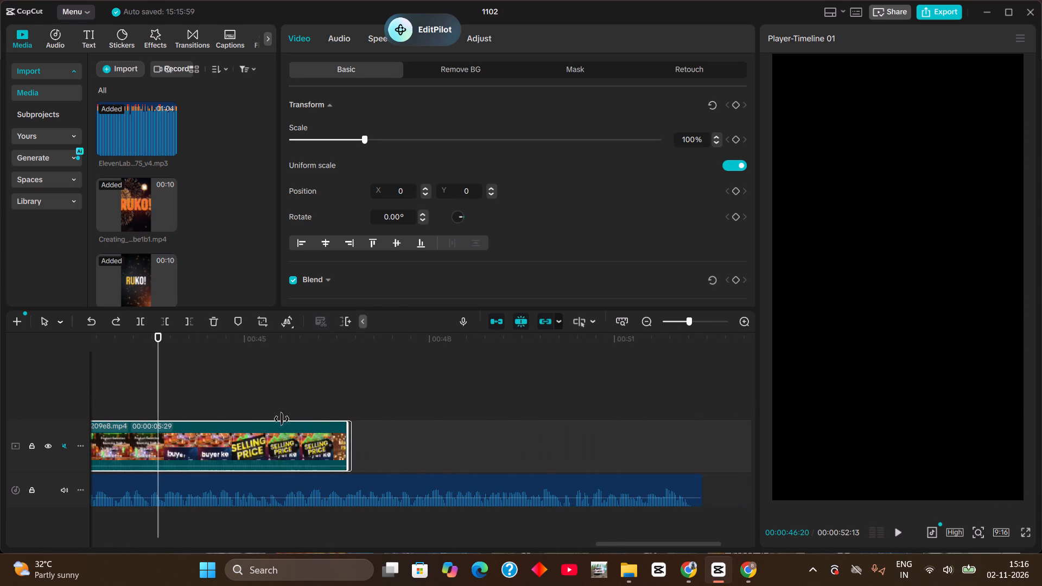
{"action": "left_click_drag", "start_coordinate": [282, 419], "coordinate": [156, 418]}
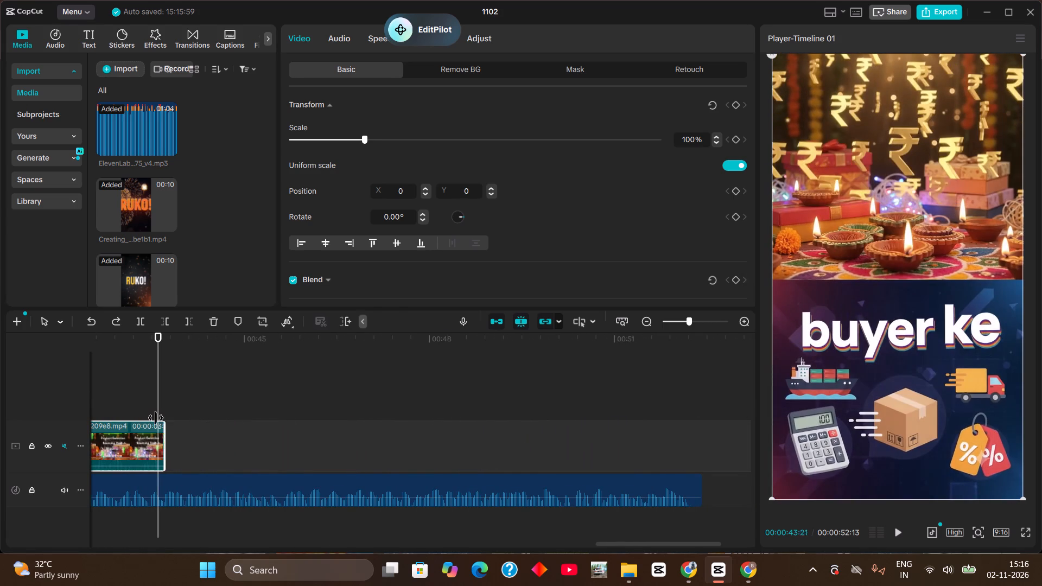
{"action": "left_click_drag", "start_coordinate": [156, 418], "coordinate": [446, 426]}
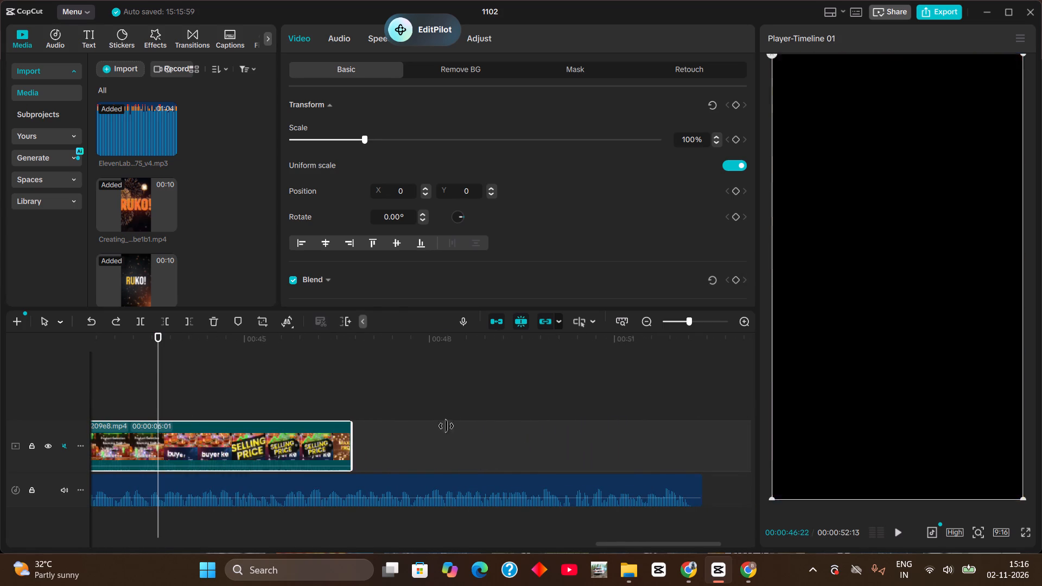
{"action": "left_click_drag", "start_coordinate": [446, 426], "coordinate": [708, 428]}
Switch from CapCut to the Google Flow project's media in the browser.
{"action": "double_click", "coordinate": [997, 9]}
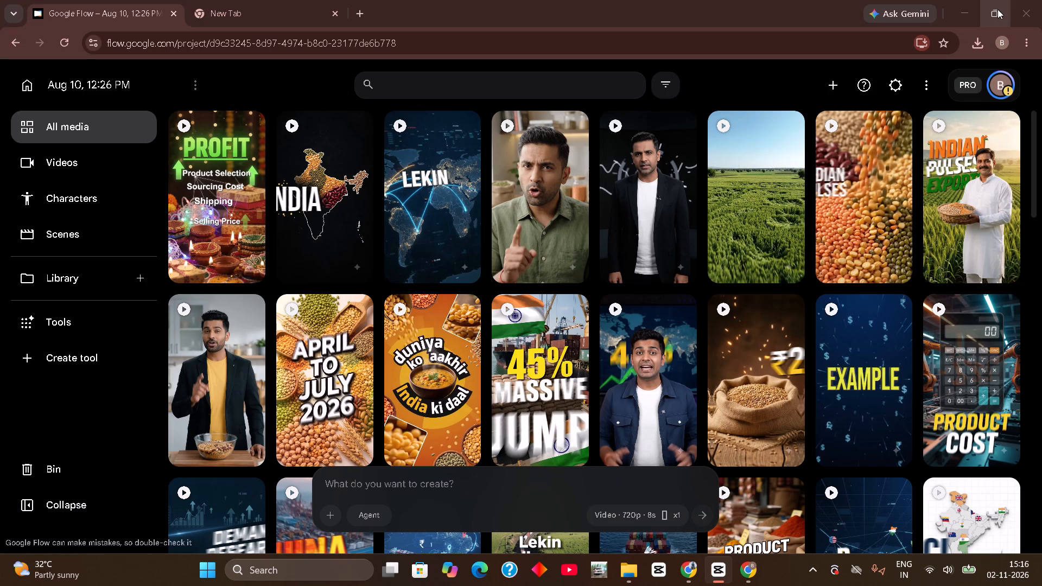